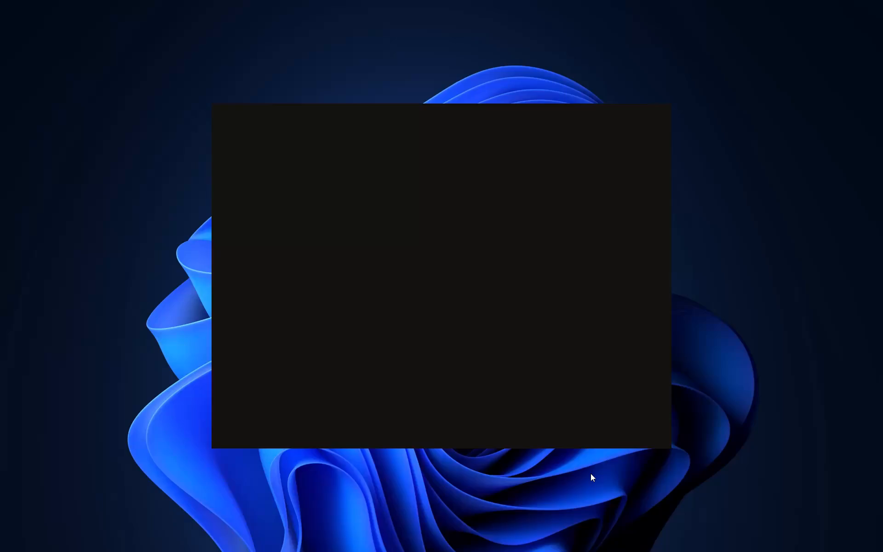
Open Google Chrome with the "Your Chrome" profile and dismiss the OneDrive notification.
type("ch")
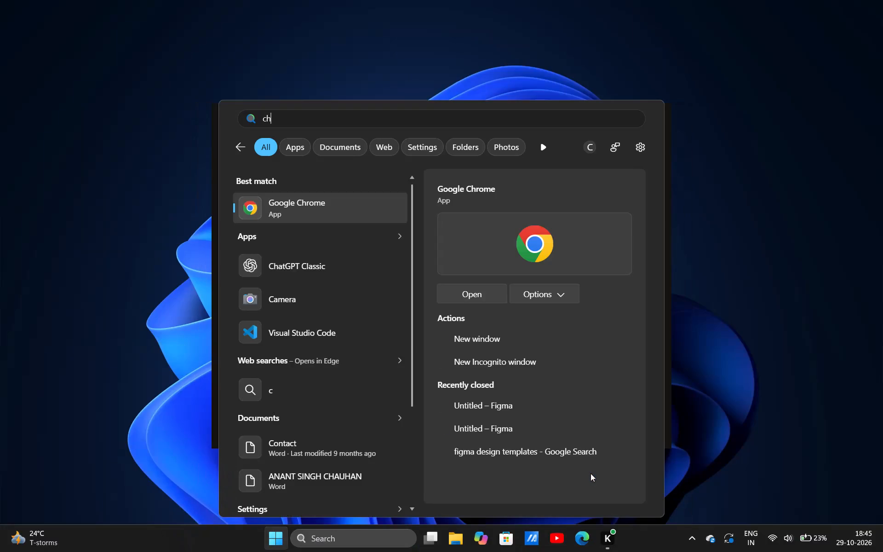
key("Return")
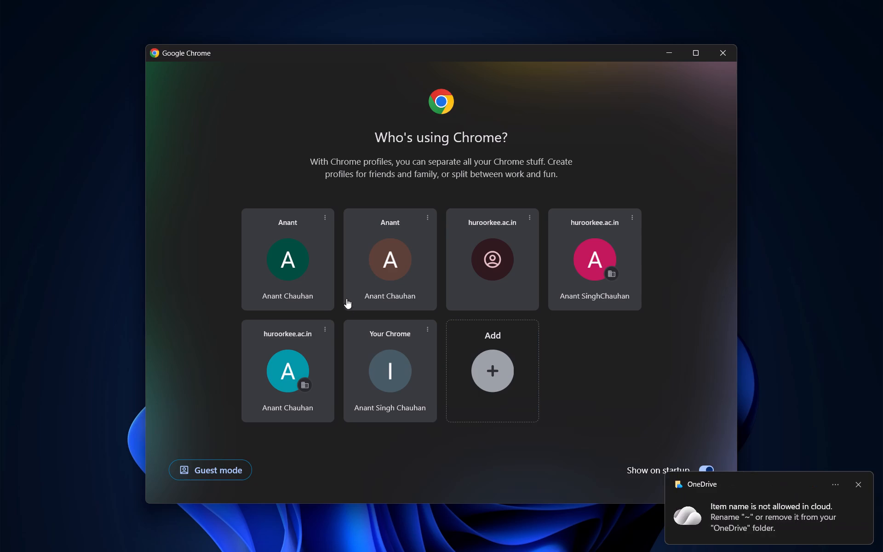
left_click(384, 408)
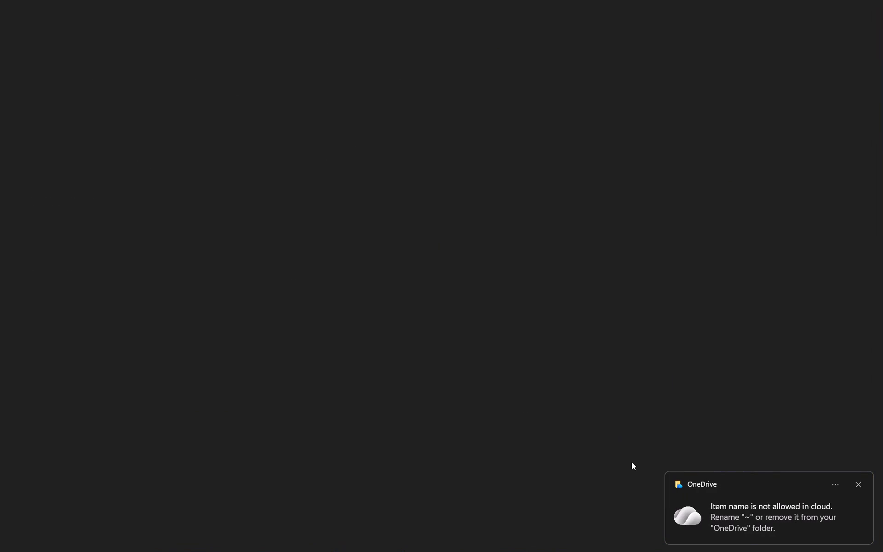
left_click(858, 483)
left_click(812, 542)
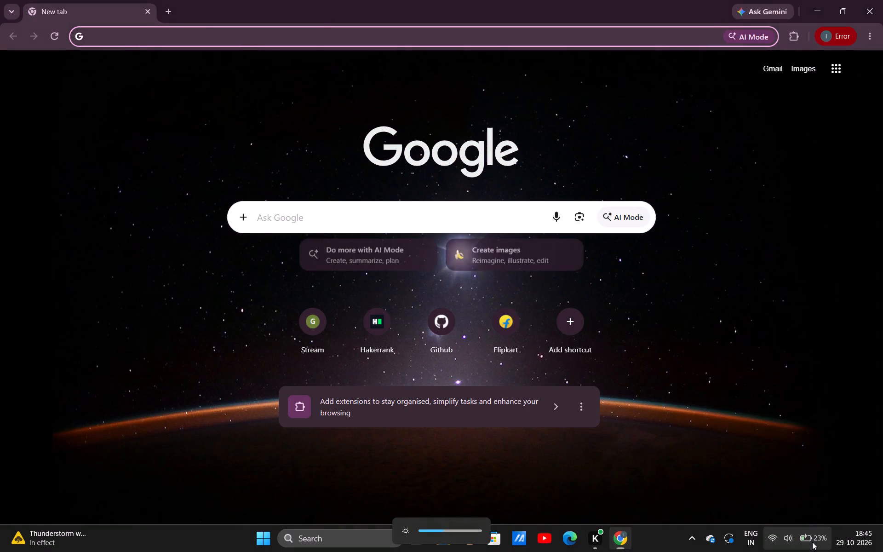
left_click(639, 339)
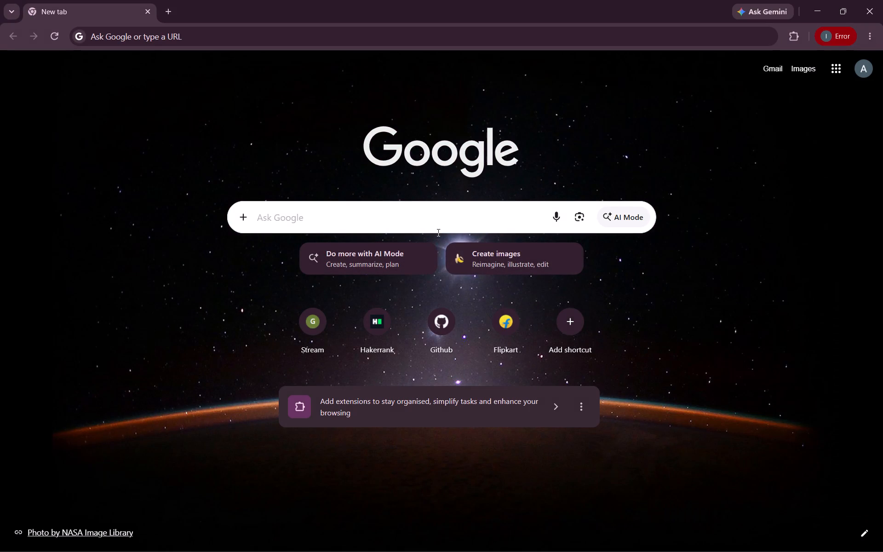
Search Google for figma and open the Figma site from the results.
left_click(437, 232)
left_click(418, 271)
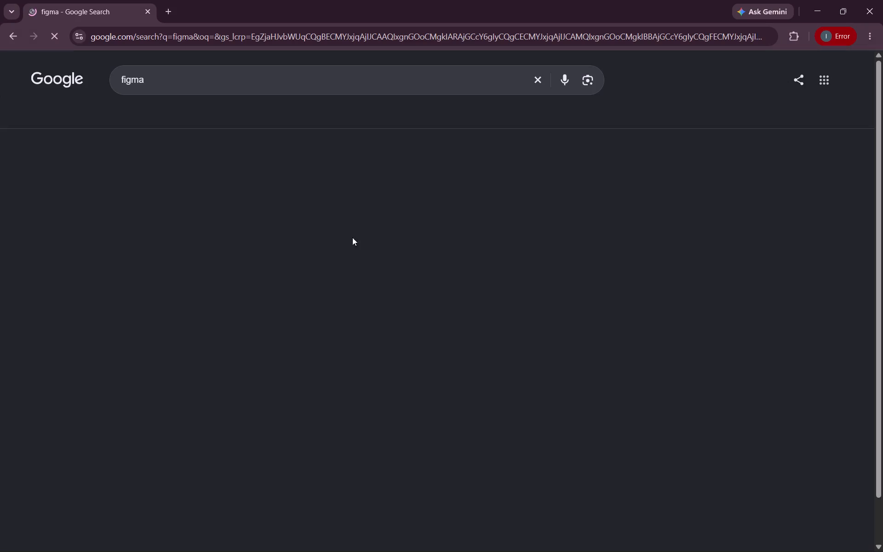
left_click(200, 181)
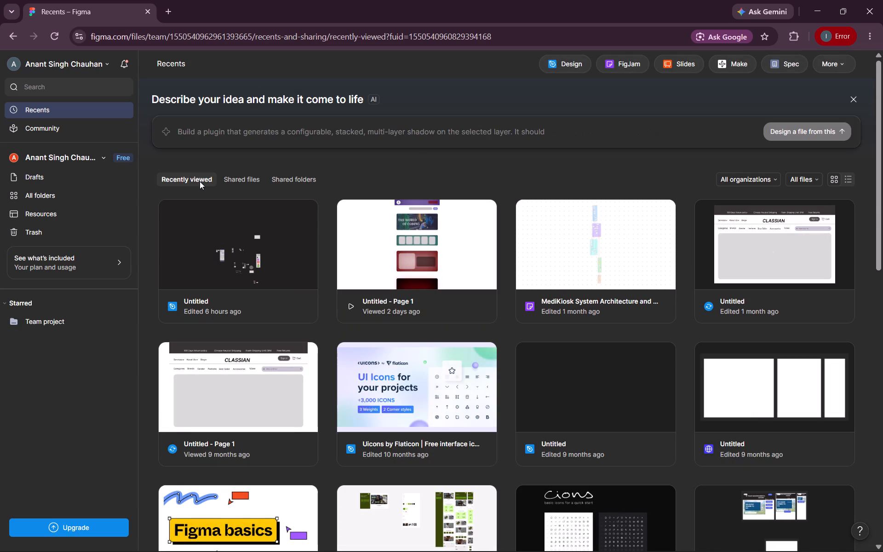
Open the most recently edited Untitled design file from the recently viewed files.
left_click(242, 266)
double_click(242, 266)
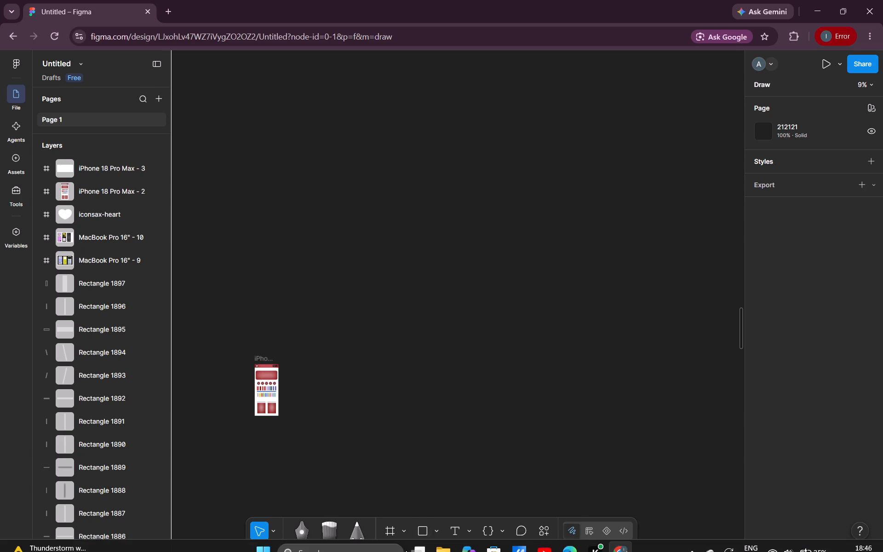
Add a new frame to the canvas using the Desktop preset of 1440 × 1024.
left_click(382, 537)
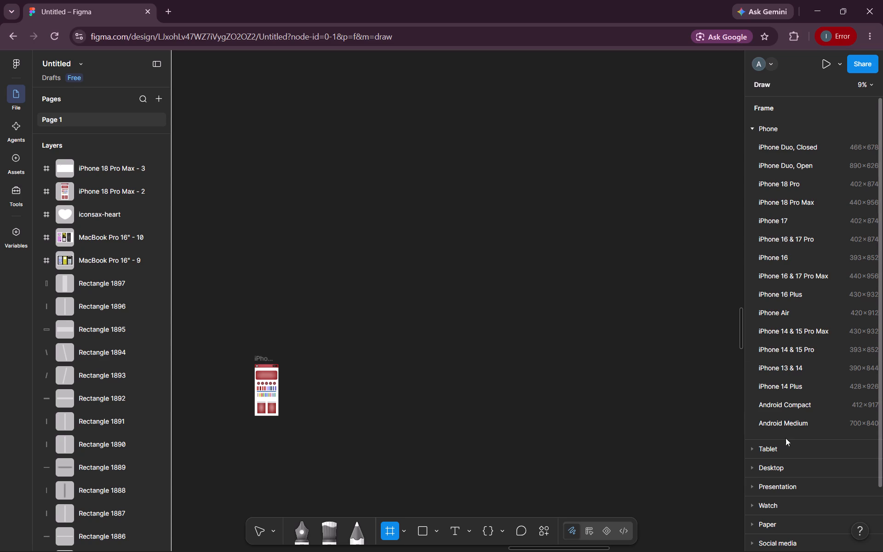
left_click(787, 465)
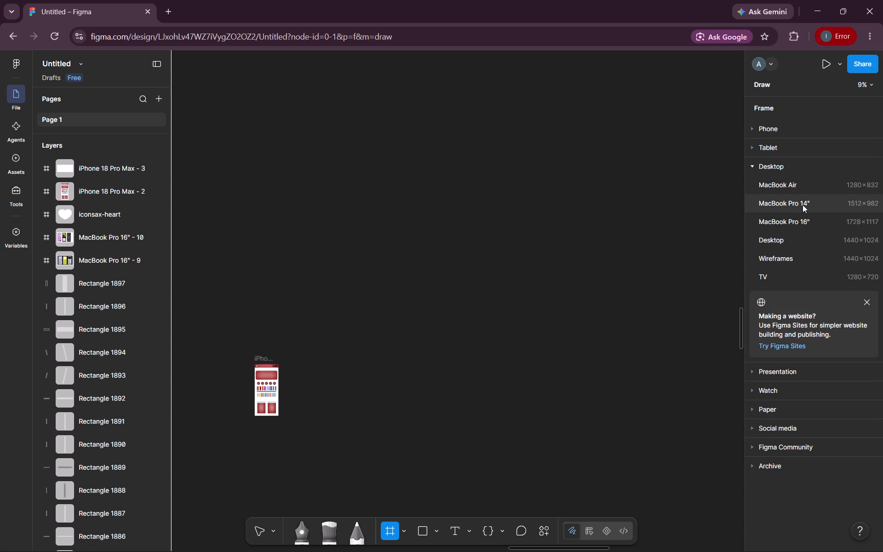
left_click(795, 237)
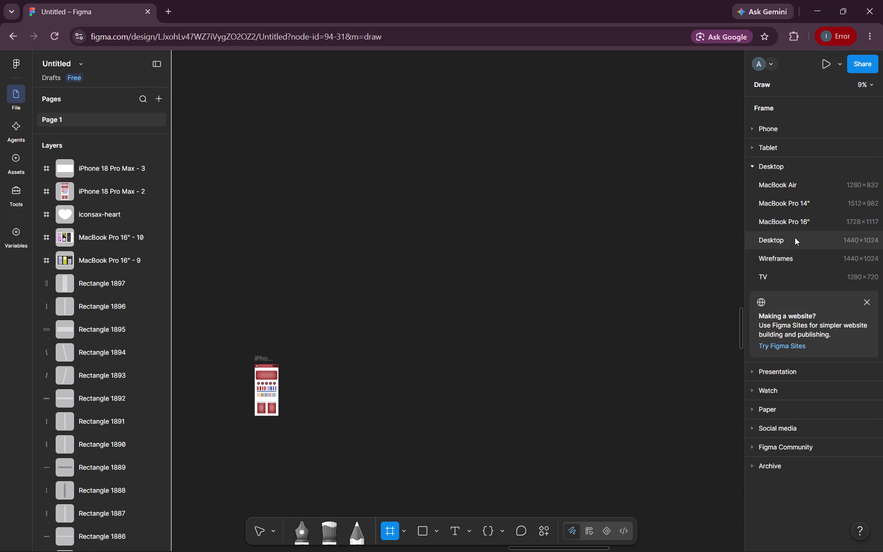
scroll(515, 294, "left", 1)
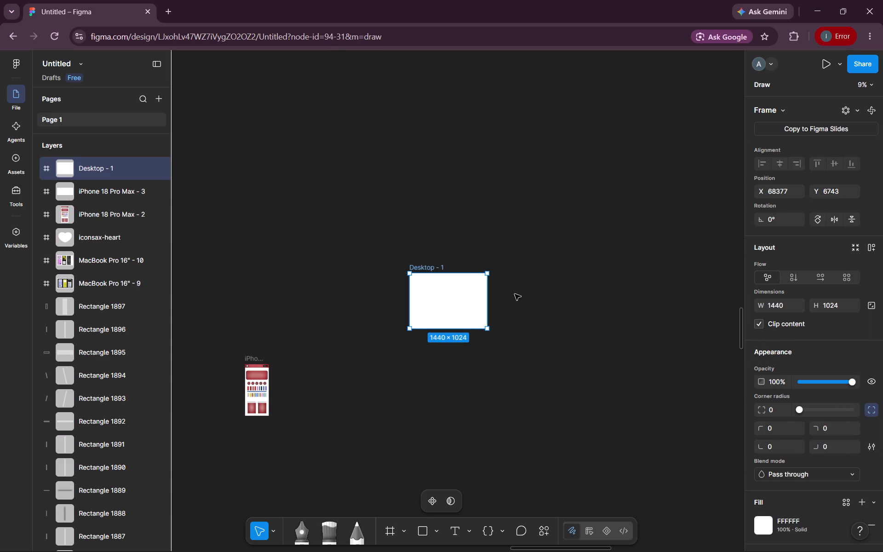
scroll(515, 294, "right", 2)
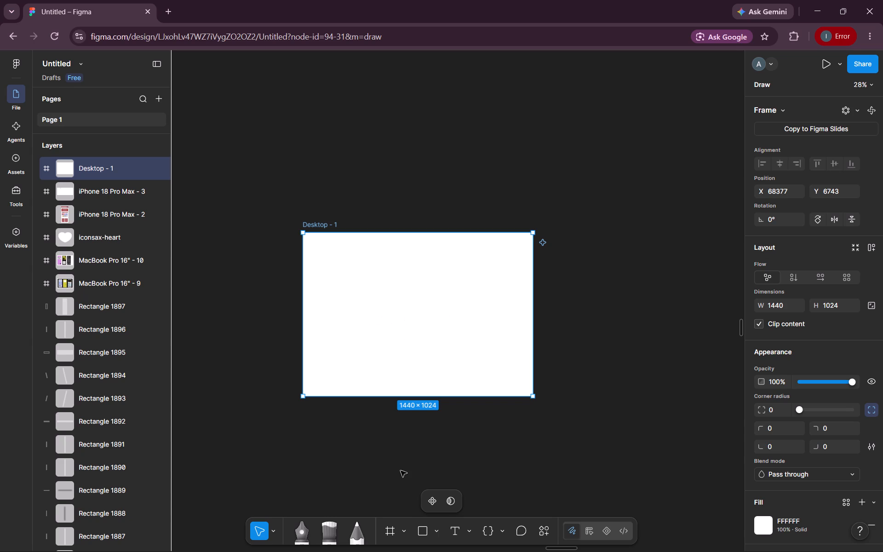
Draw a rectangle of about 983 × 551 in the upper-left part of the Desktop - 1 frame, at about X 106, Y 89.
left_click(424, 530)
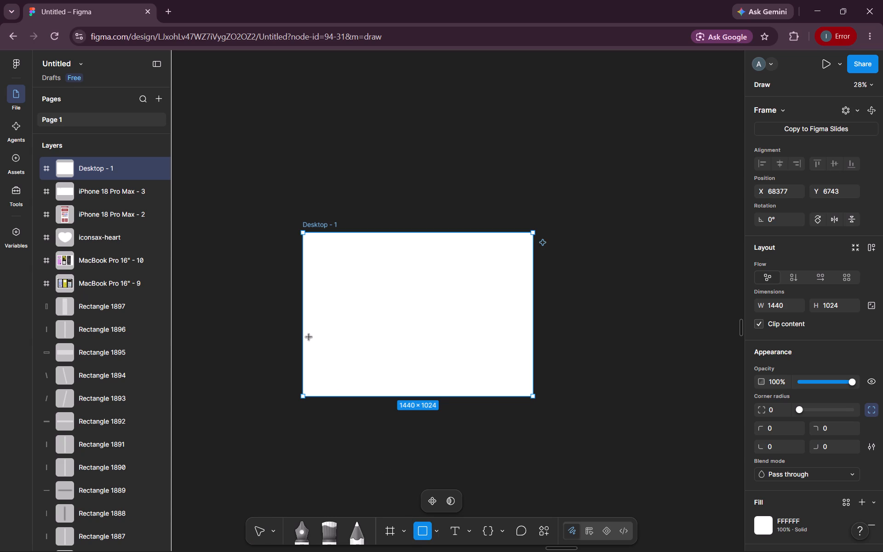
left_click_drag(320, 247, 470, 322)
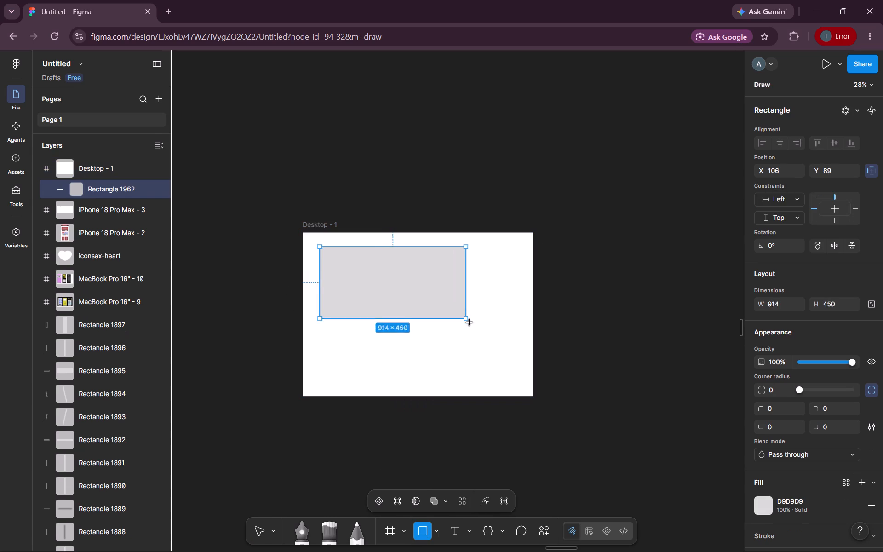
left_click_drag(470, 322, 476, 335)
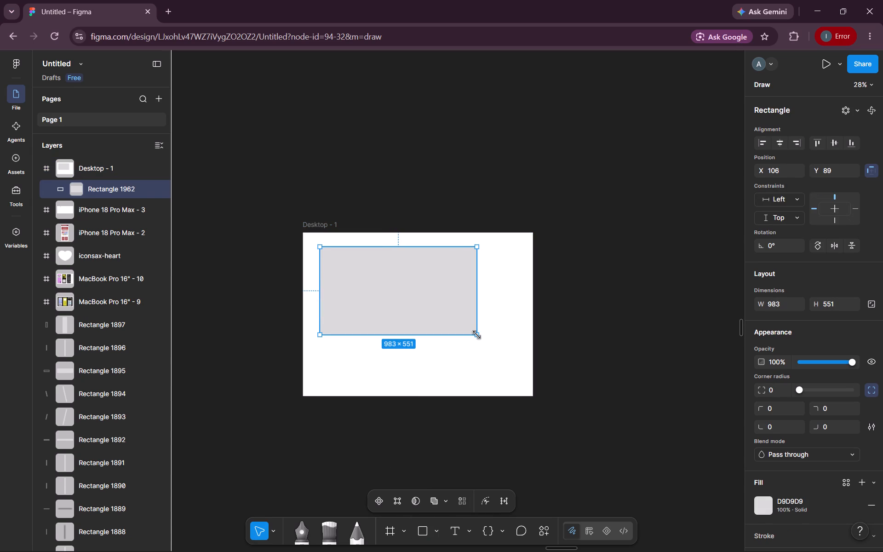
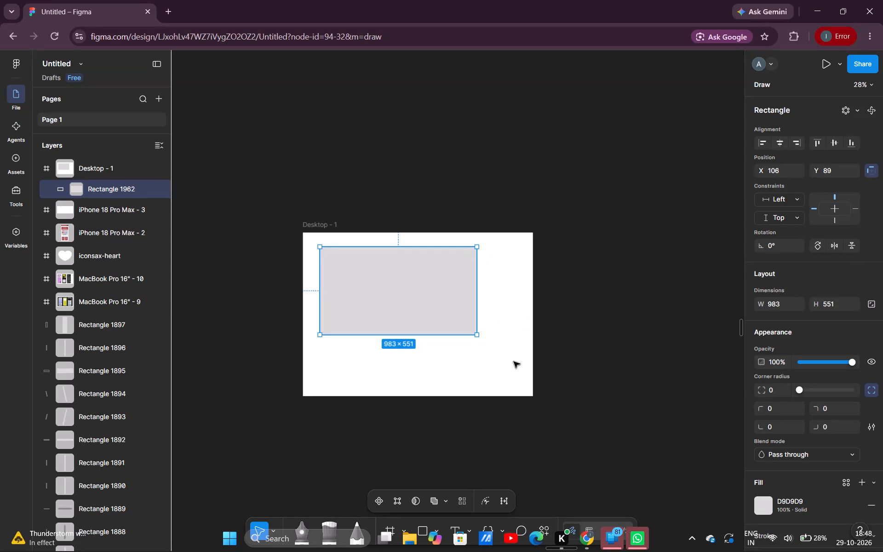
Deselect the rectangle in the Desktop - 1 frame.
left_click(510, 454)
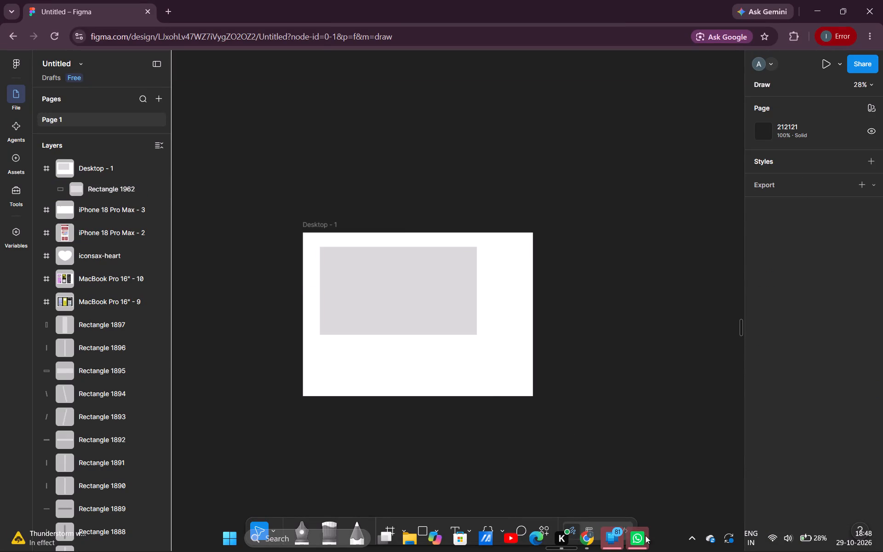
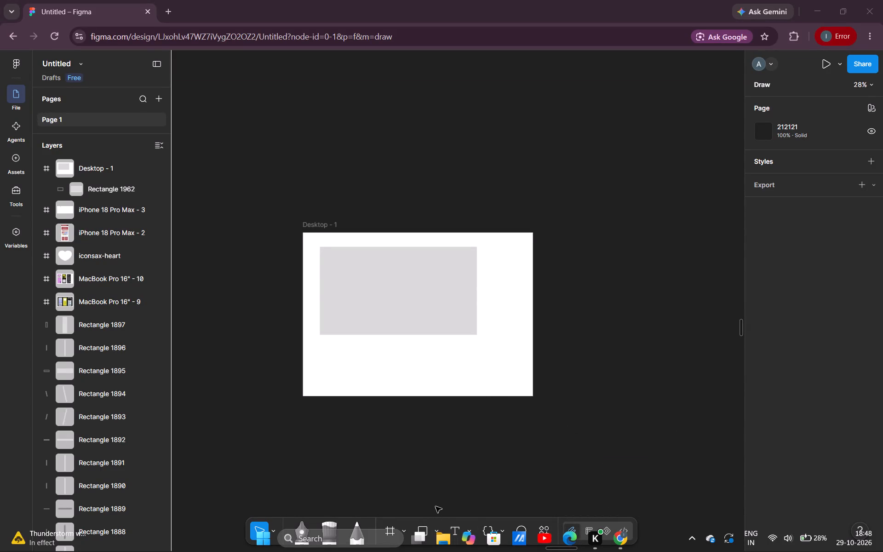
Draw a second rectangle of about 349 × 317 overlapping the lower-right corner of the large rectangle in the Desktop - 1 frame.
scroll(436, 506, "down", 1)
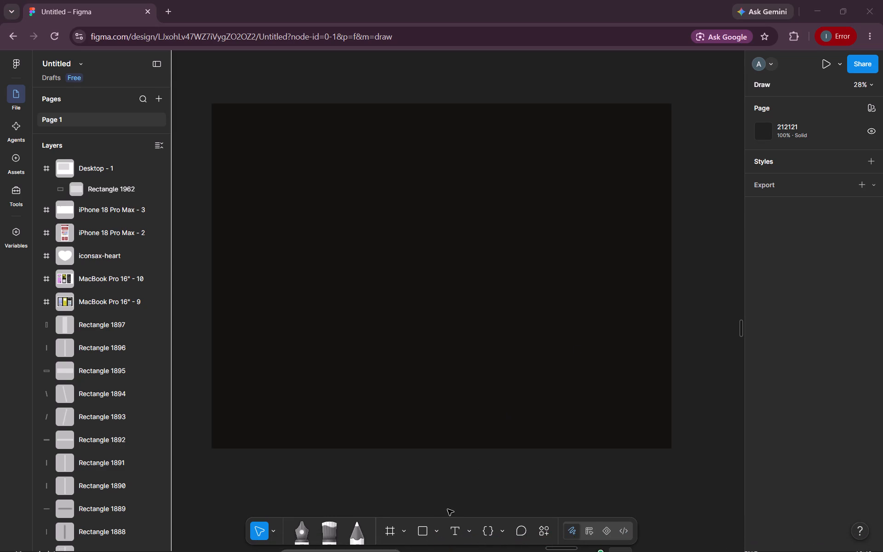
left_click(426, 526)
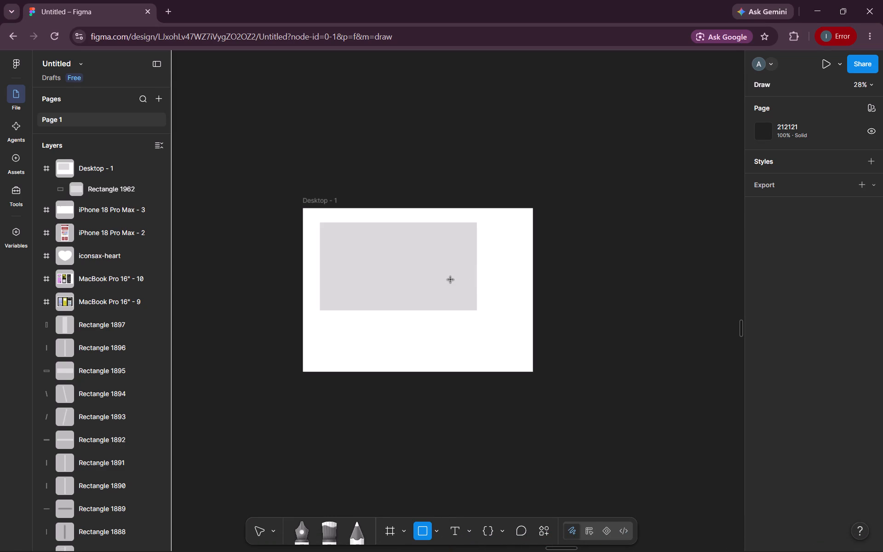
left_click_drag(451, 280, 496, 319)
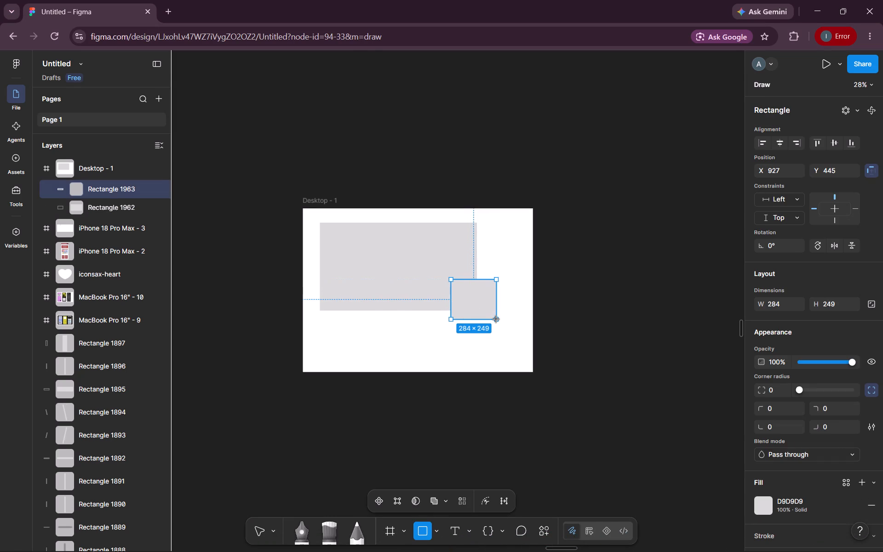
left_click_drag(496, 319, 496, 321)
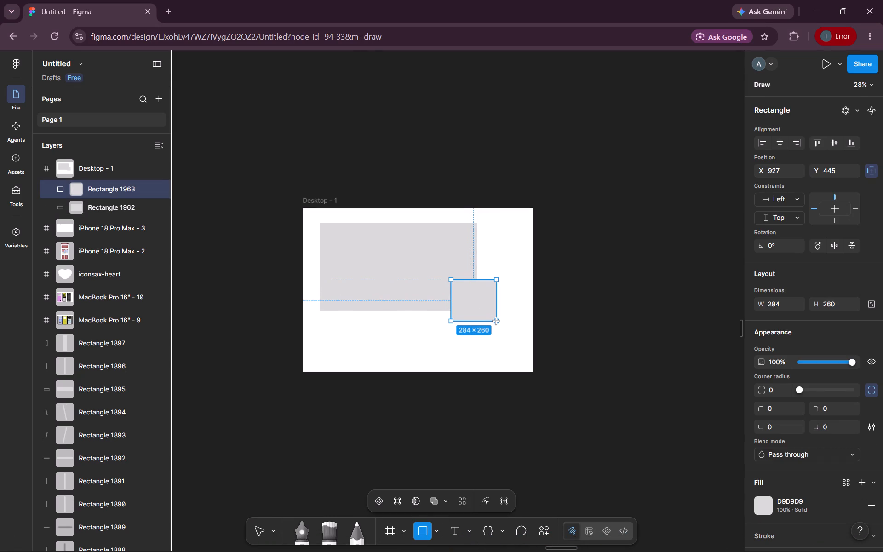
left_click_drag(496, 321, 506, 330)
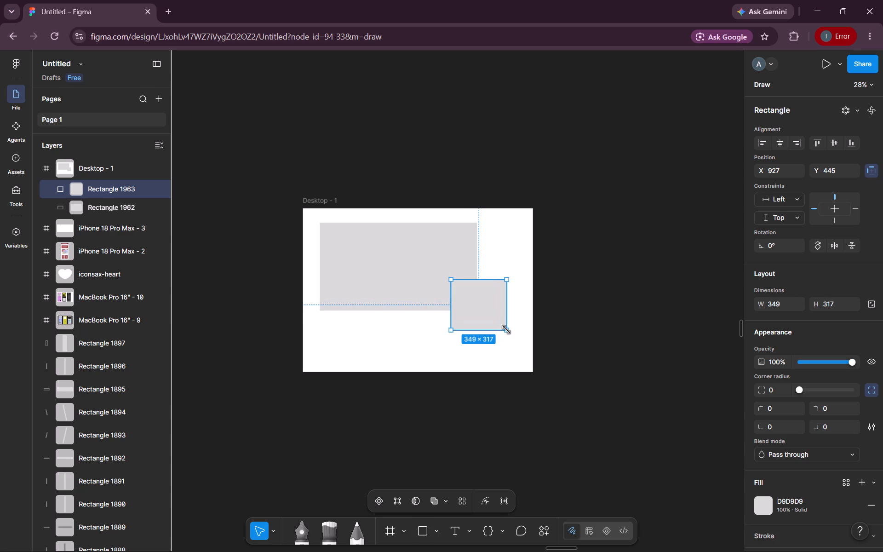
Move the smaller rectangle to about X 949, Y 481, still overlapping the large rectangle's lower-right corner, and deselect it.
left_click_drag(483, 307, 491, 318)
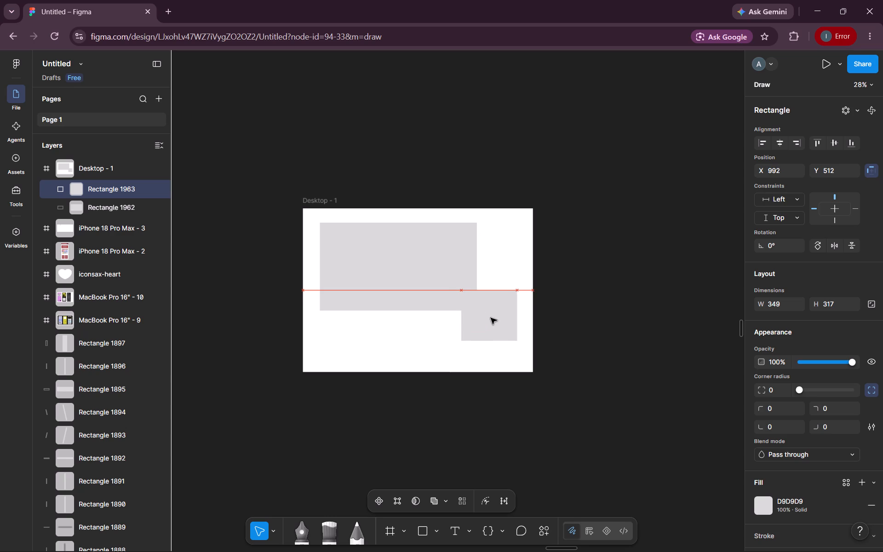
left_click_drag(491, 318, 489, 316)
left_click_drag(489, 316, 487, 305)
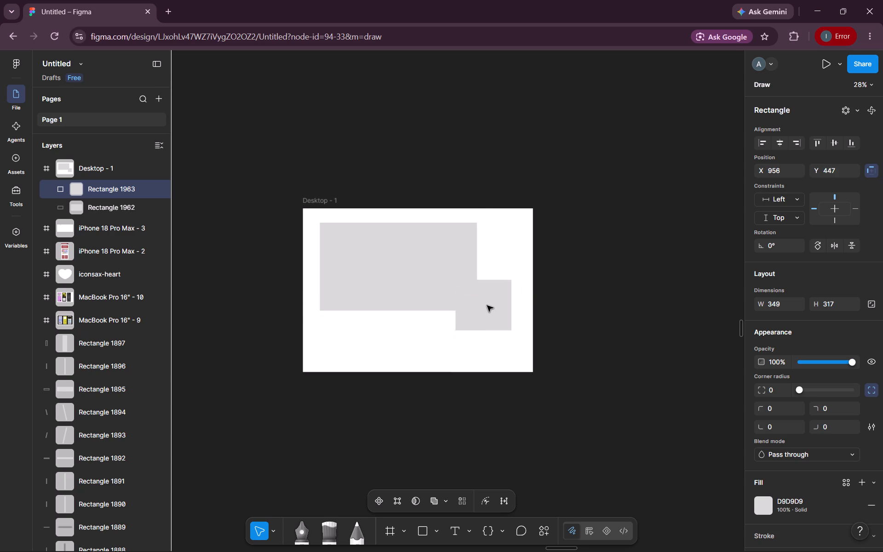
left_click_drag(487, 305, 487, 309)
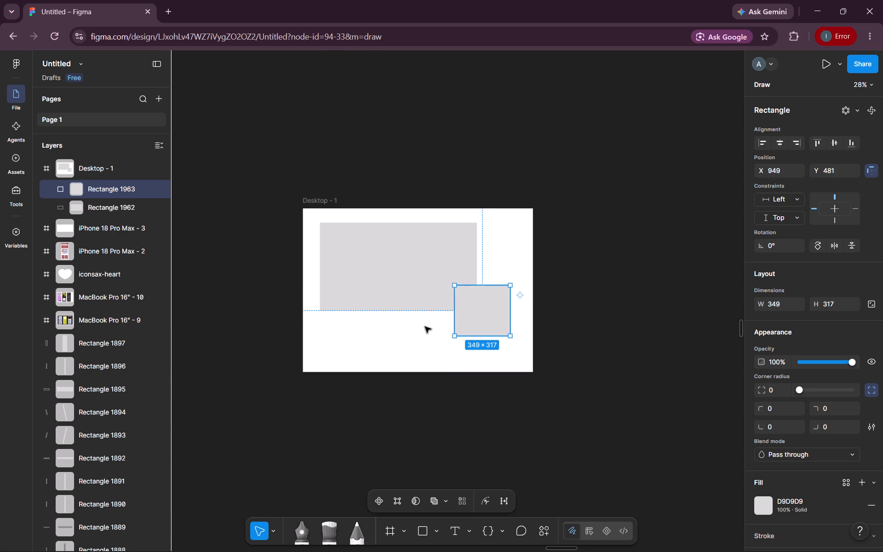
left_click(425, 327)
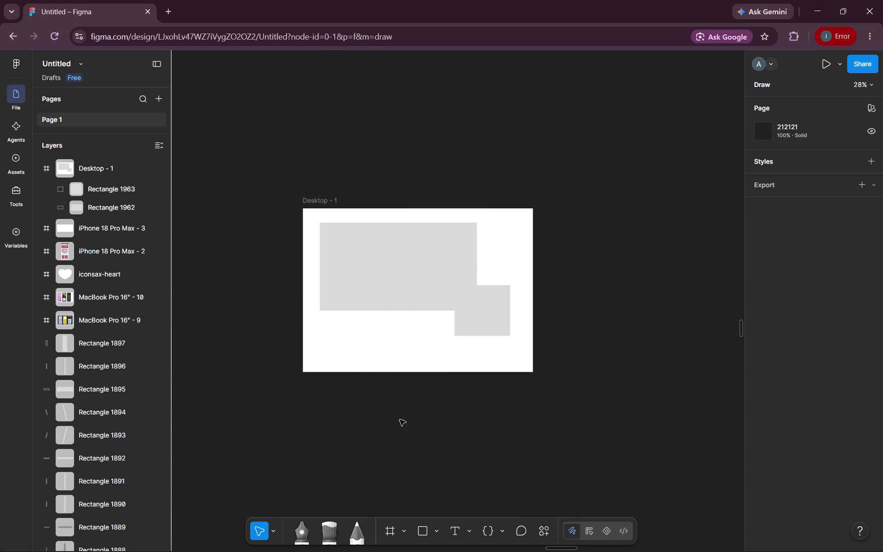
Draw a third rectangle of about 281 × 419 at about X 106, Y 512, overlapping the large rectangle's lower-left corner.
left_click(417, 526)
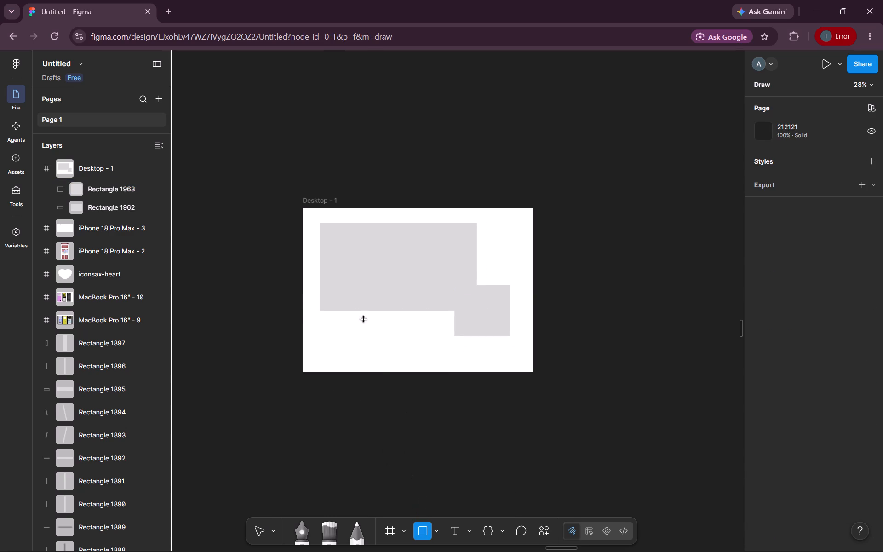
left_click_drag(364, 292, 325, 359)
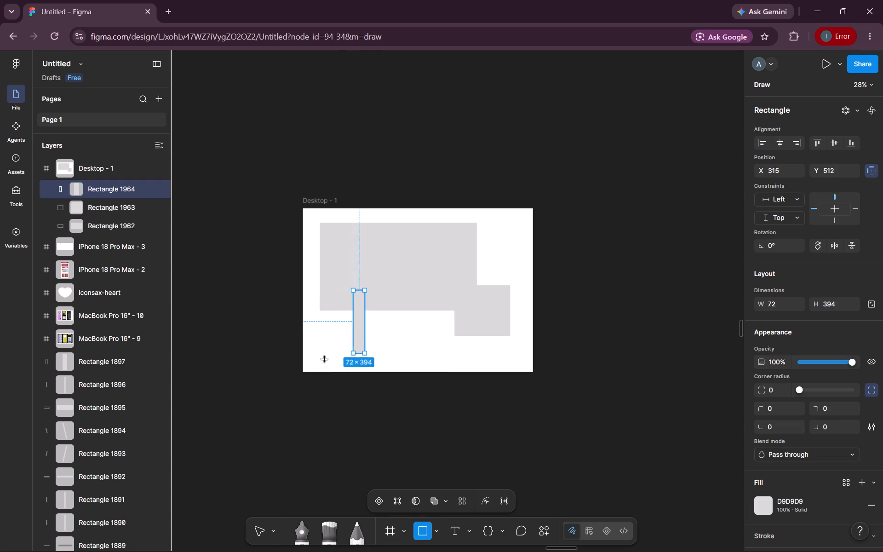
left_click_drag(325, 359, 318, 357)
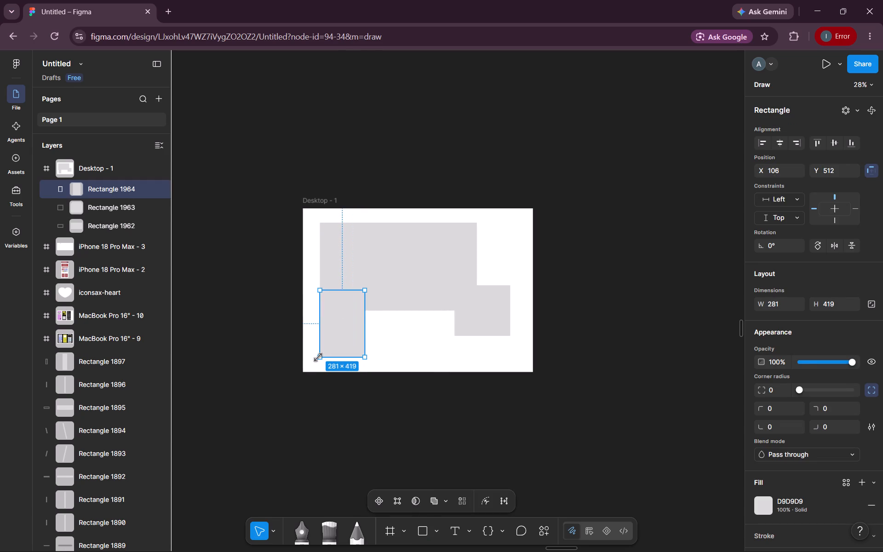
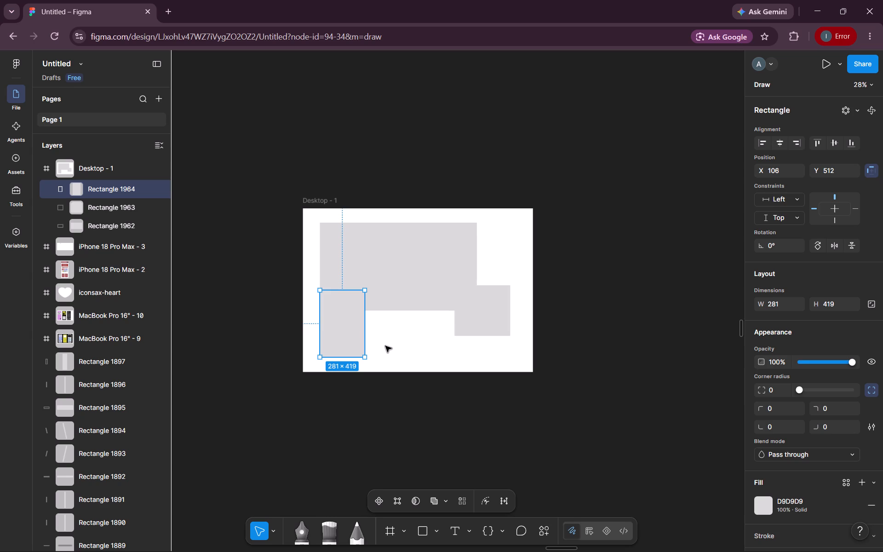
Draw a rectangle of about 271 × 108 at about X 678, Y 856, near the bottom edge of the Desktop - 1 frame.
left_click(422, 529)
left_click_drag(411, 345, 457, 362)
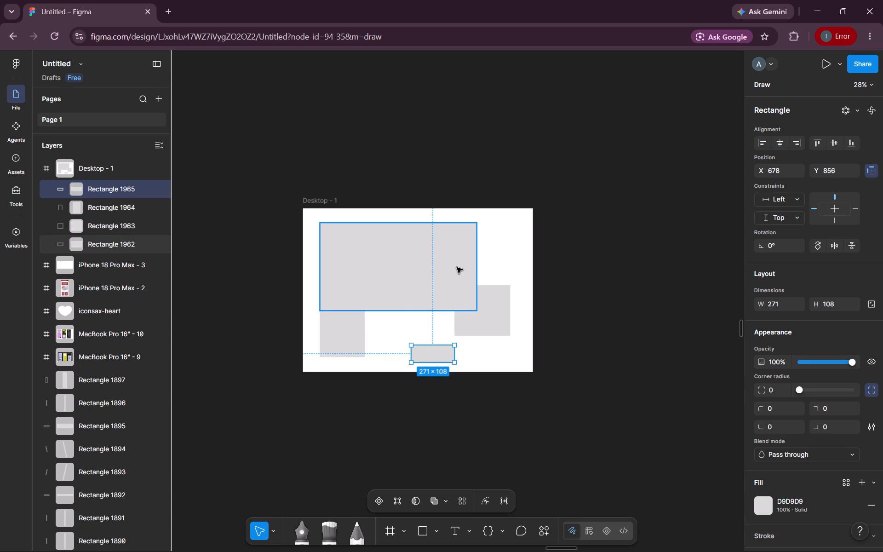
Draw a rectangle of about 295 × 147 at about X 949, Y 122, overlapping the large rectangle's upper-right corner.
left_click(419, 534)
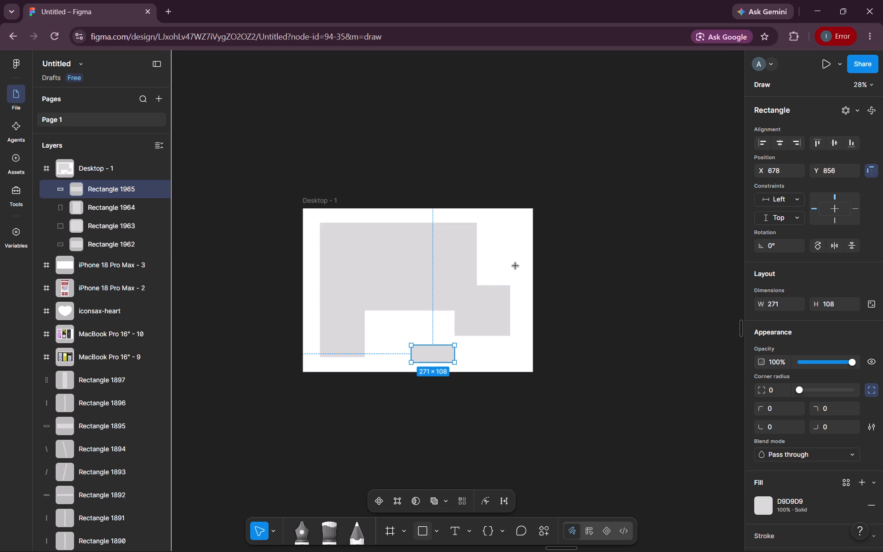
left_click_drag(501, 228, 454, 251)
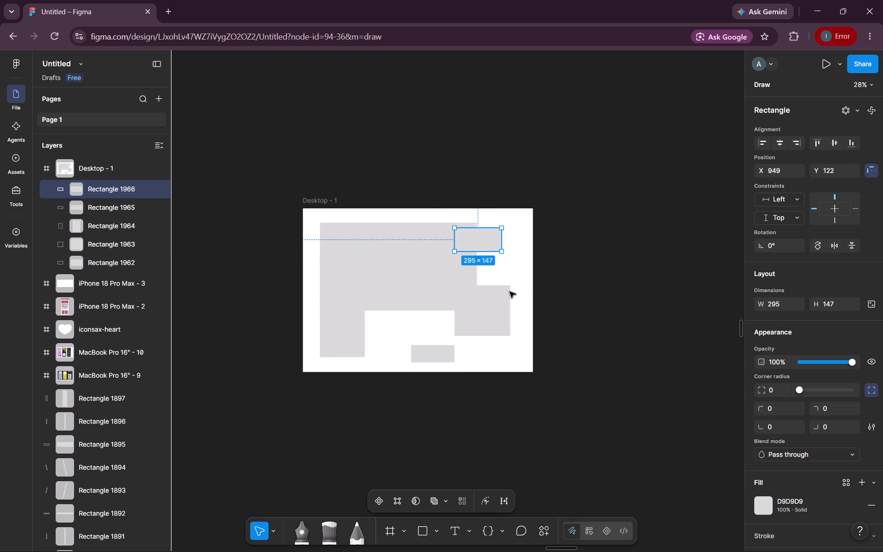
Draw a rectangle of about 256 × 180 at about X 372, Y 301, inside the large rectangle, and deselect it.
left_click(417, 535)
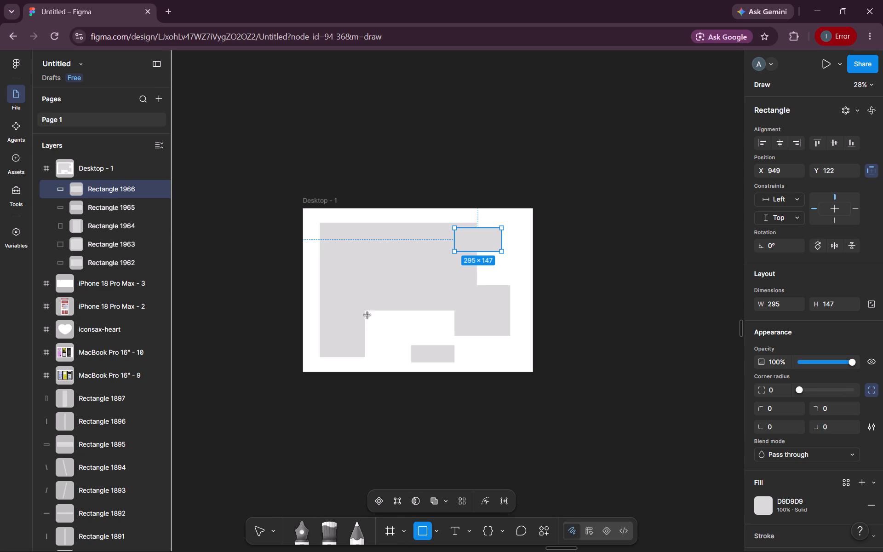
left_click_drag(362, 257, 399, 282)
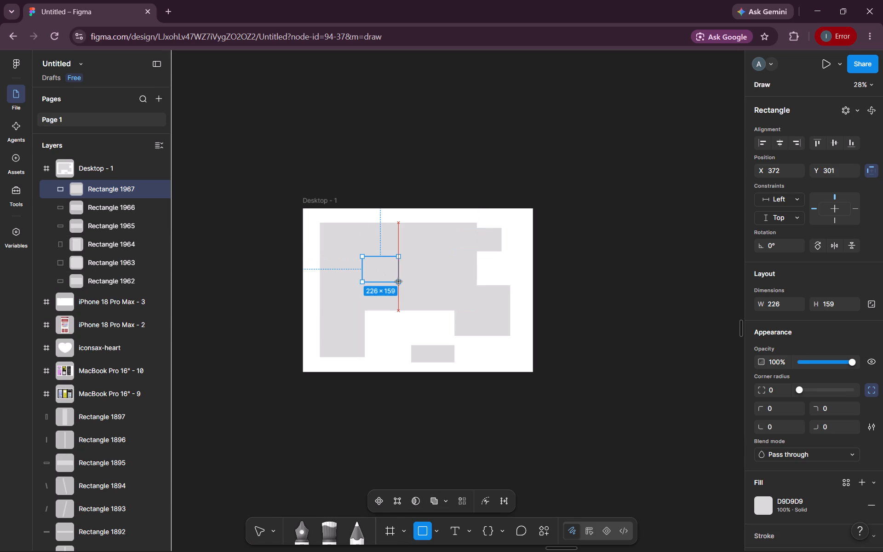
left_click_drag(399, 282, 403, 284)
left_click(510, 276)
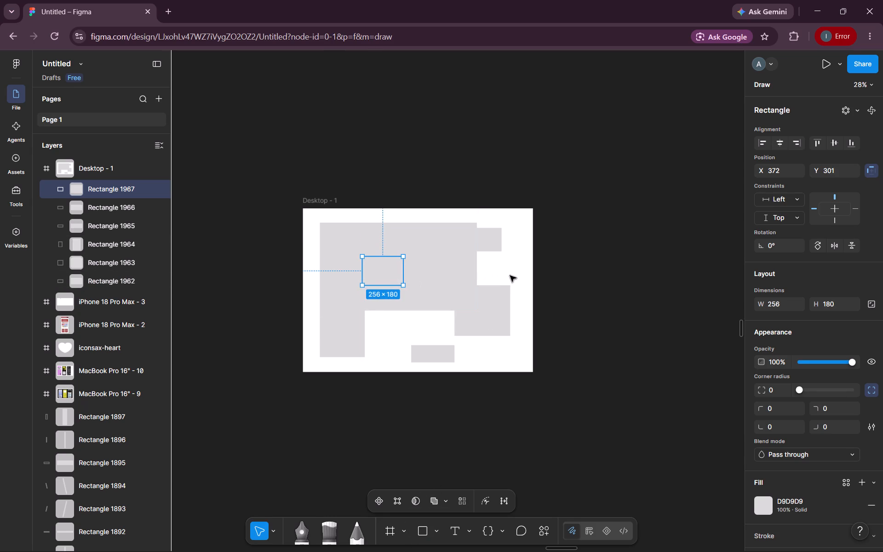
Fill the rectangle overlapping the large rectangle's upper-right corner with a muted light blue, about 82B3C0.
left_click(487, 246)
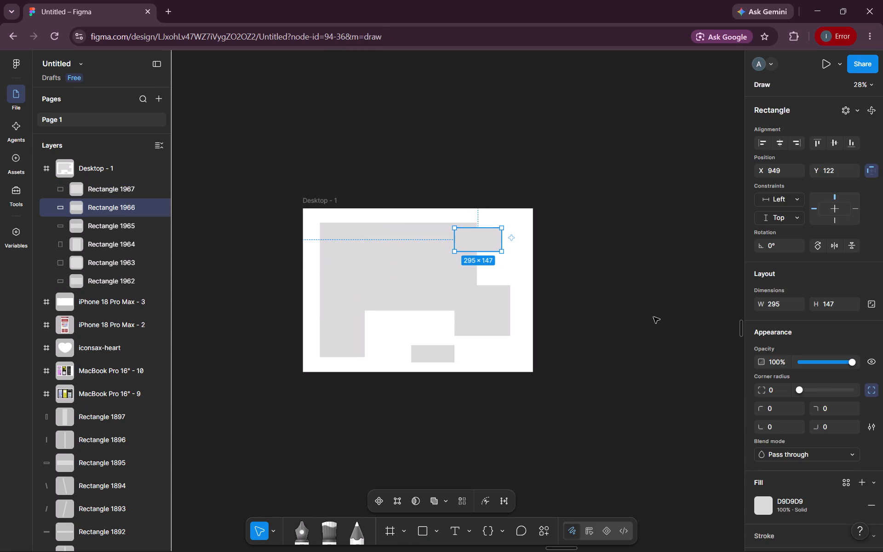
left_click(769, 506)
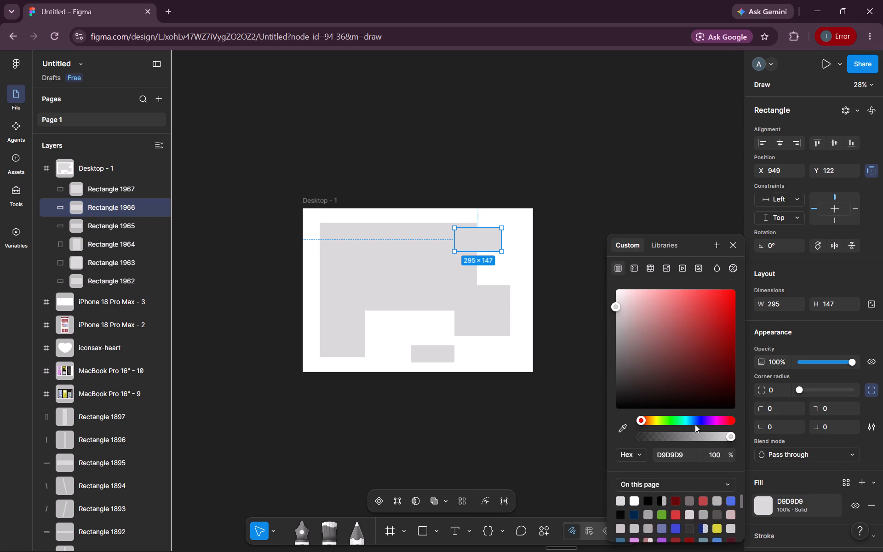
left_click(689, 421)
left_click_drag(617, 307, 654, 319)
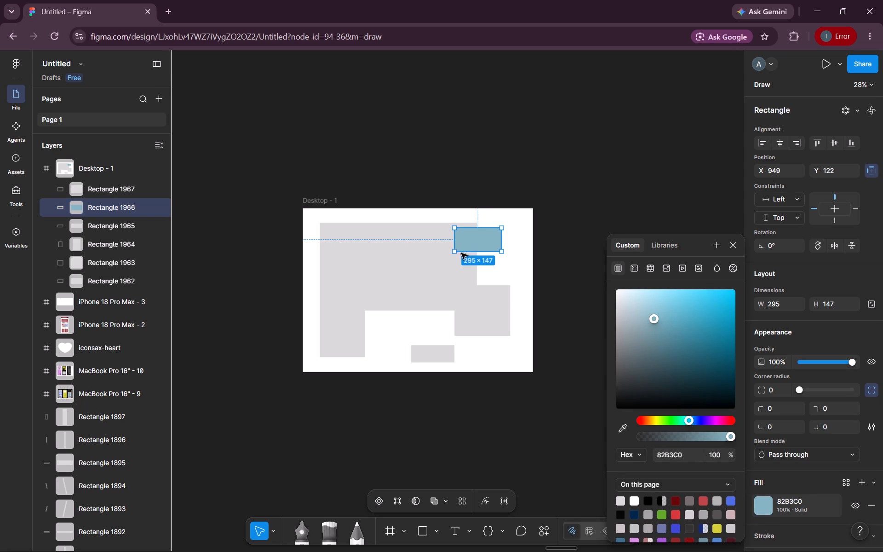
Fill the large 983 × 551 rectangle with a dark brownish red, about 6F2C2C.
left_click(447, 274)
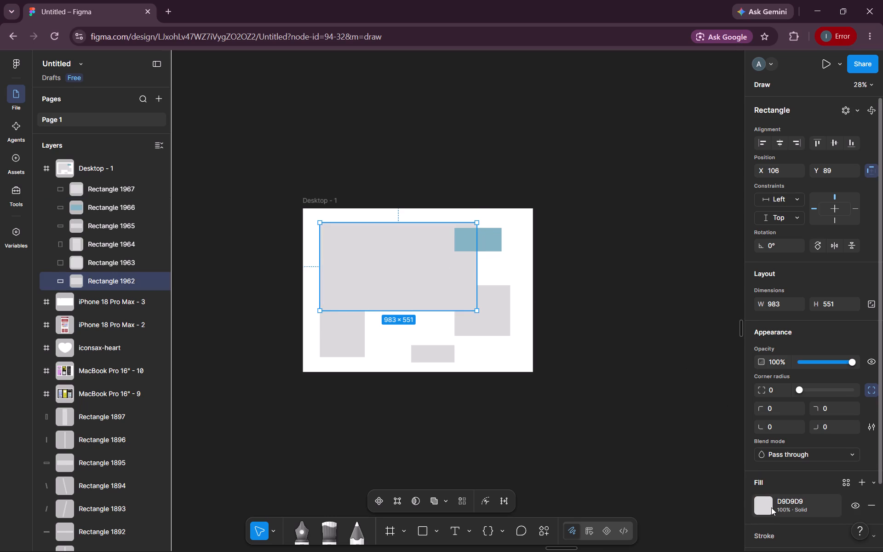
left_click(771, 506)
left_click_drag(705, 372, 695, 346)
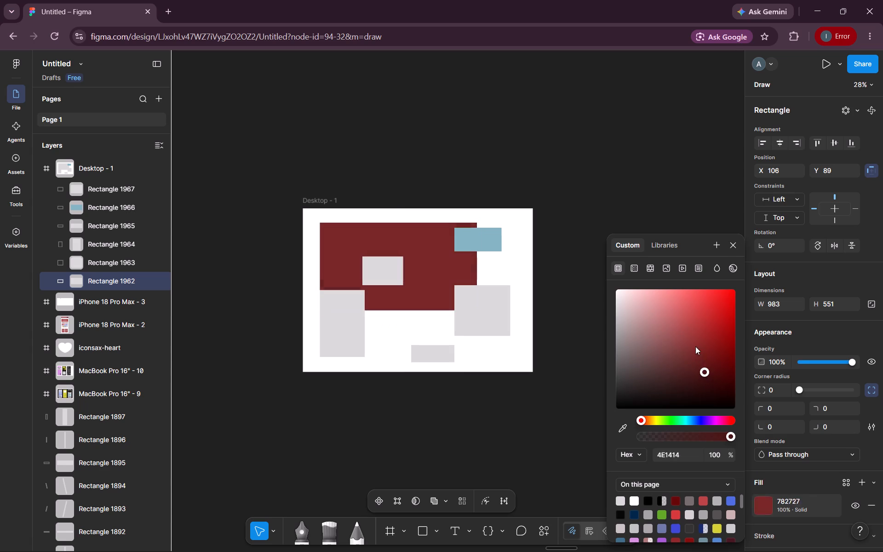
left_click_drag(695, 346, 690, 332)
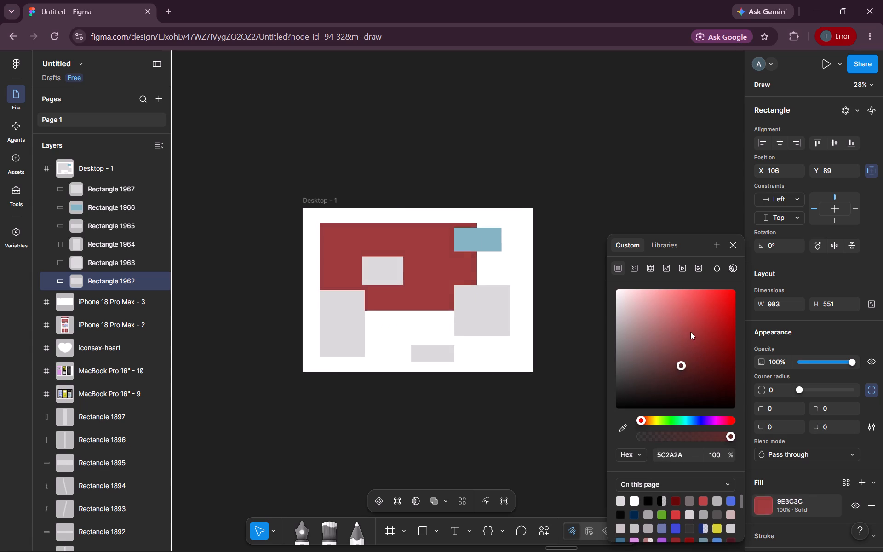
left_click_drag(690, 332, 688, 356)
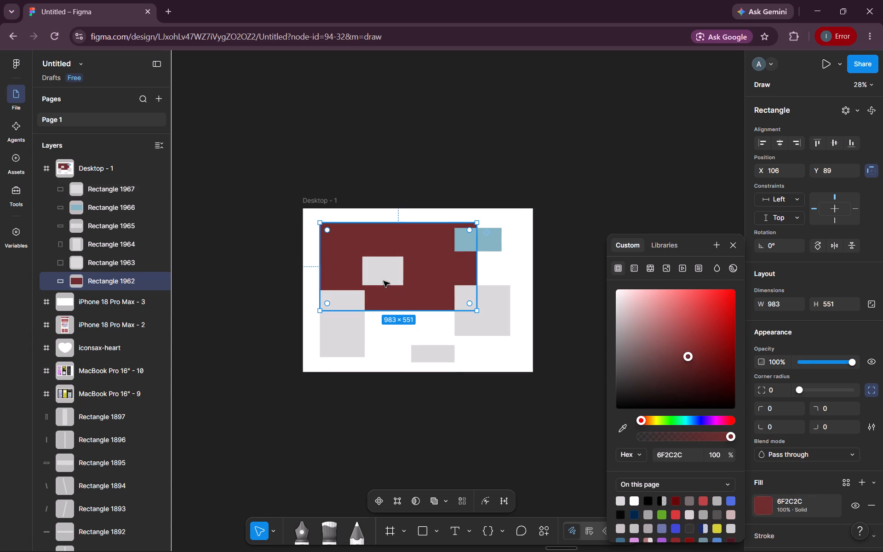
Fill the 256 × 180 rectangle inside the large one with a saturated red, about A70A0A.
left_click(383, 270)
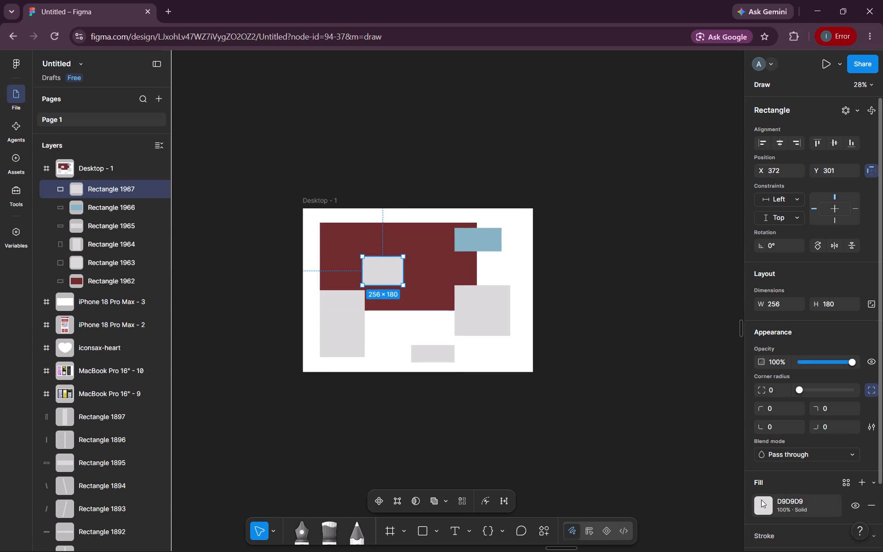
left_click(761, 500)
left_click_drag(687, 333, 674, 340)
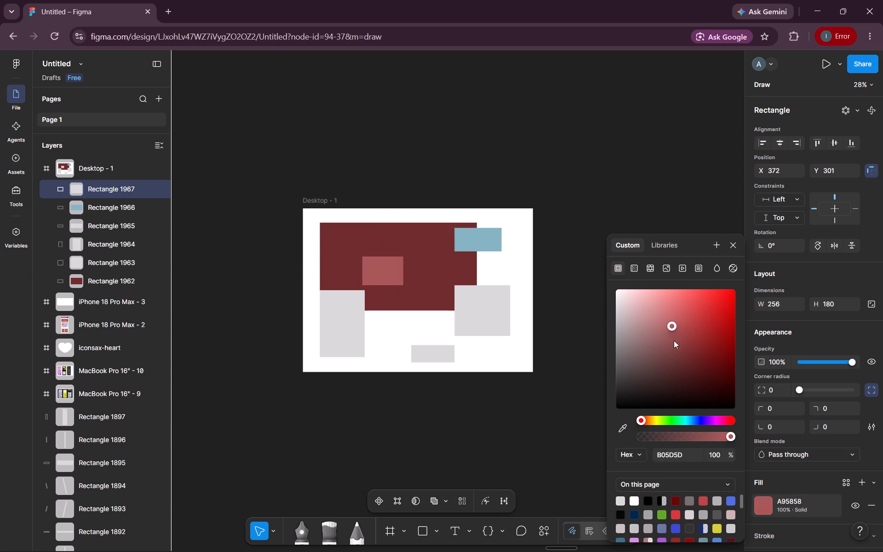
left_click_drag(674, 340, 722, 319)
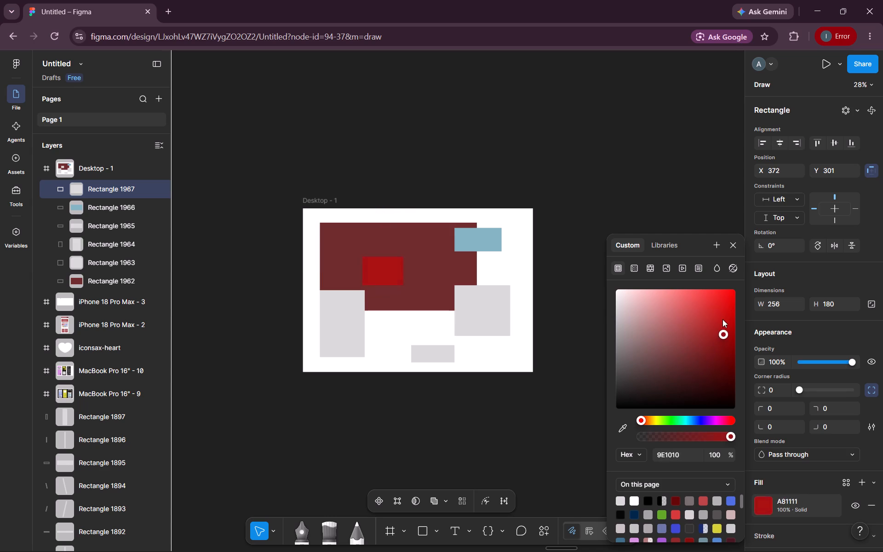
left_click_drag(722, 319, 728, 330)
Fill the tall rectangle at the large rectangle's lower-left corner with a medium purple, about 71468A.
left_click(344, 330)
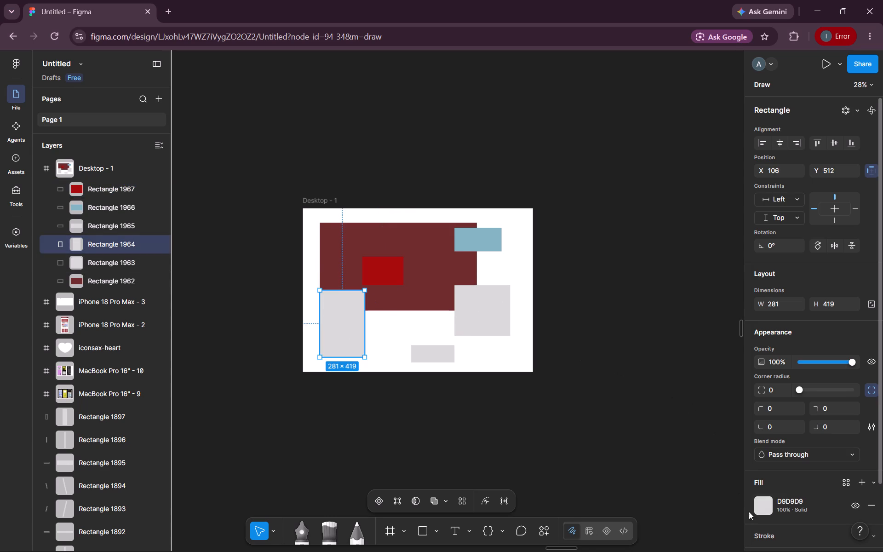
left_click(759, 508)
left_click_drag(665, 388, 671, 375)
left_click(682, 420)
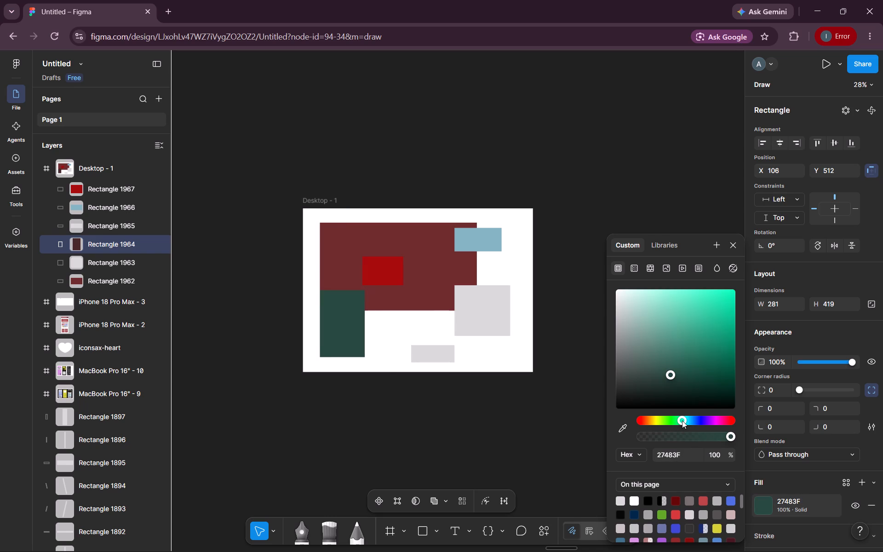
left_click(698, 420)
left_click_drag(698, 420, 706, 417)
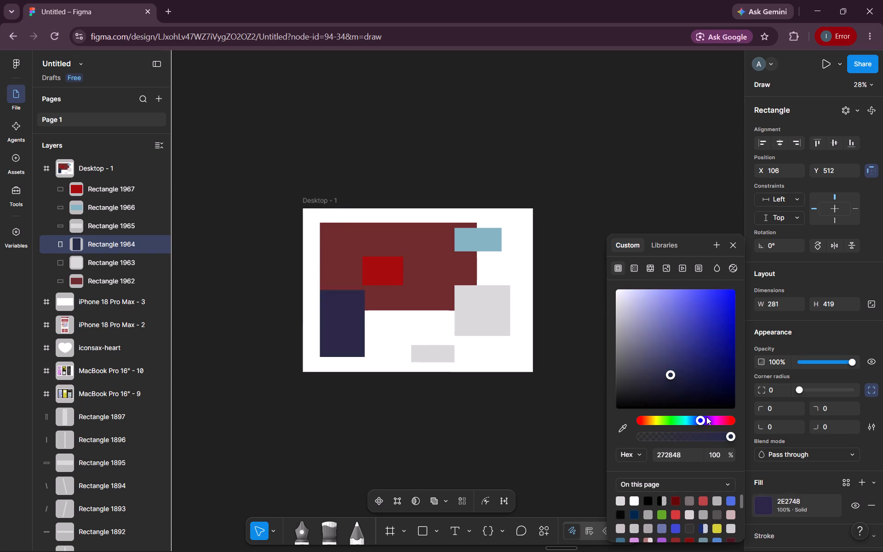
left_click_drag(706, 417, 716, 413)
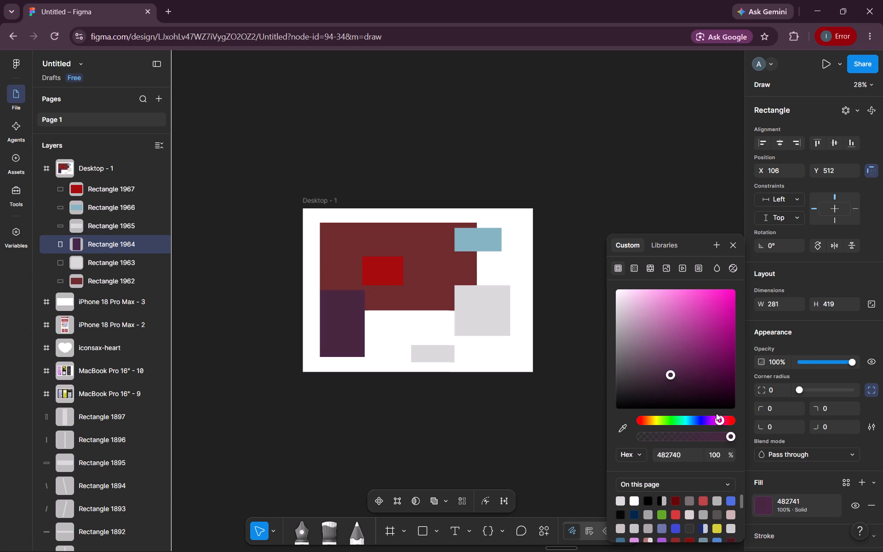
left_click_drag(716, 413, 710, 413)
left_click_drag(667, 371, 675, 345)
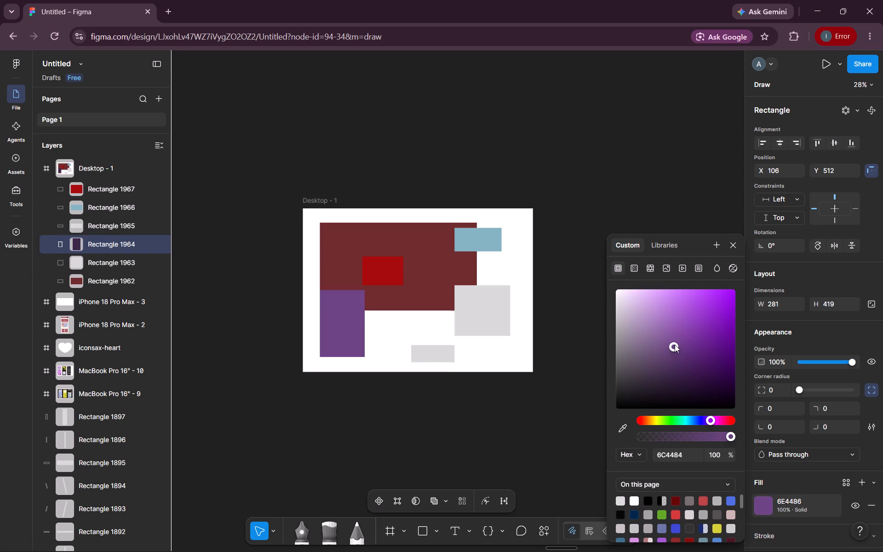
left_click_drag(675, 345, 675, 344)
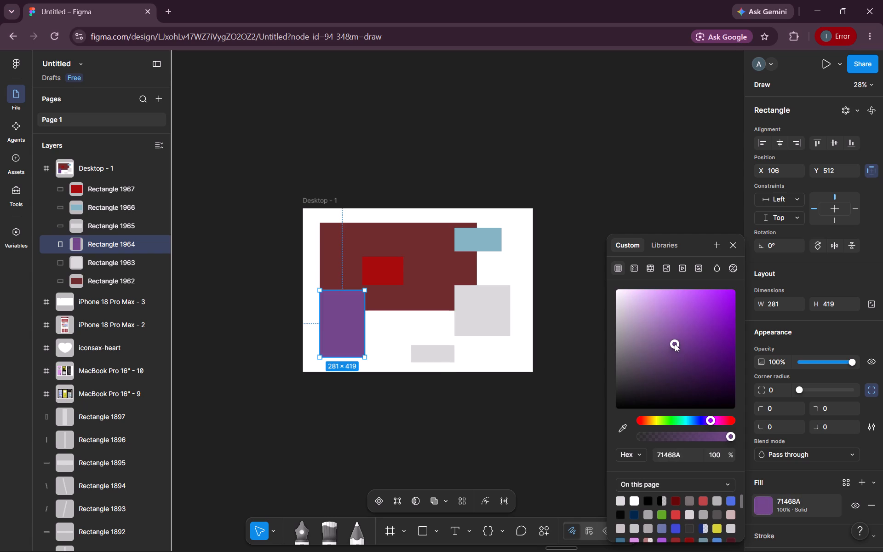
Fill the rectangle at the large rectangle's lower-right corner with a dark blue, about 363F7A.
left_click(498, 308)
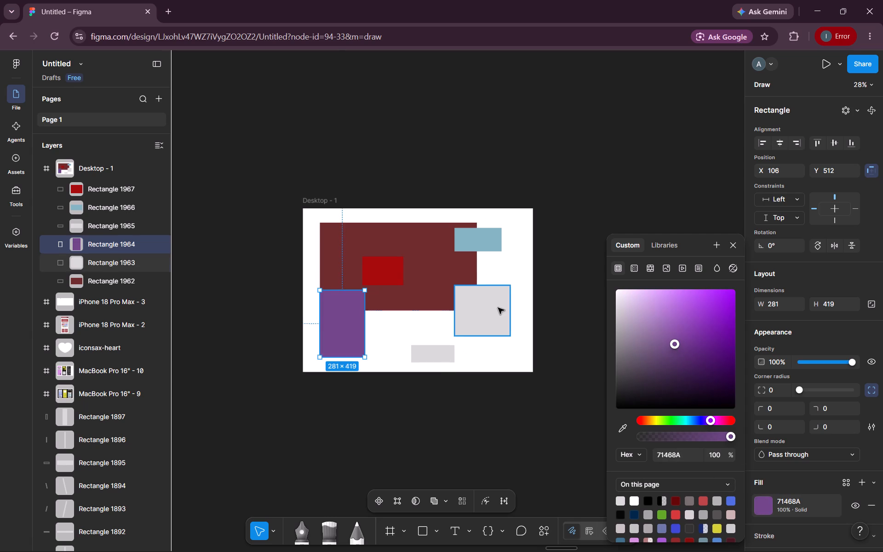
left_click(763, 503)
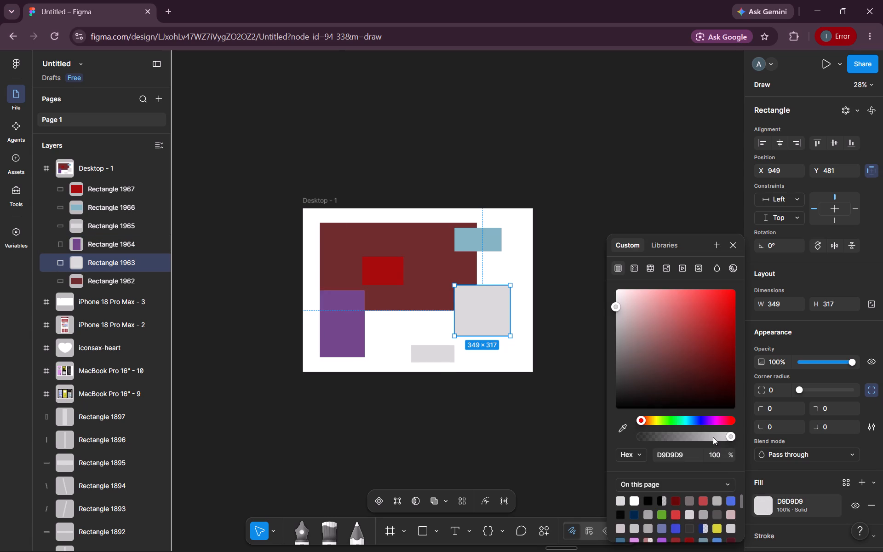
left_click(699, 418)
left_click_drag(711, 343, 688, 341)
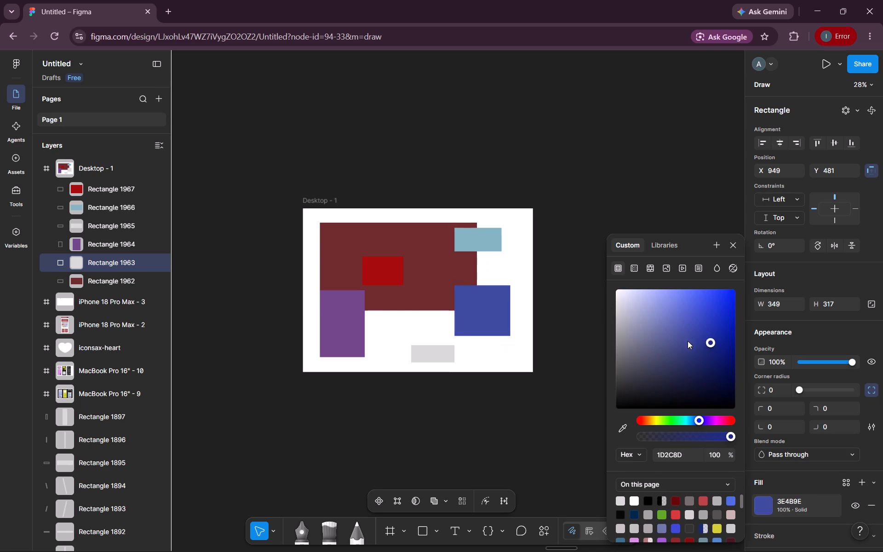
left_click_drag(688, 341, 682, 351)
Fill the small rectangle near the frame's bottom edge with a muted red, about 893939, and deselect it.
left_click(441, 349)
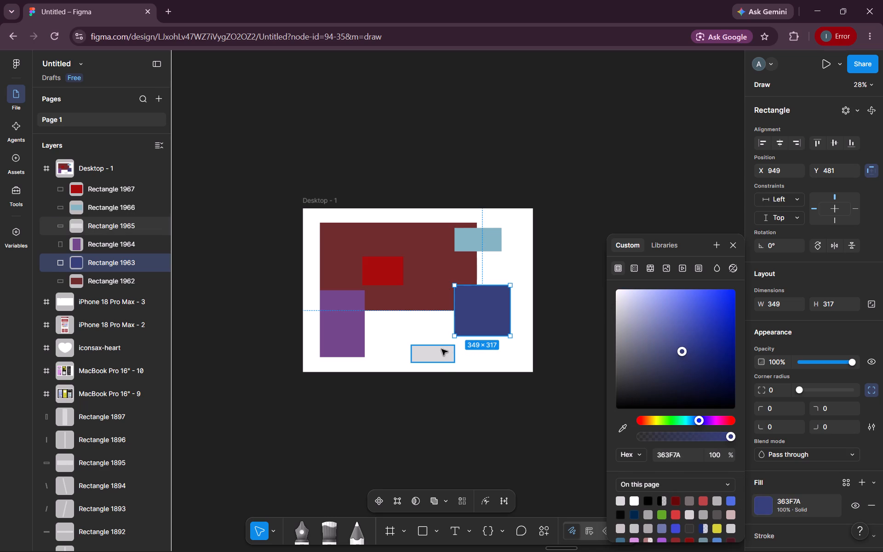
left_click(765, 508)
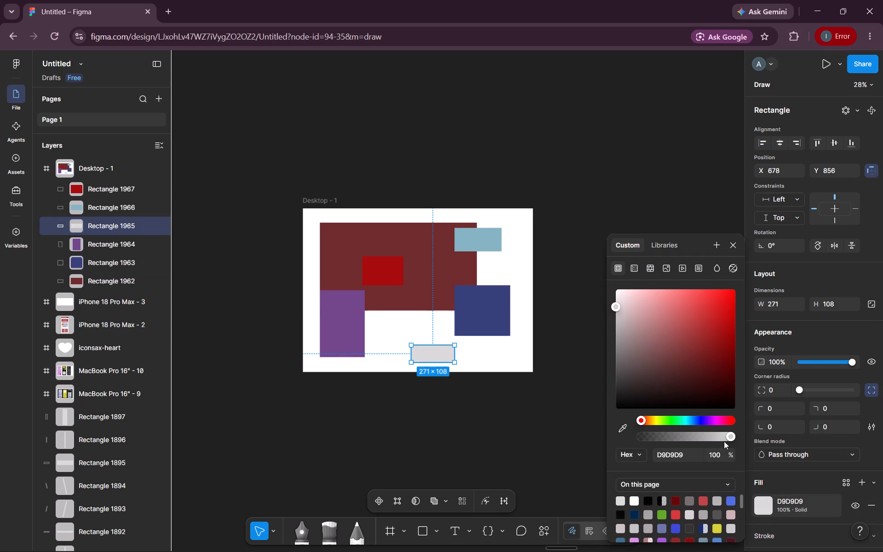
left_click_drag(674, 375, 669, 332)
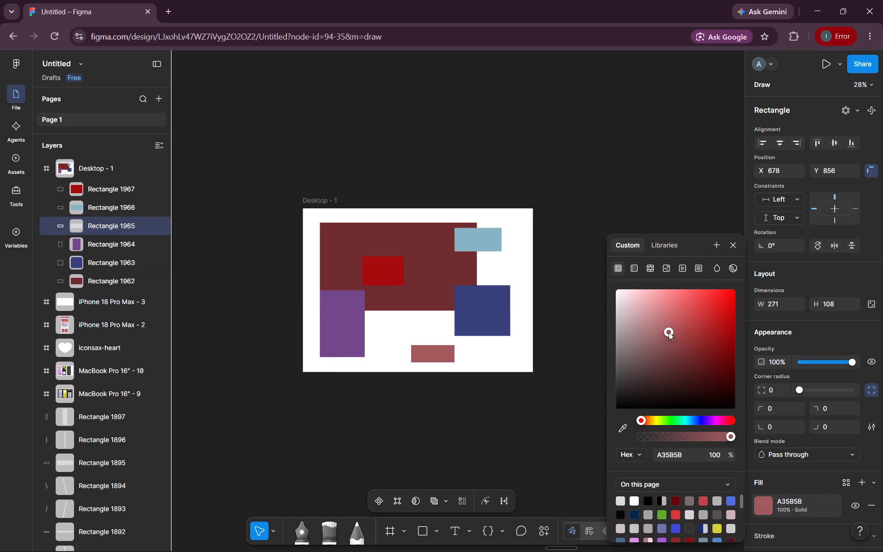
left_click_drag(669, 332, 685, 345)
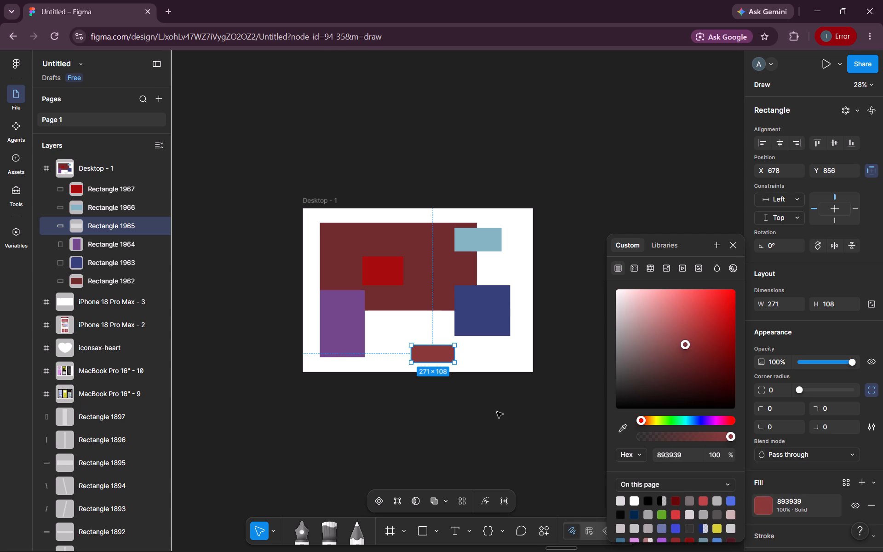
left_click(493, 420)
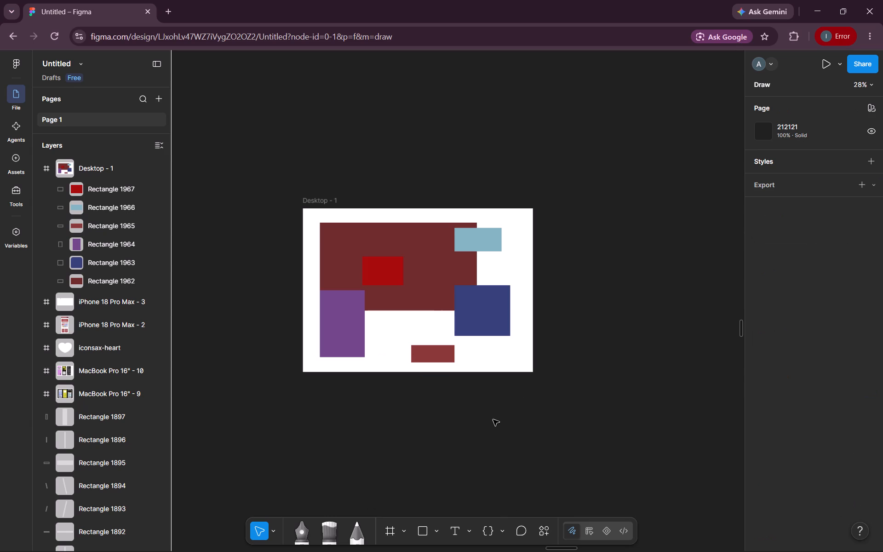
Draw a small rectangle of about 108 × 64 at about X 1244, Y 327, between the light blue and dark blue rectangles.
left_click(423, 530)
left_click_drag(498, 260, 505, 267)
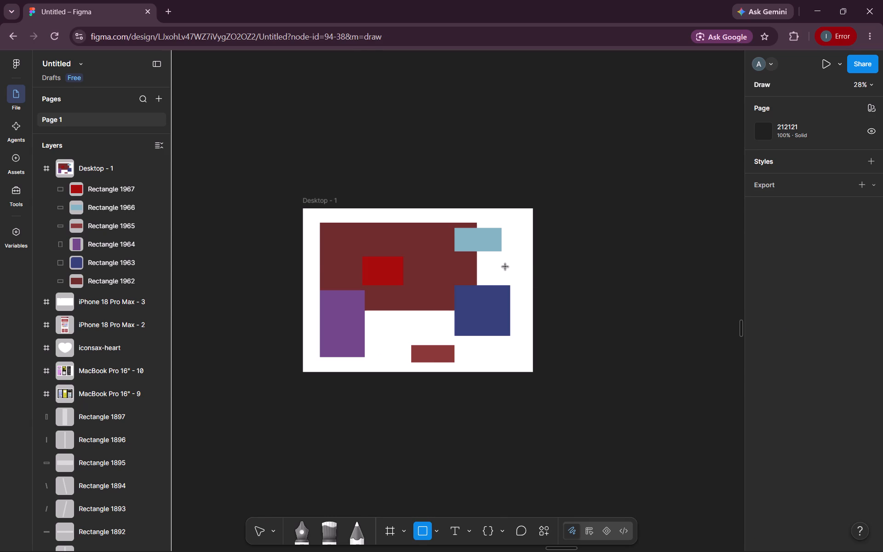
left_click_drag(505, 267, 515, 272)
Fill the small rectangle between the light blue and dark blue rectangles with a light muted red, and deselect it.
left_click(508, 264)
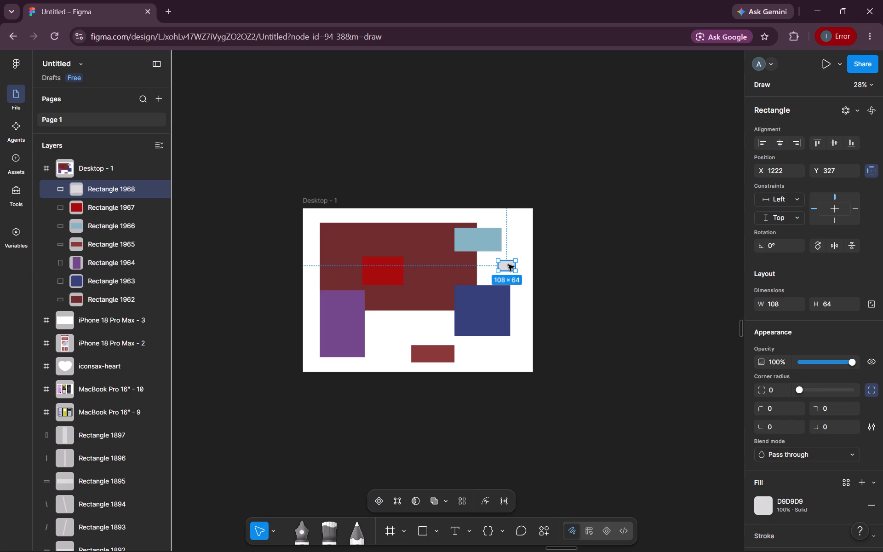
left_click(764, 503)
left_click_drag(681, 375, 683, 365)
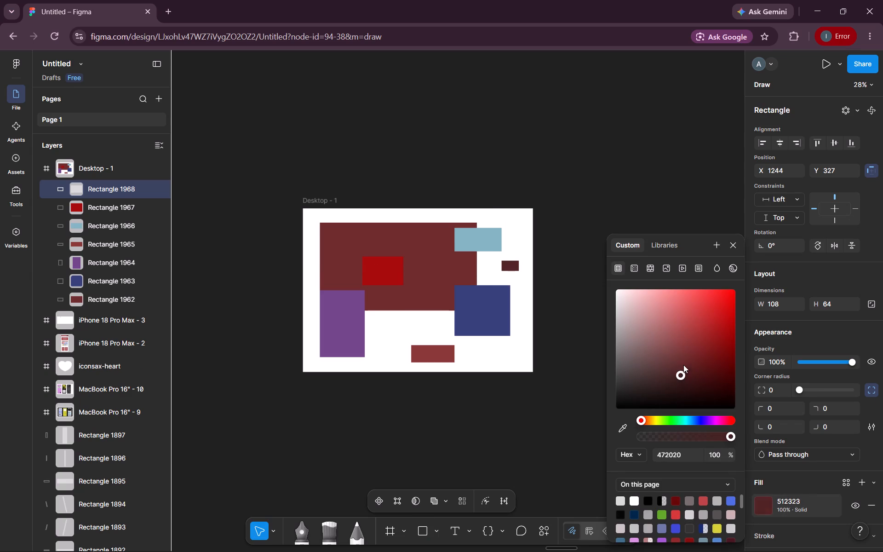
left_click_drag(683, 365, 677, 330)
left_click(551, 401)
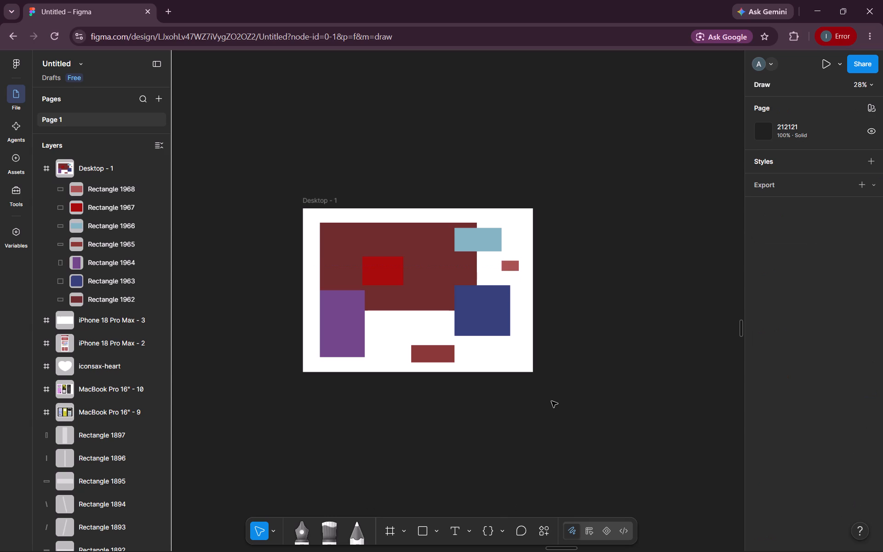
Draw a rectangle of about 130 × 136 at about X 819, Y 345, above and left of the dark blue rectangle's top-left corner.
scroll(551, 401, "down", 1)
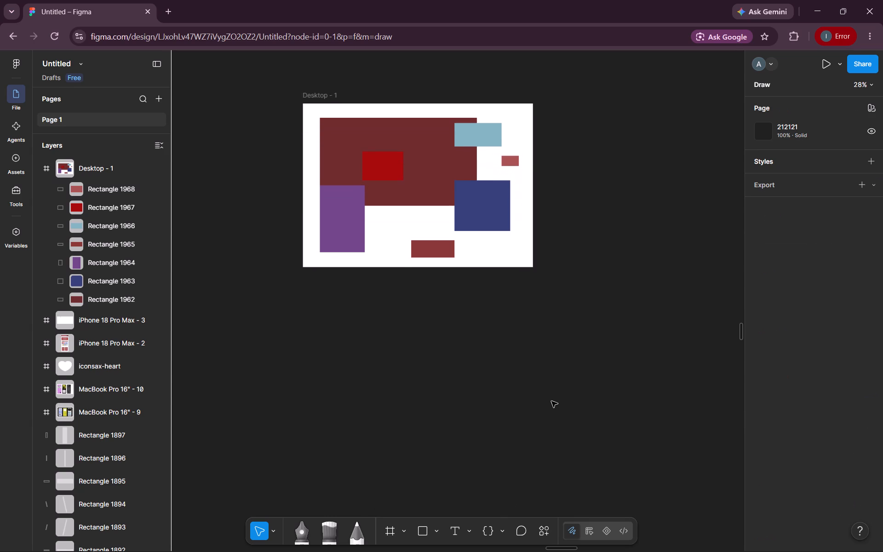
scroll(551, 401, "down", 1)
left_click(419, 531)
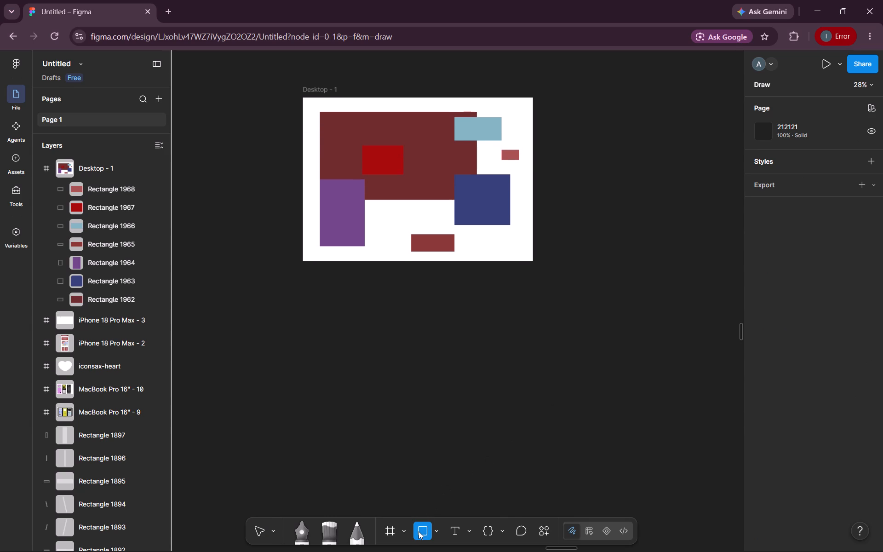
left_click_drag(433, 152, 457, 173)
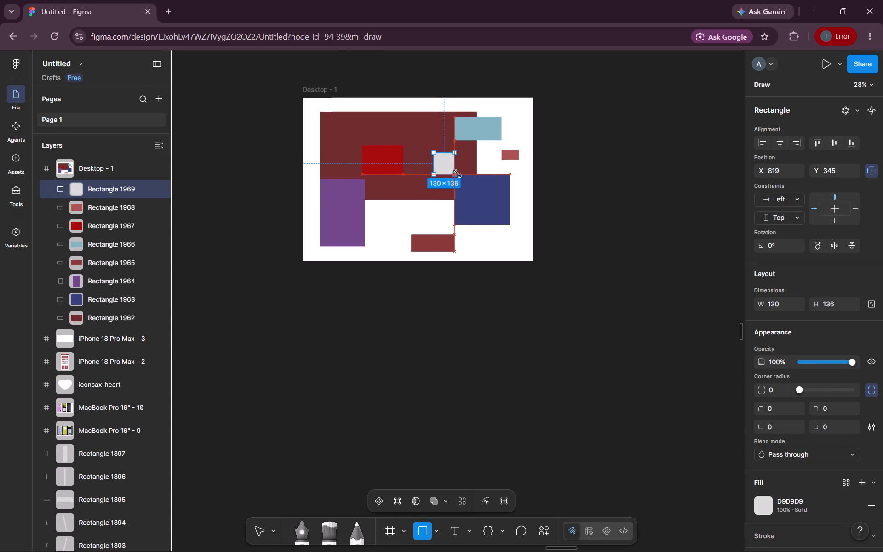
Fill the new near-square rectangle with a muted magenta, about A84686, and deselect it.
left_click(768, 504)
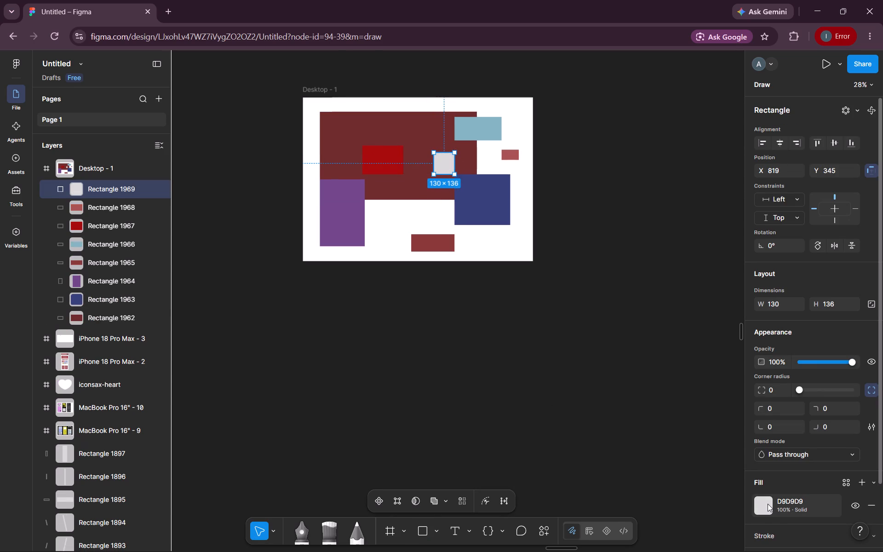
left_click(721, 420)
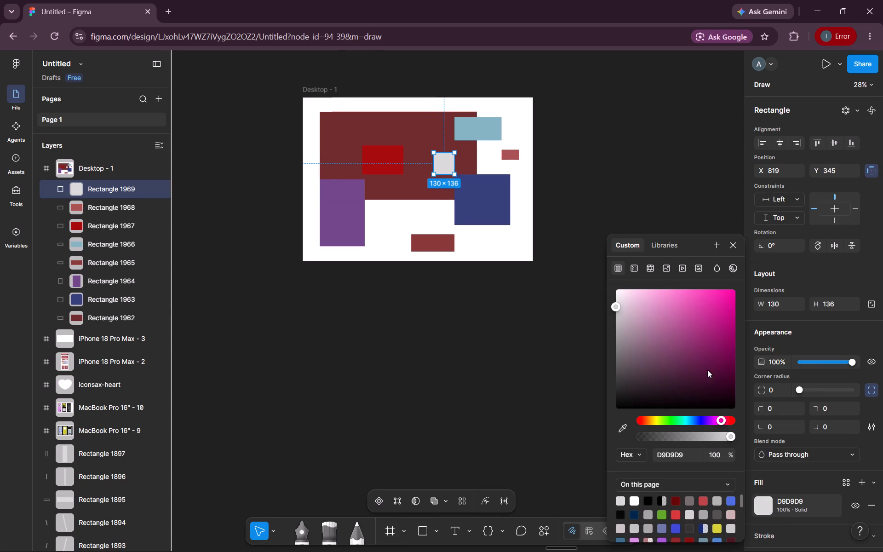
left_click_drag(701, 361, 687, 335)
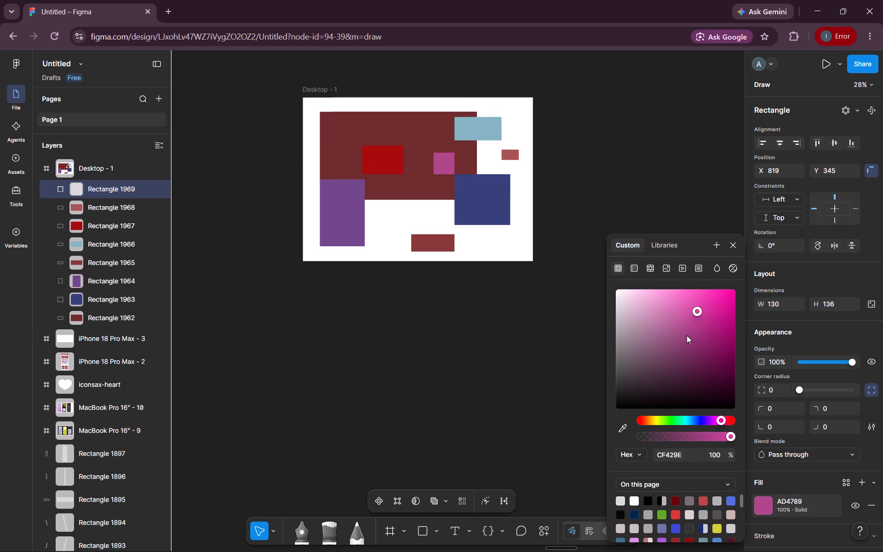
left_click_drag(687, 335, 686, 330)
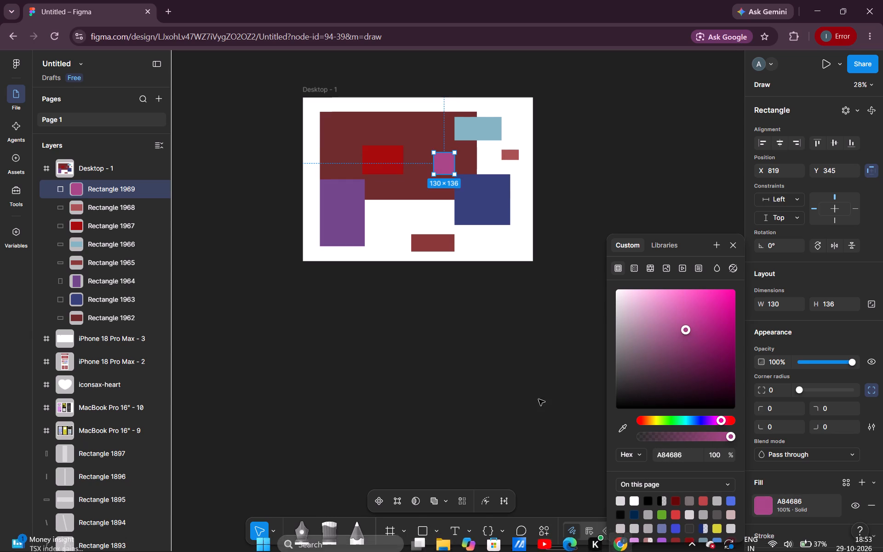
left_click(488, 309)
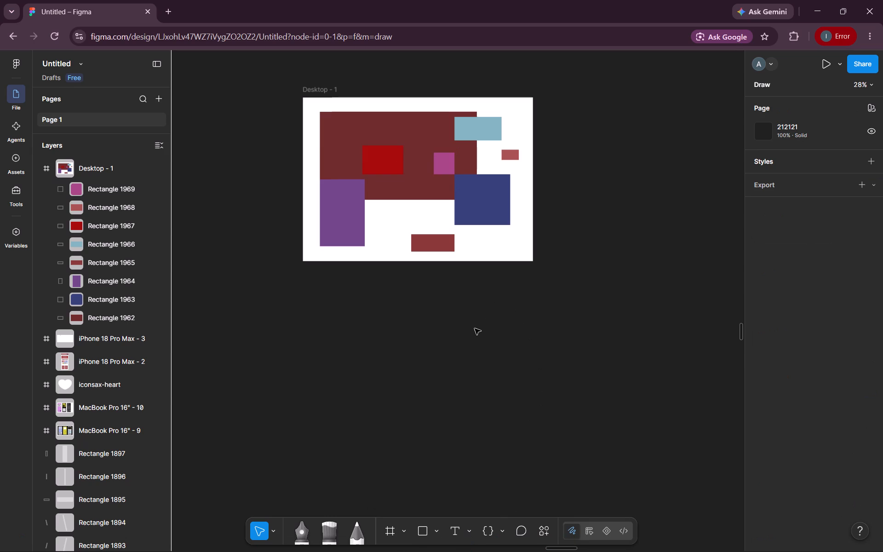
Draw a wide, thin bar of about 524 × 69 at about X 196, Y 175, near the large dark red rectangle's upper edge.
left_click(413, 535)
left_click_drag(334, 125, 341, 125)
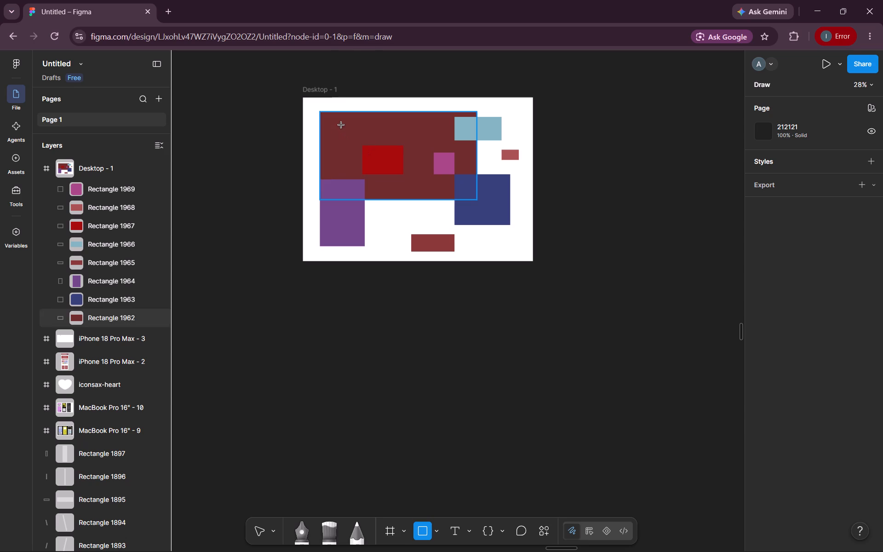
left_click_drag(341, 125, 409, 136)
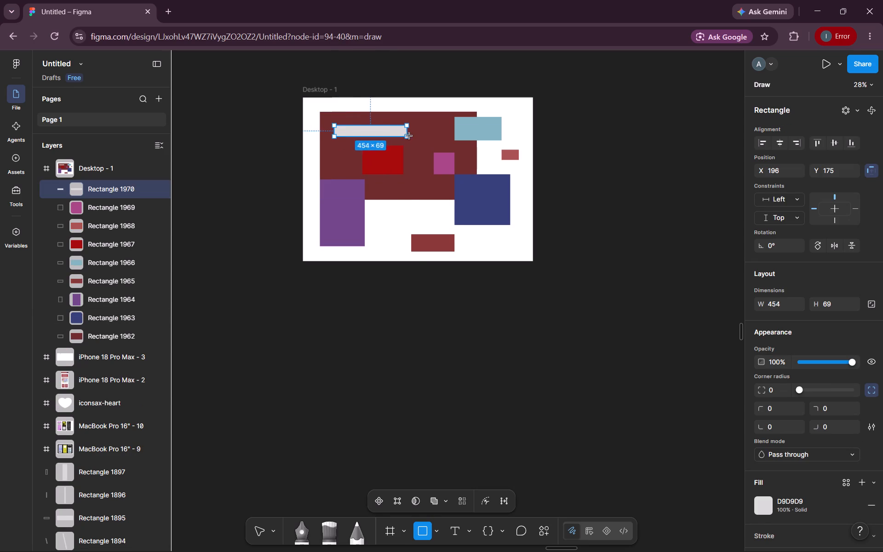
left_click_drag(409, 136, 419, 136)
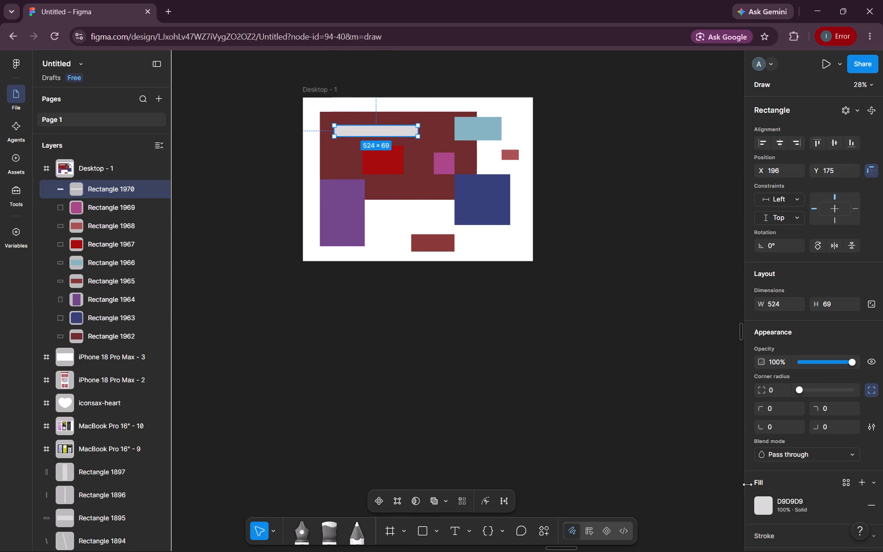
Fill the wide bar above the bright red rectangle with a dark teal, about 35737A, and deselect it.
left_click(763, 505)
left_click_drag(700, 380, 696, 352)
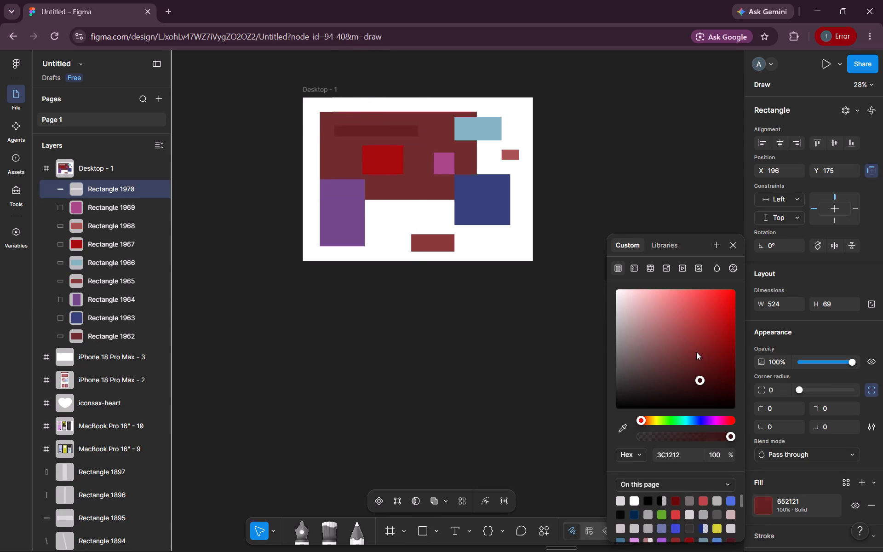
left_click_drag(696, 352, 707, 385)
left_click(688, 417)
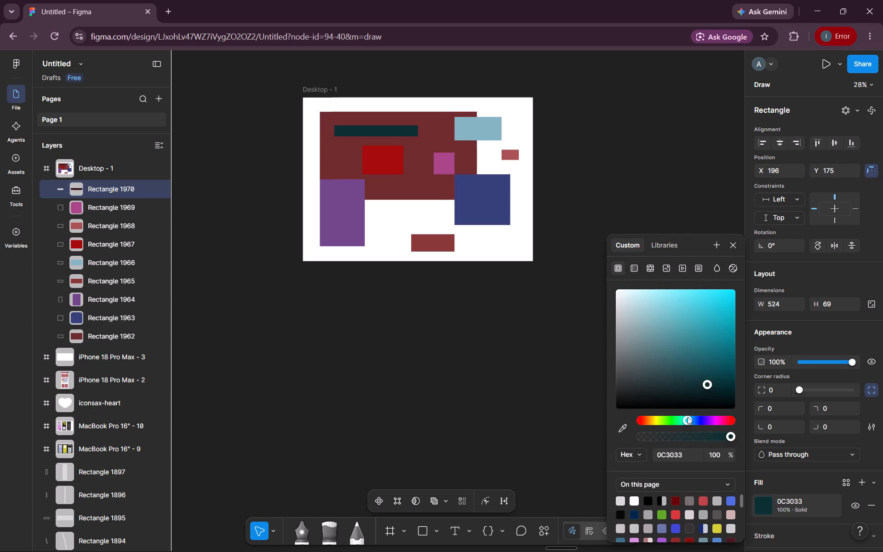
left_click_drag(709, 379, 696, 329)
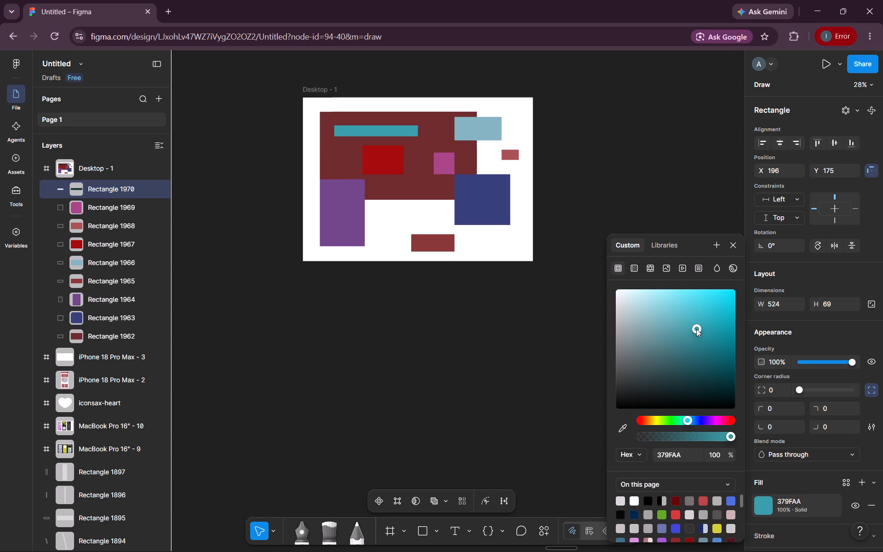
left_click_drag(696, 329, 683, 351)
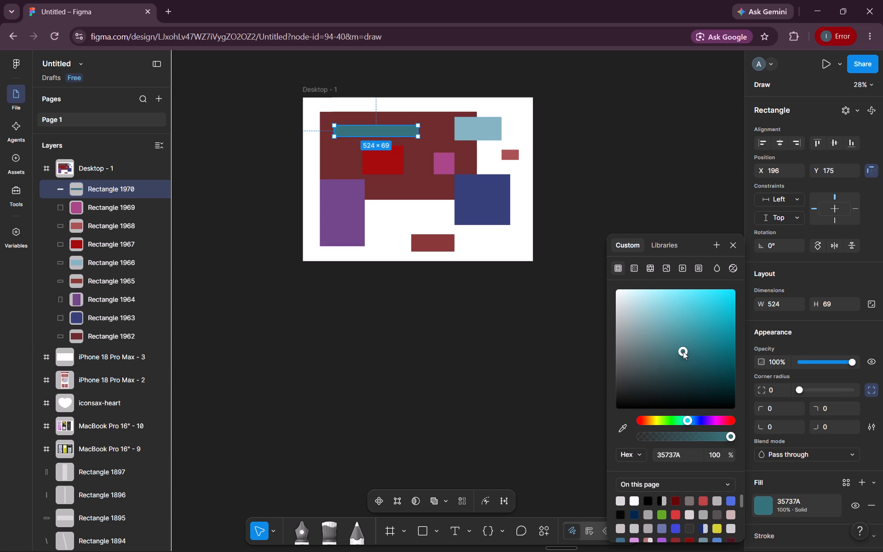
left_click(480, 257)
Draw an upright rectangle of about 128 × 173 at about X 470, Y 708, beside the tall purple rectangle.
left_click(421, 529)
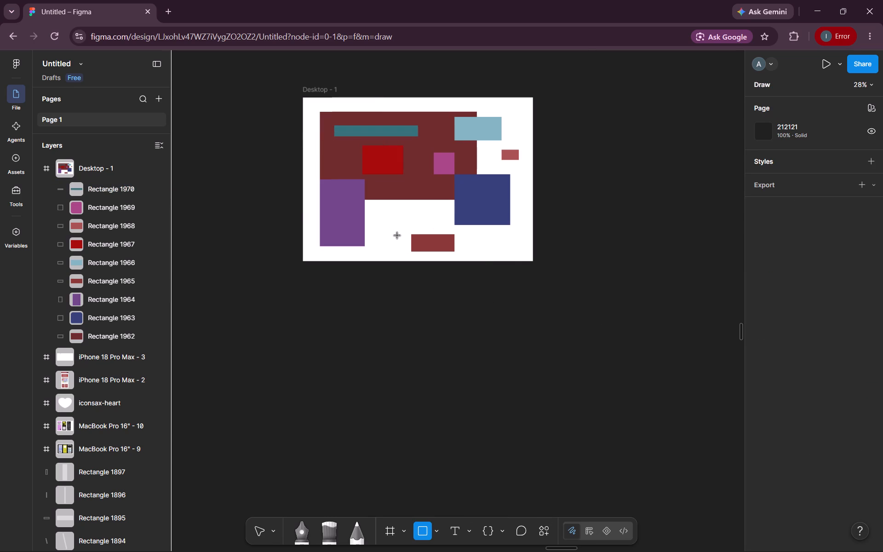
left_click_drag(378, 210, 396, 238)
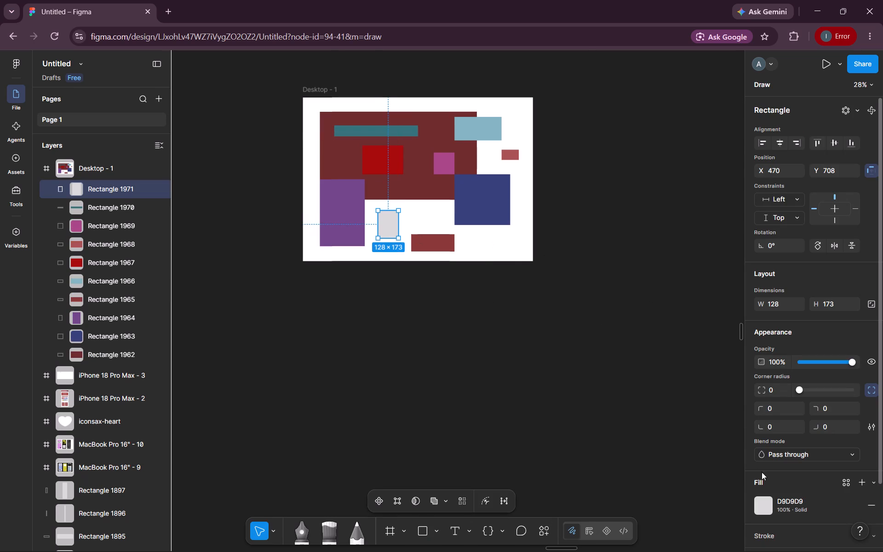
Fill the new upright rectangle with a vivid purple, about 8B3297, and deselect it.
left_click(768, 505)
left_click(714, 420)
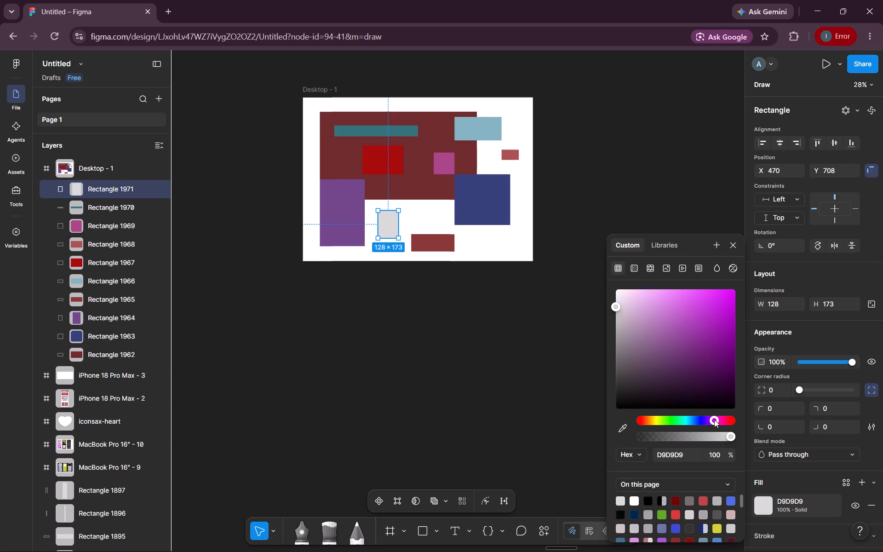
left_click_drag(709, 349, 695, 338)
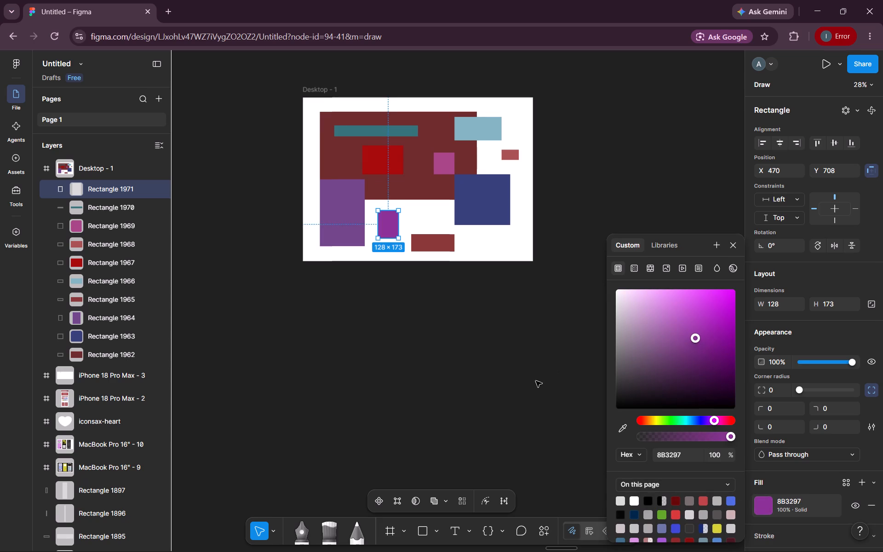
left_click(536, 381)
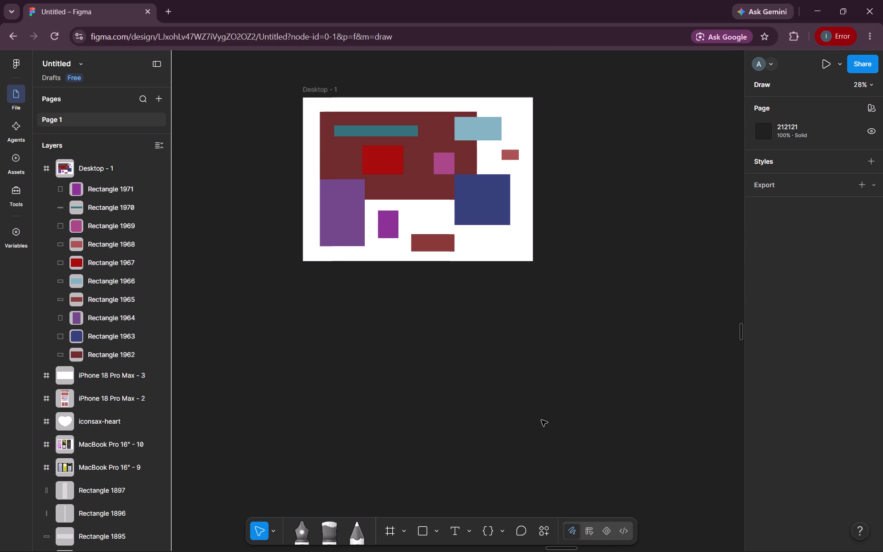
Add the text "Pagal hu mein" on the teal bar, starting at about X 240, Y 196.
left_click(450, 533)
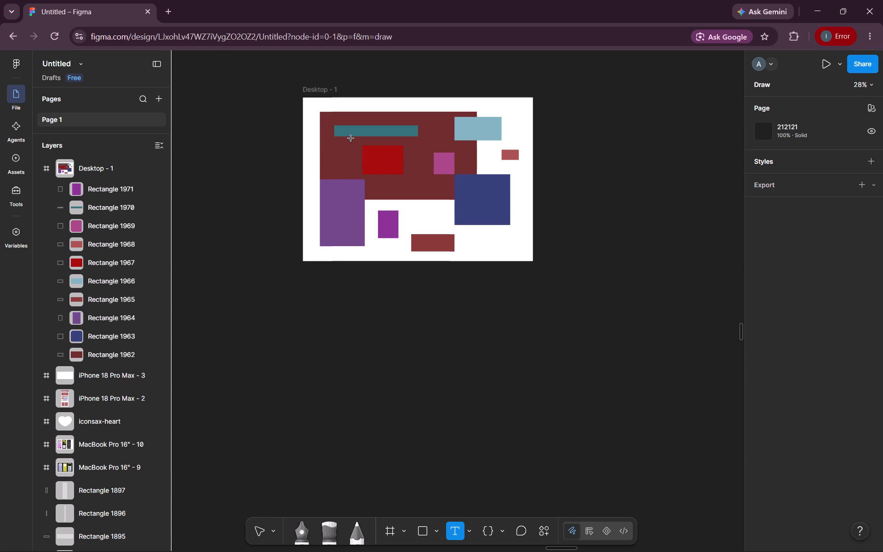
scroll(351, 138, "up", 1)
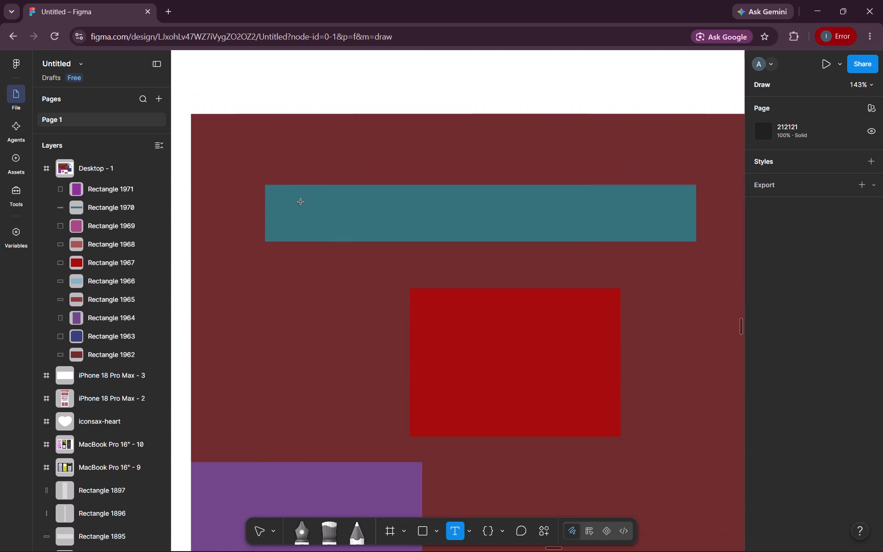
left_click(301, 202)
type("Pagal")
key("space")
type("hu mein")
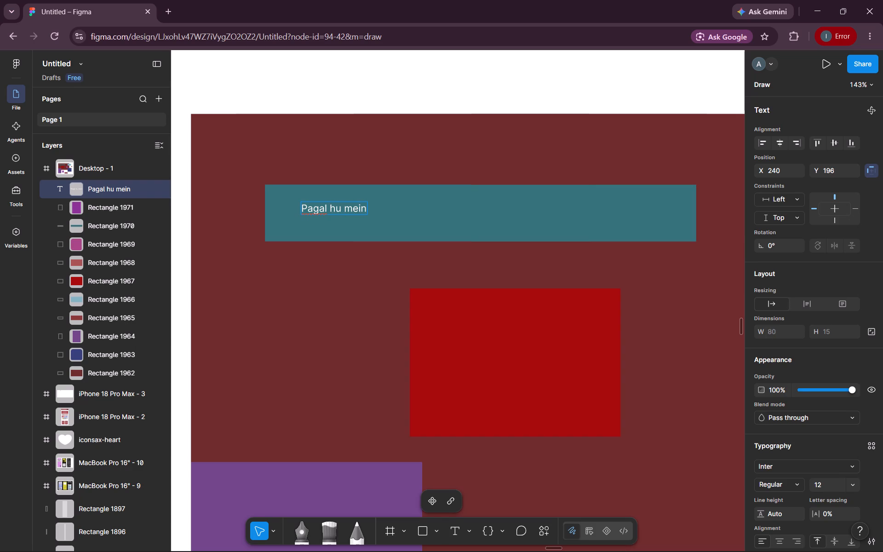
Set the font size of the whole "Pagal hu mein" text to 48 and finish editing it.
double_click(333, 212)
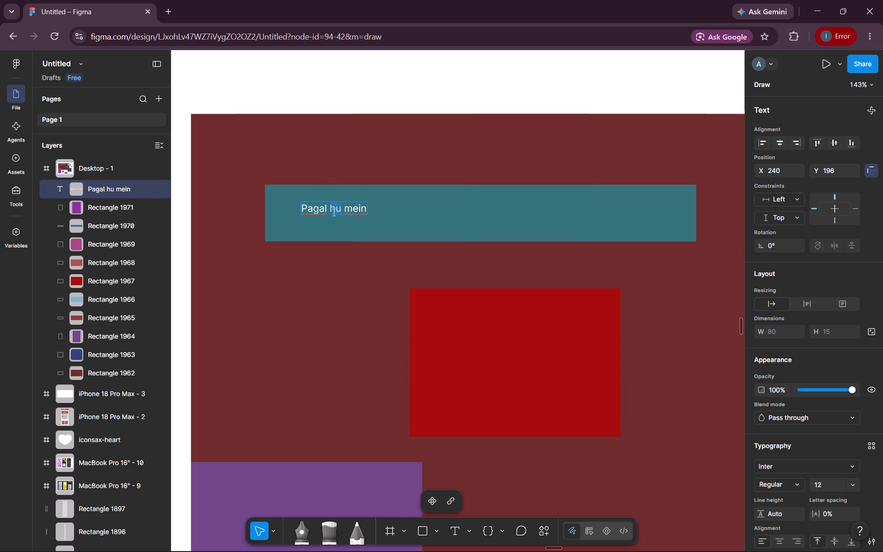
triple_click(333, 212)
left_click(333, 212)
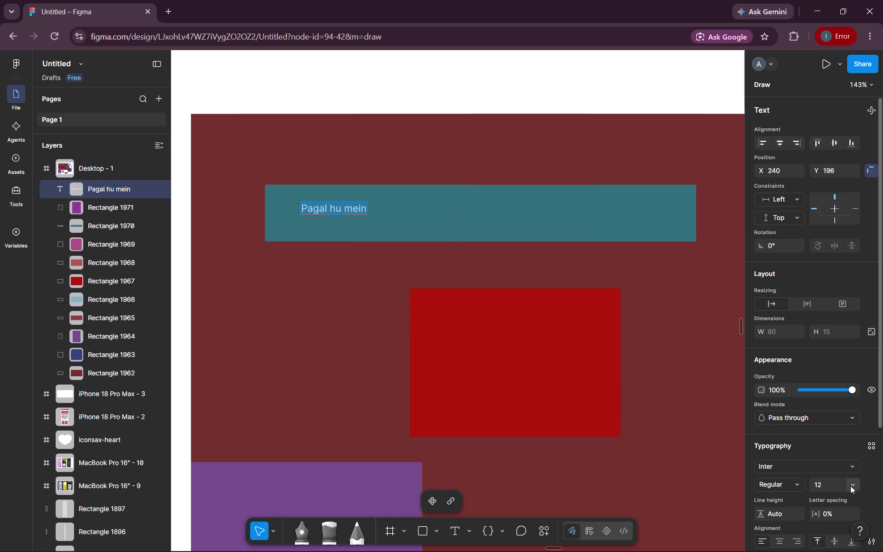
left_click(854, 485)
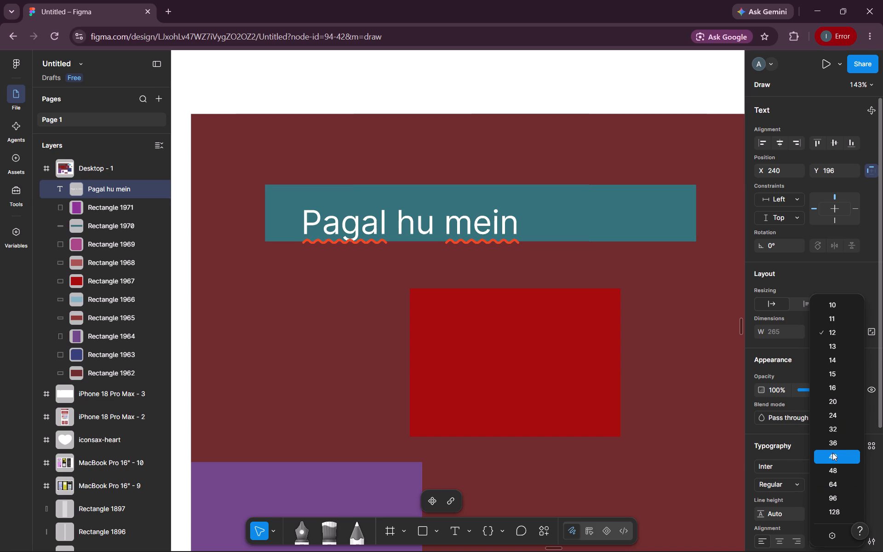
left_click(833, 466)
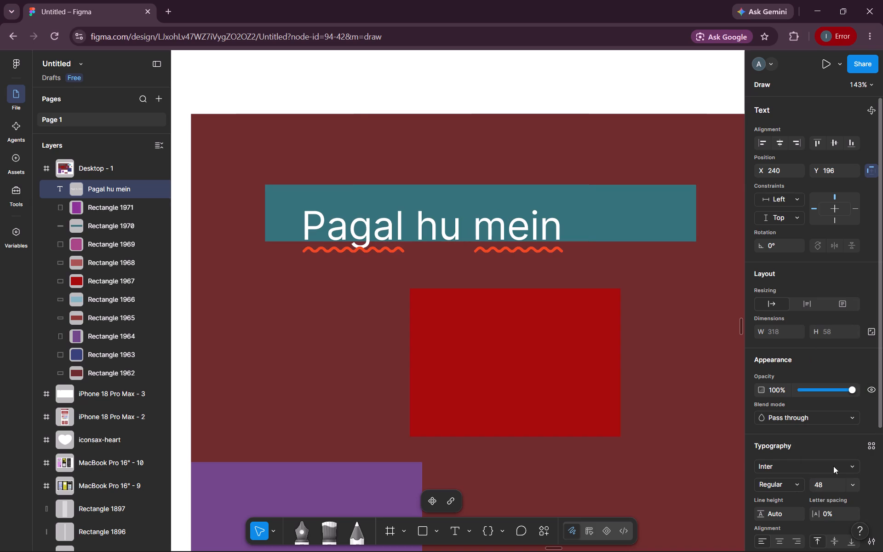
left_click(522, 224)
left_click(568, 225)
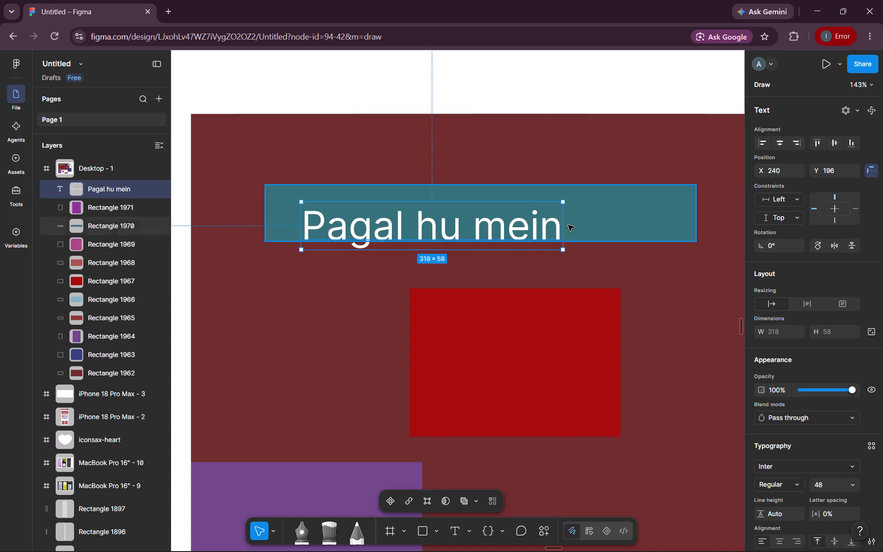
Move the "Pagal hu mein" text to the centre of the teal bar, at about X 299, Y 181.
left_click_drag(521, 222, 564, 213)
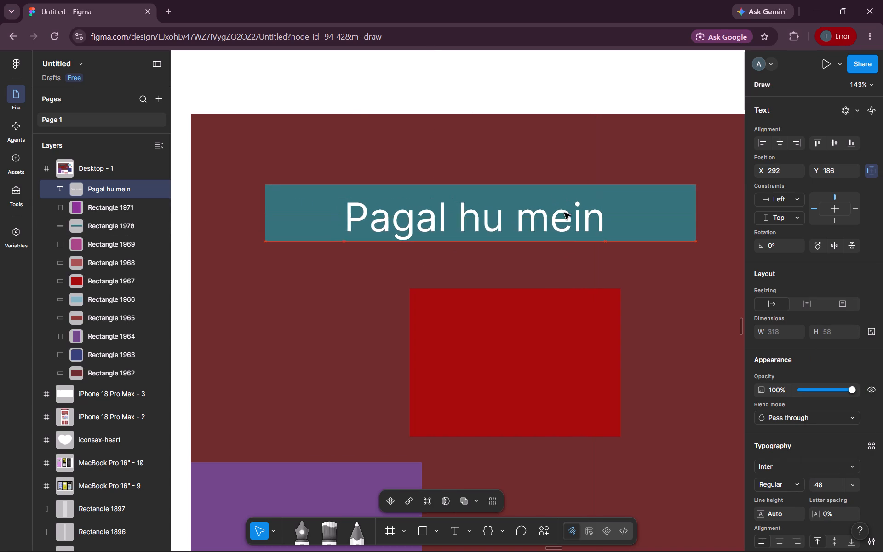
left_click_drag(564, 213, 577, 212)
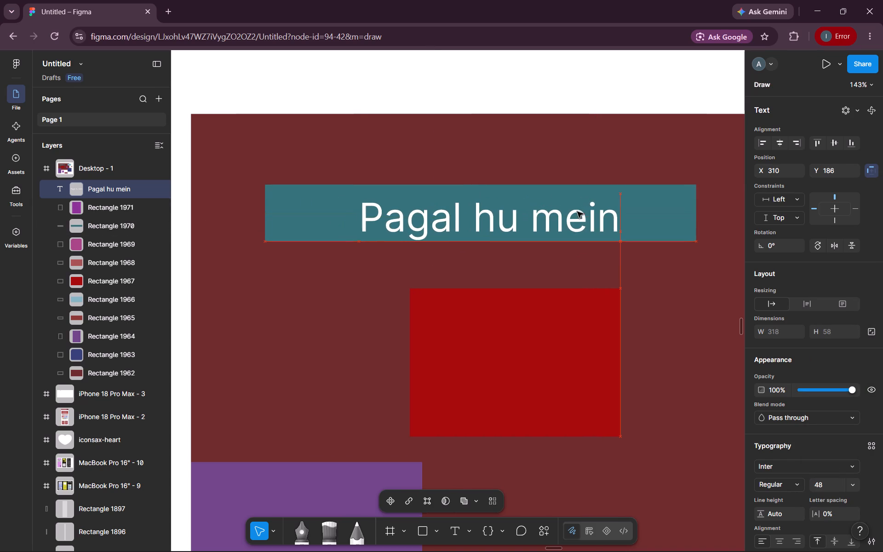
left_click_drag(577, 212, 569, 207)
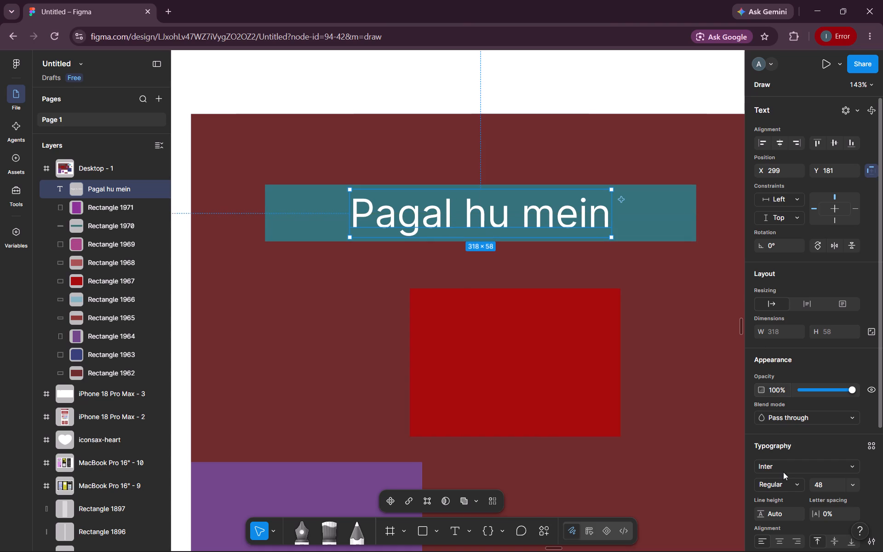
Set the "Pagal hu mein" text to Inter Medium, recentre it on the teal bar at about X 297, Y 181, and deselect it.
left_click(783, 466)
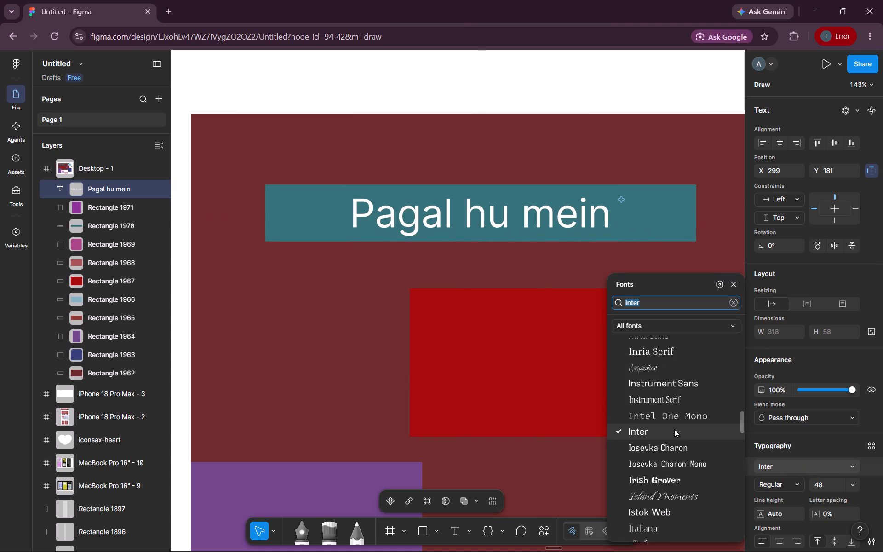
left_click(674, 429)
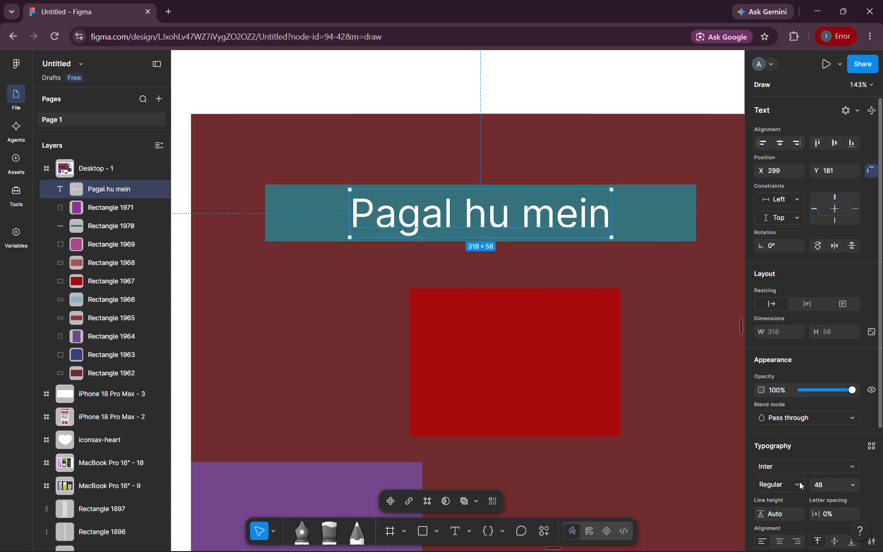
left_click(799, 482)
left_click(780, 499)
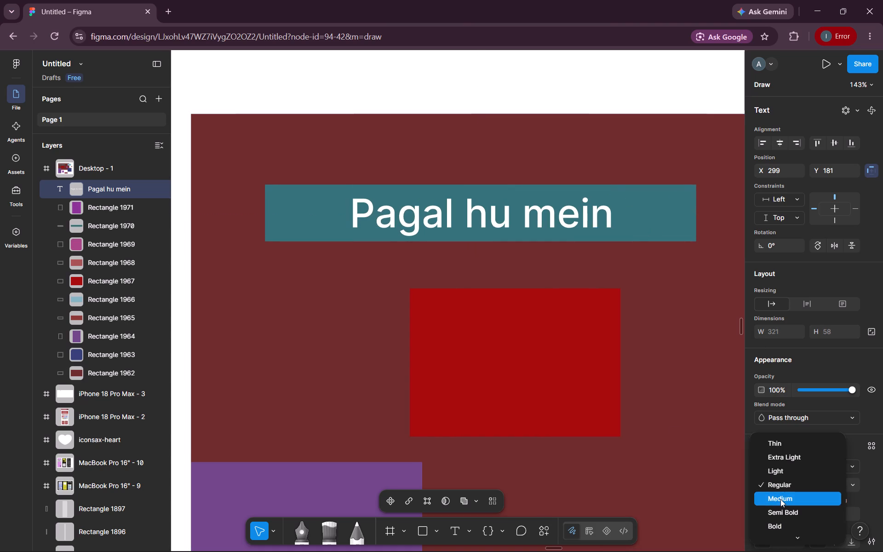
left_click(533, 224)
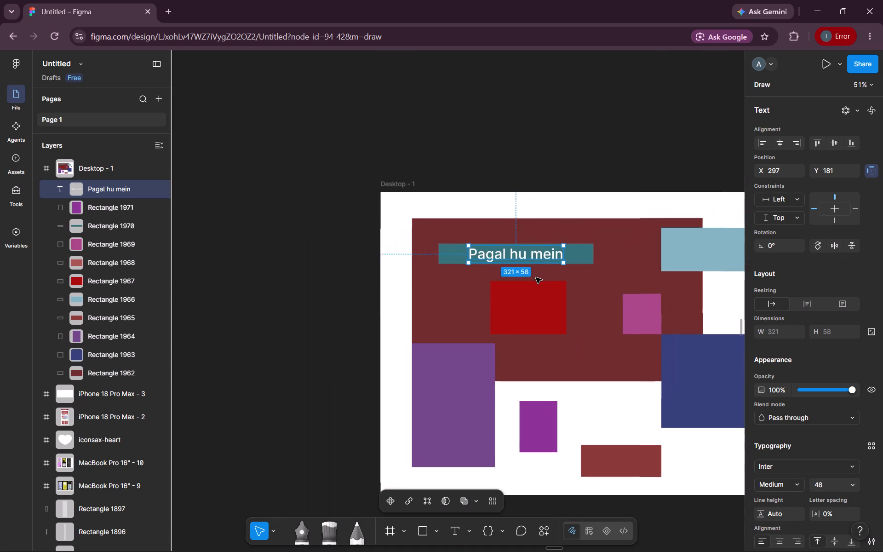
scroll(536, 277, "left", 1)
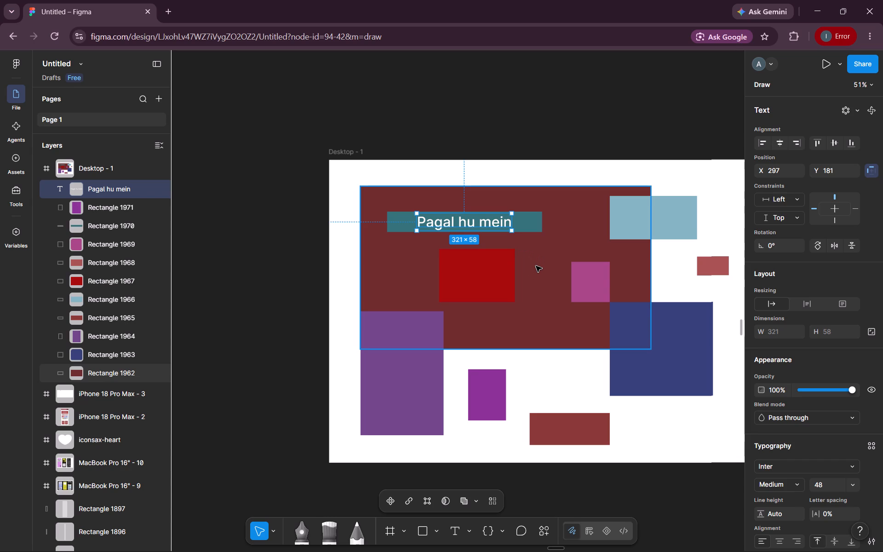
left_click(640, 419)
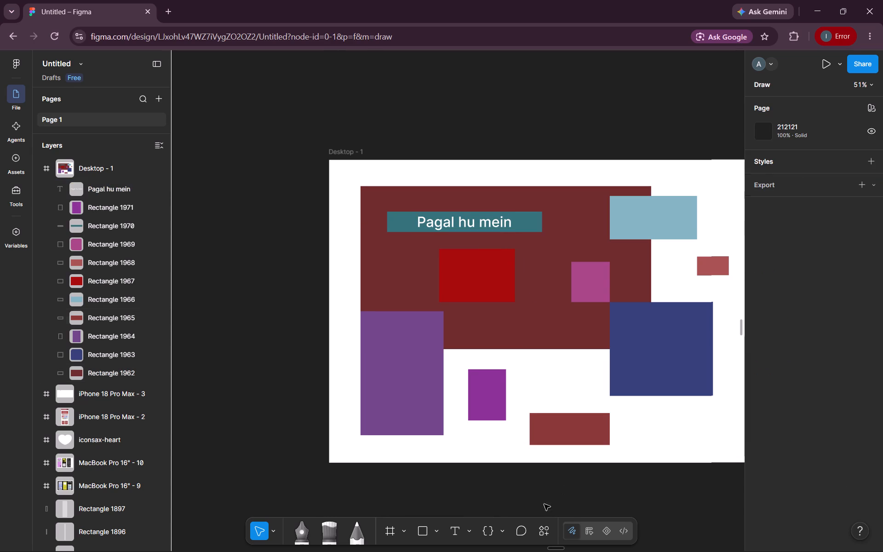
Draw a rectangle about 132 × 95 between the teal bar and the tall purple block, at about X 187, Y 331.
left_click(425, 530)
left_click_drag(384, 258, 409, 275)
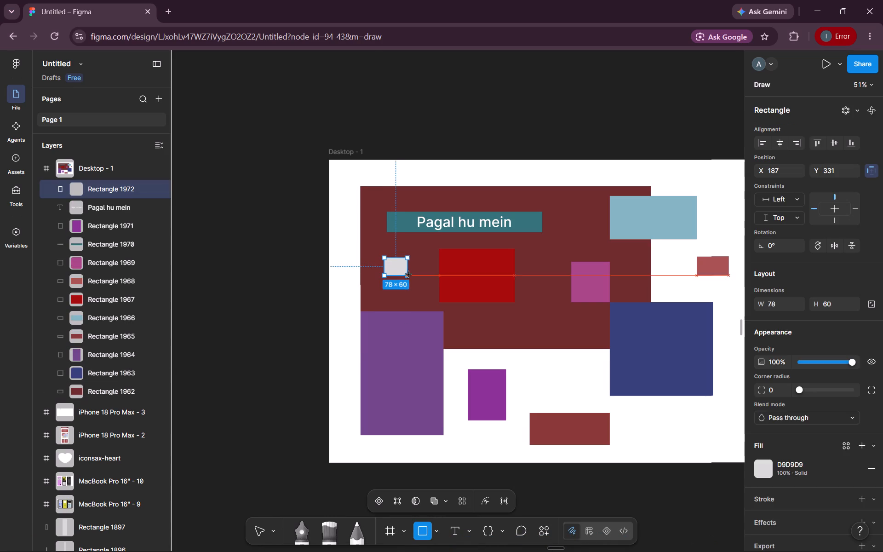
left_click_drag(409, 275, 423, 286)
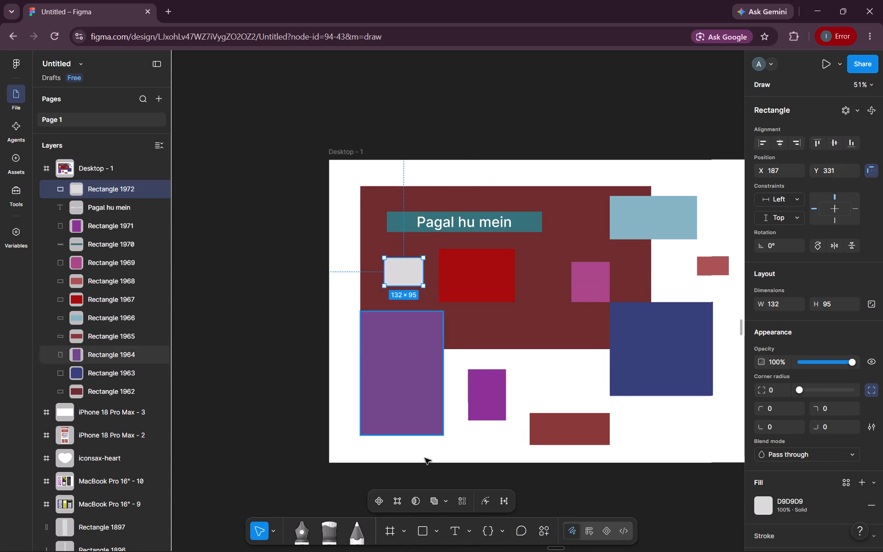
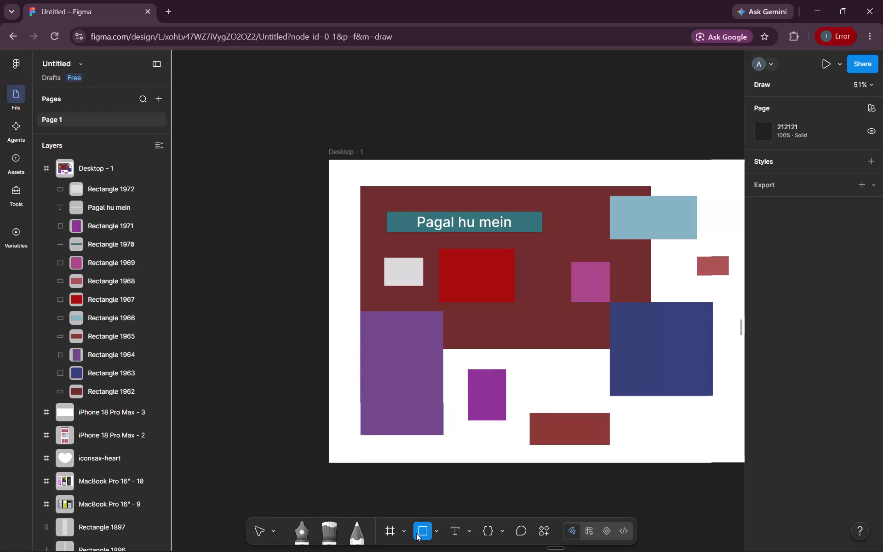
Draw a wide rectangle about 218 × 58 near the bottom of the maroon block, at about X 634, Y 541.
left_click_drag(516, 320, 581, 337)
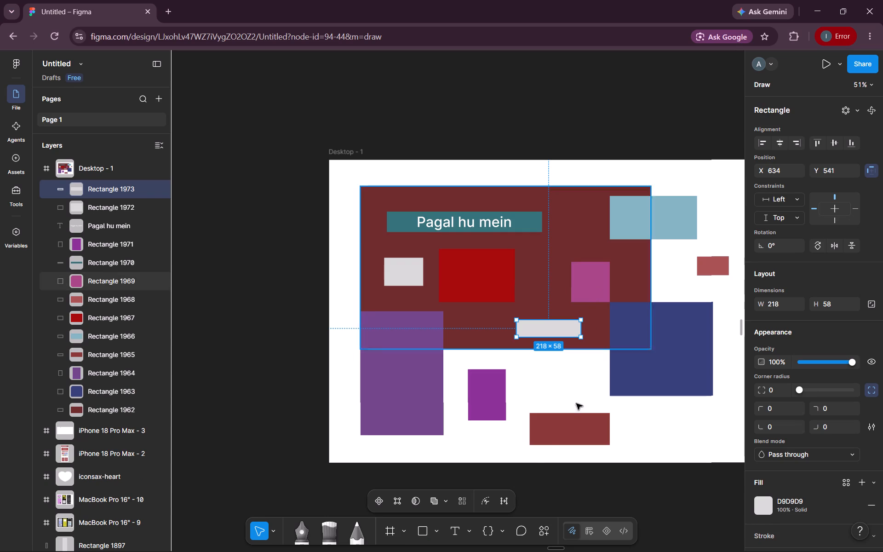
Draw a narrow rectangle about 54 × 141 between the teal bar and the light blue block, at about X 798, Y 160, and fill it red (D30B0B).
left_click(418, 529)
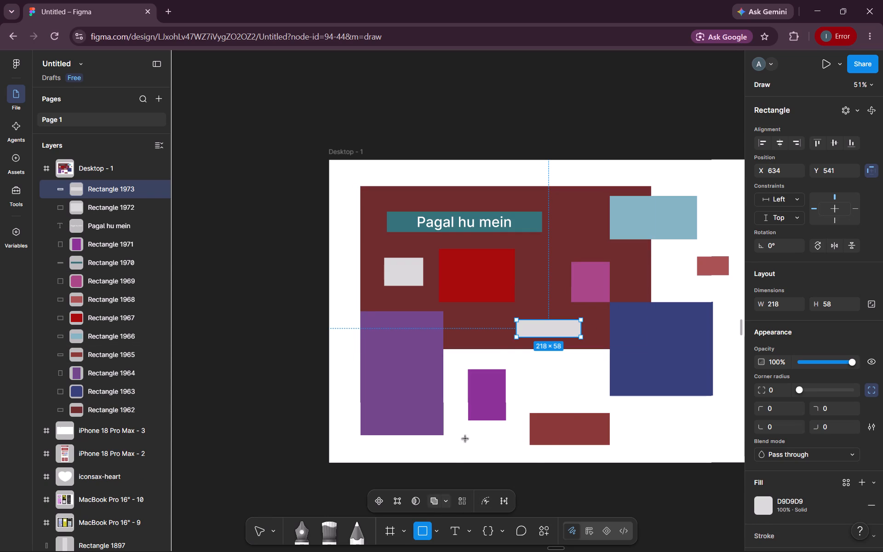
left_click_drag(564, 207, 581, 245)
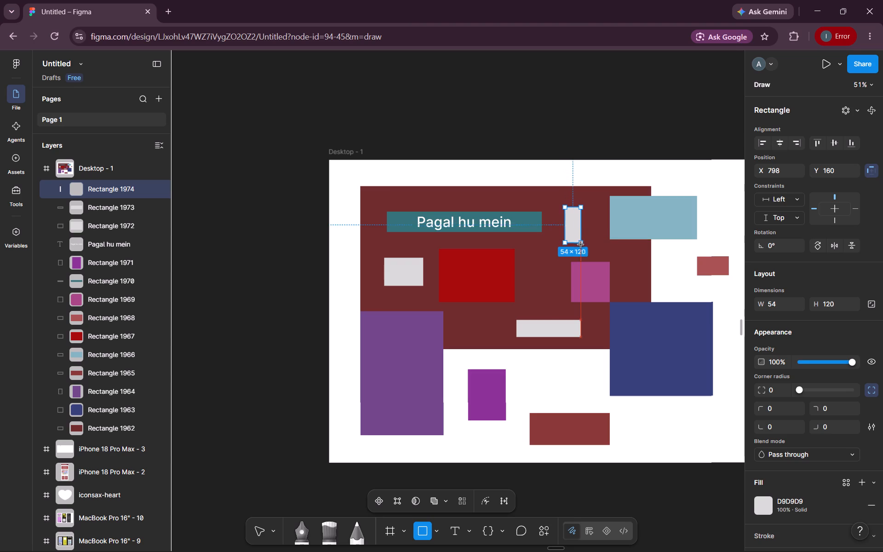
left_click_drag(581, 245, 582, 249)
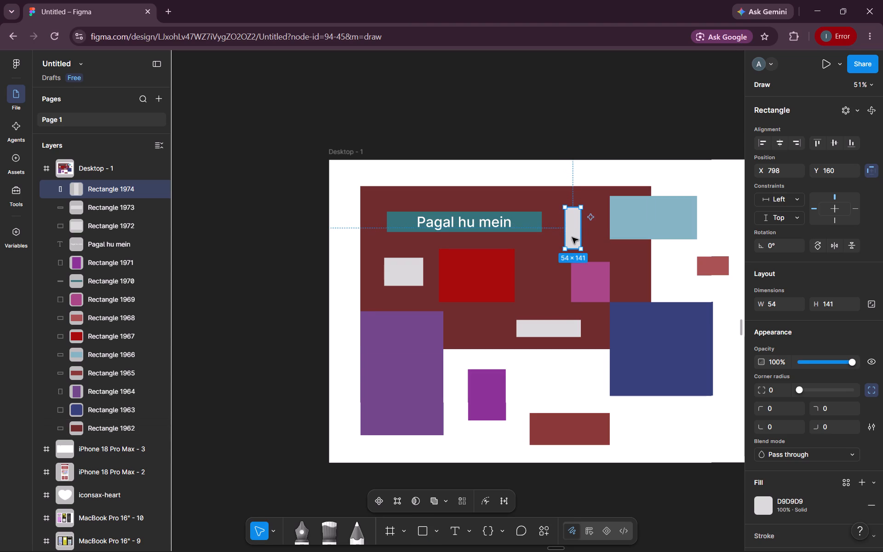
left_click(572, 237)
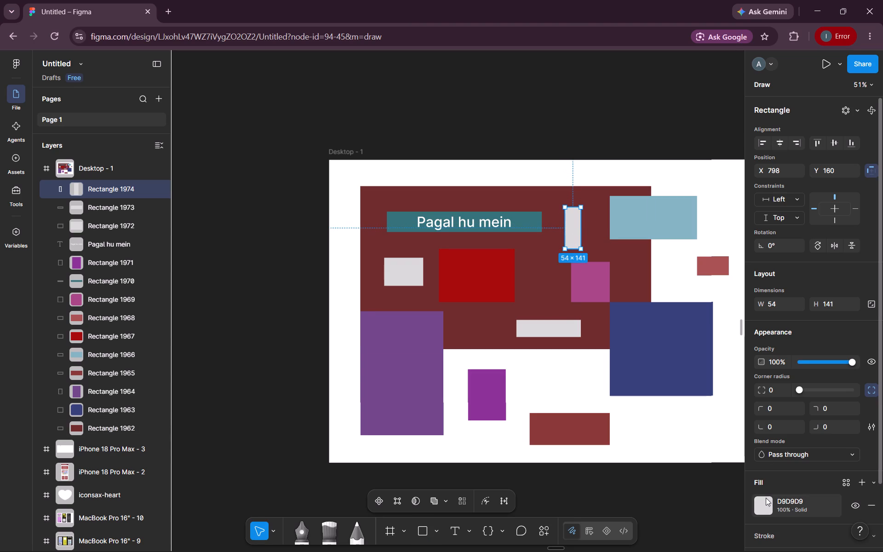
left_click(766, 498)
left_click_drag(723, 385, 721, 337)
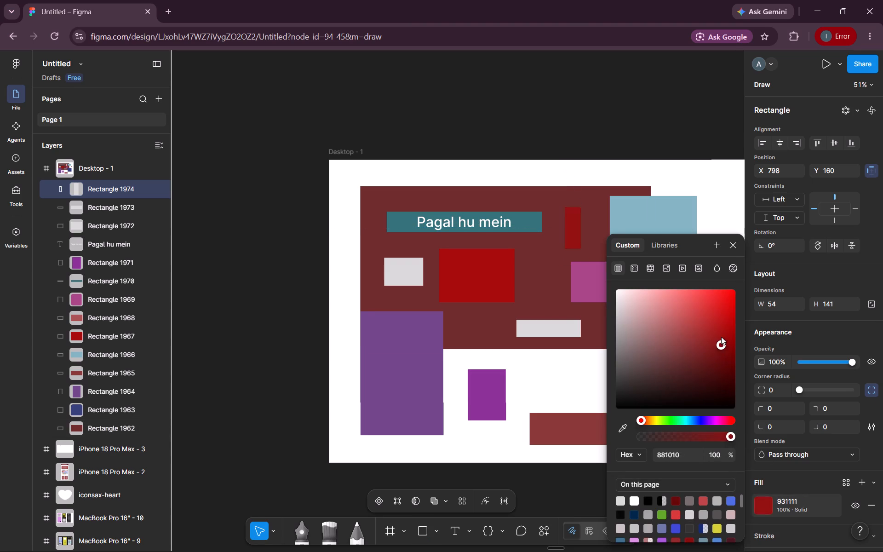
left_click_drag(721, 337, 729, 310)
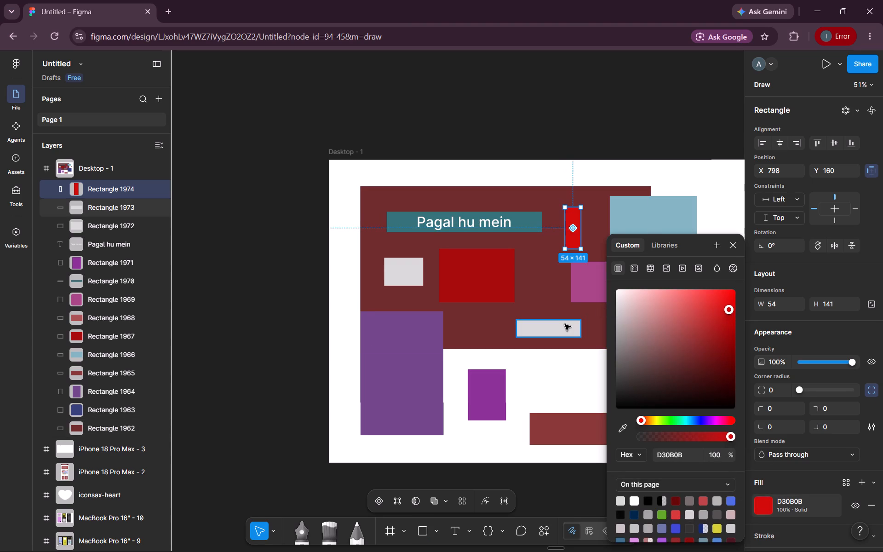
Fill the wide 218 × 58 grey rectangle with dark blue (34397F).
left_click(564, 324)
left_click(767, 496)
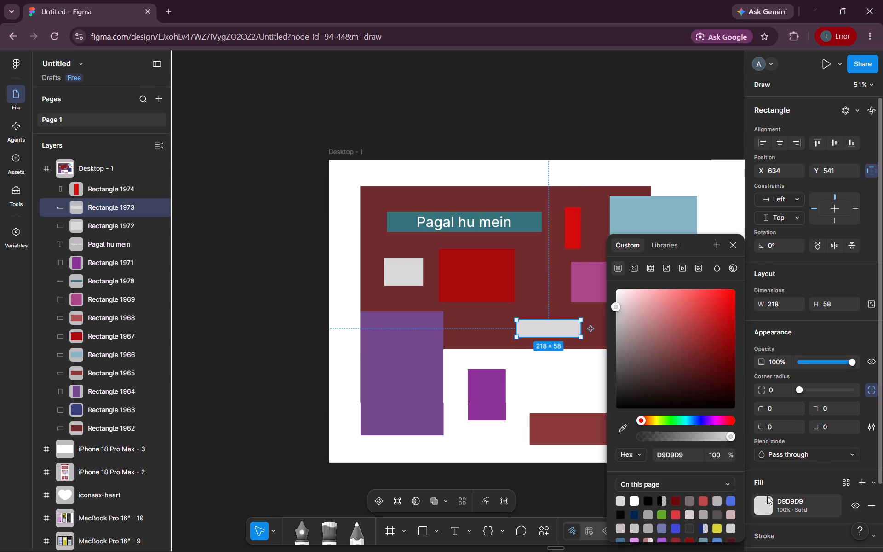
left_click(700, 421)
left_click_drag(700, 334, 686, 349)
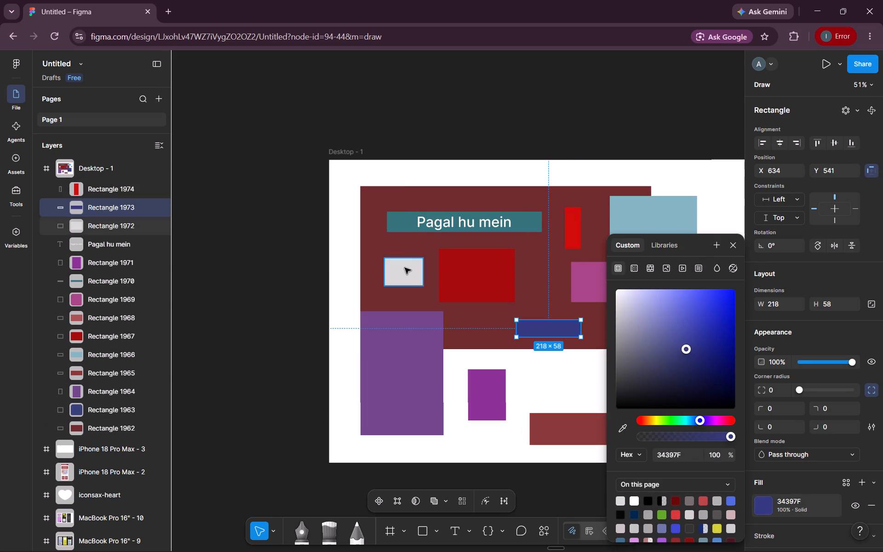
Fill the 132 × 95 grey rectangle below the teal bar with red (D02929) and deselect it.
left_click(405, 268)
left_click(759, 513)
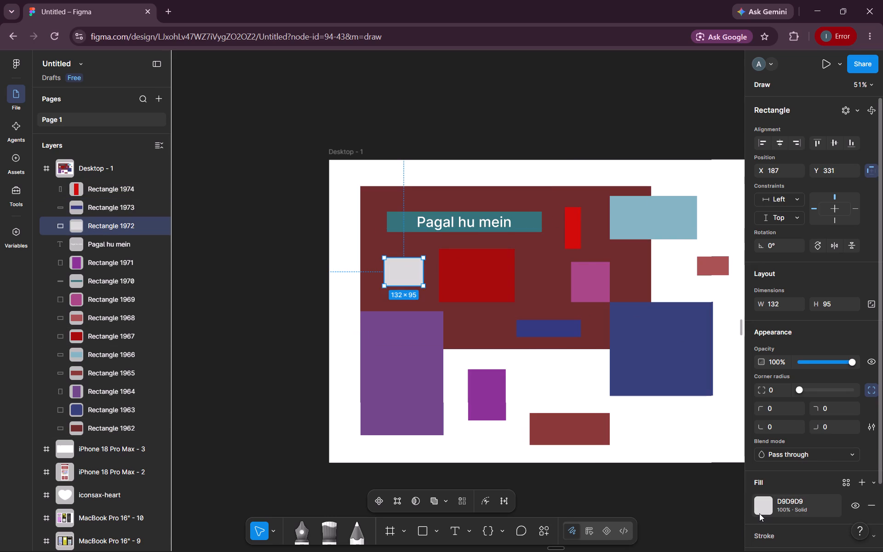
left_click_drag(699, 376, 712, 311)
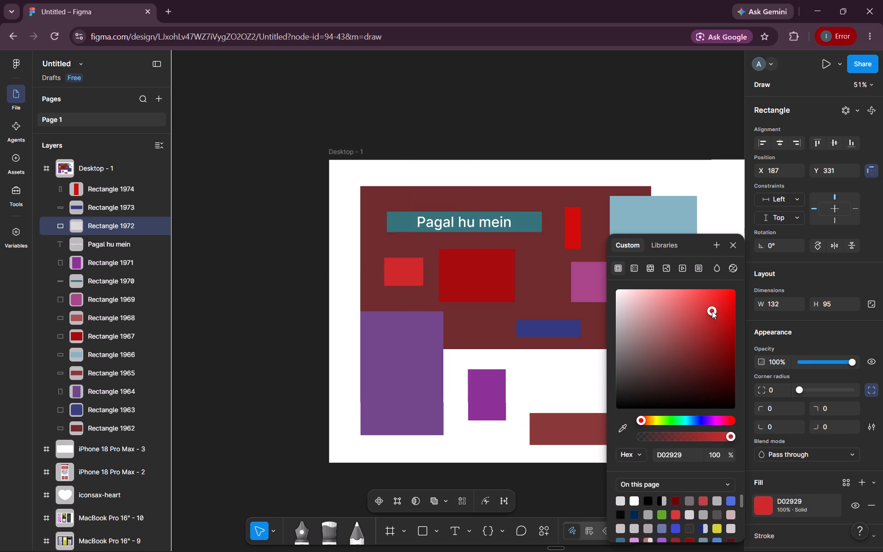
left_click(558, 377)
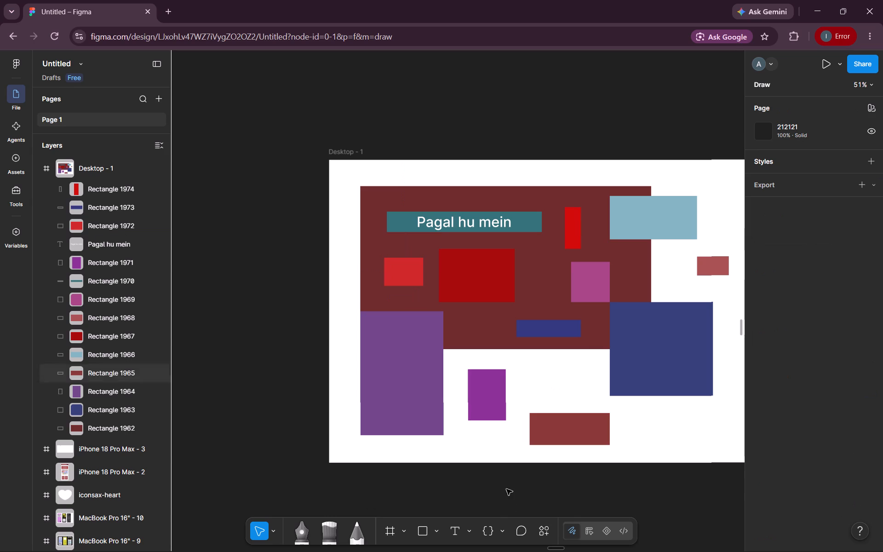
Draw a rectangle about 86 × 72 above the lower brown-red block, at about X 766, Y 737, and fill it green.
left_click(426, 527)
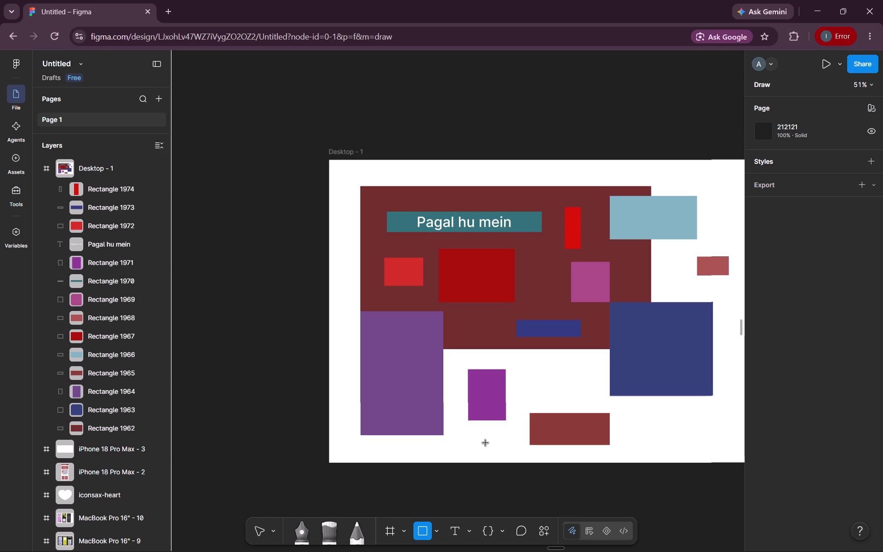
left_click_drag(555, 378, 569, 401)
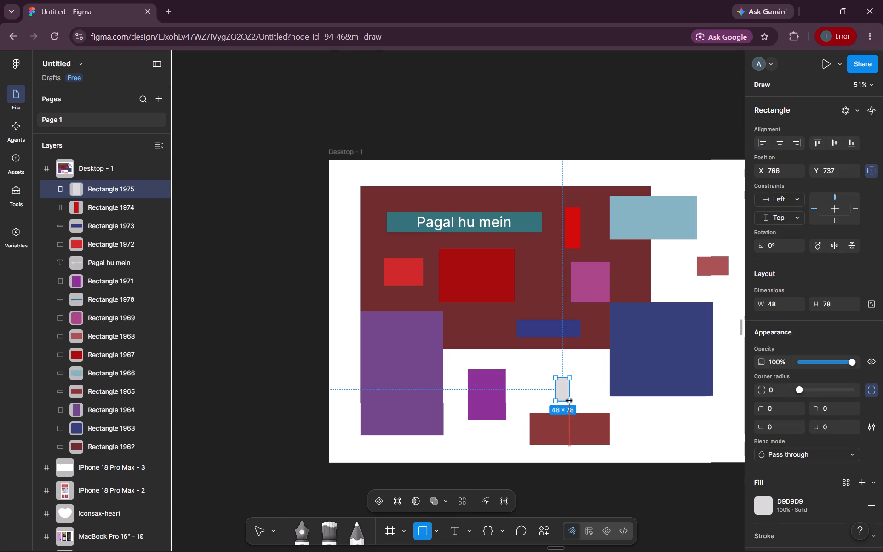
left_click_drag(569, 401, 581, 399)
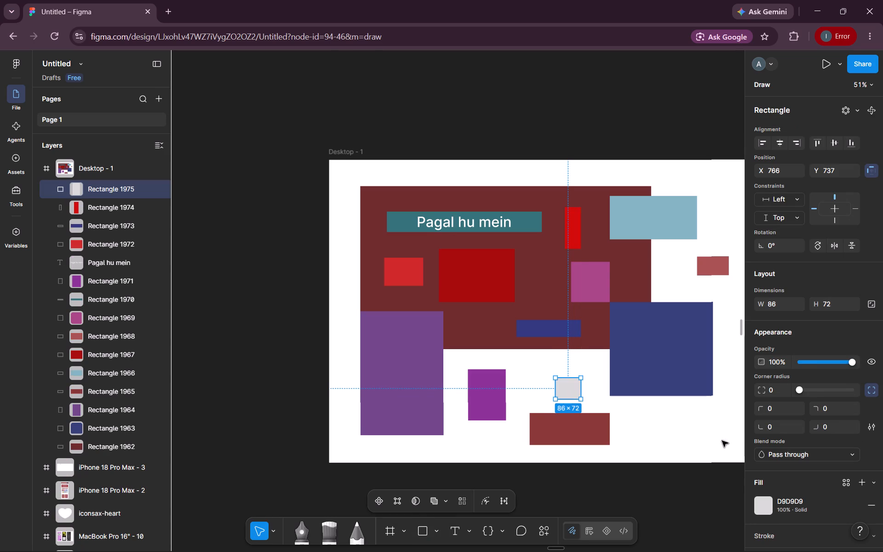
left_click(777, 504)
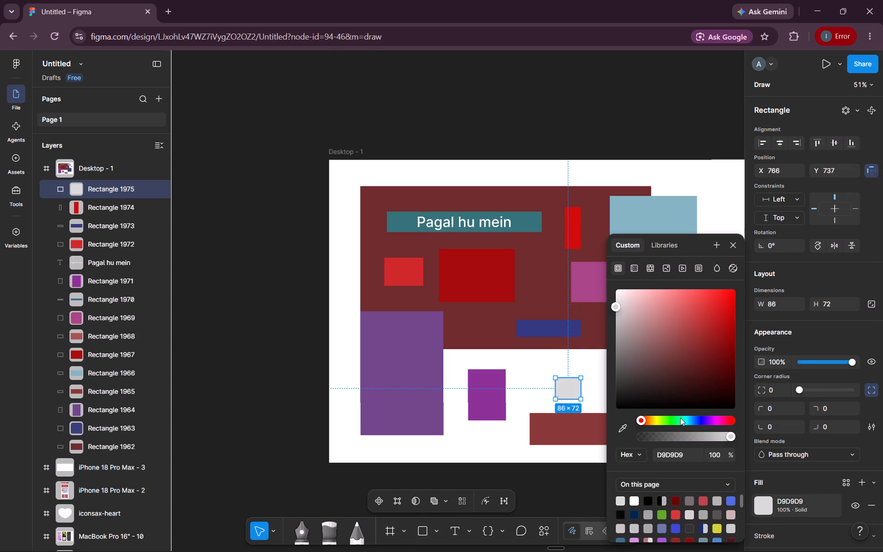
left_click(680, 418)
left_click_drag(701, 341, 690, 310)
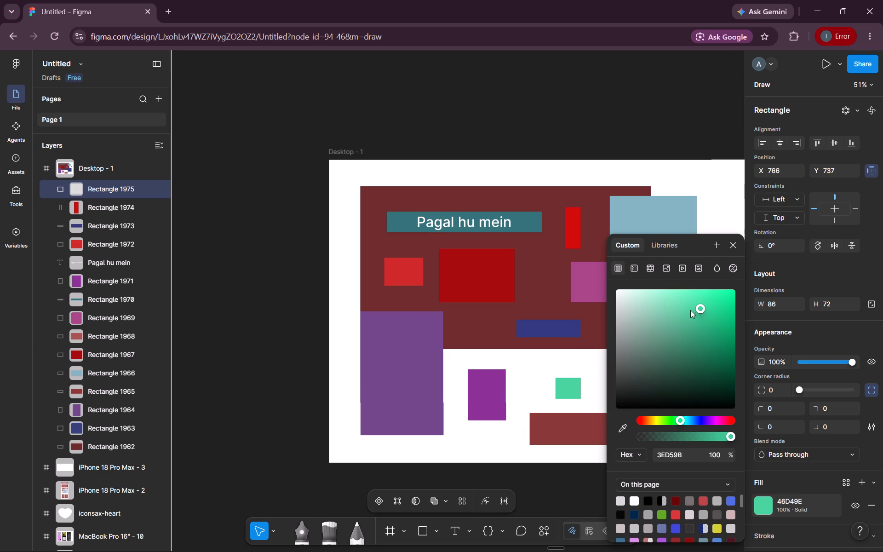
left_click_drag(690, 310, 691, 333)
left_click(521, 481)
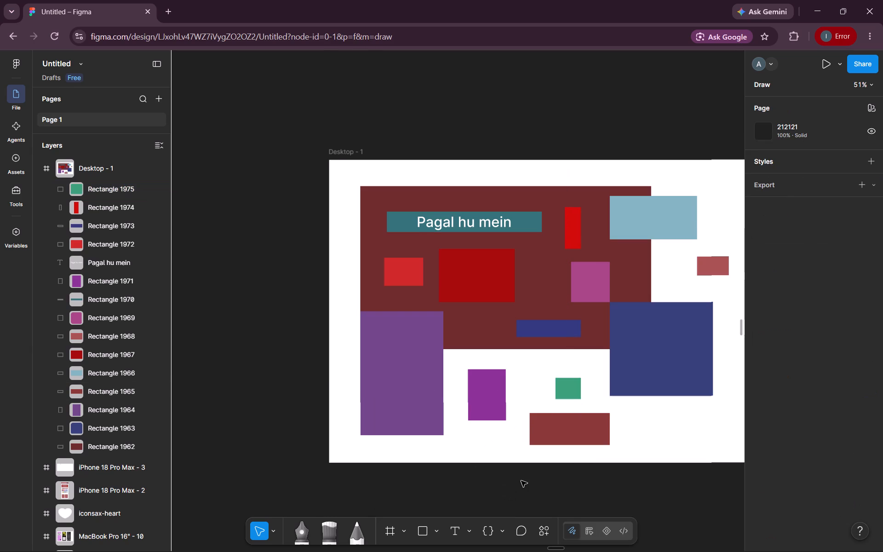
Draw a rectangle about 102 × 104 below the large navy block, at about X 1196, Y 860, and fill it dark purple.
scroll(521, 481, "down", 1)
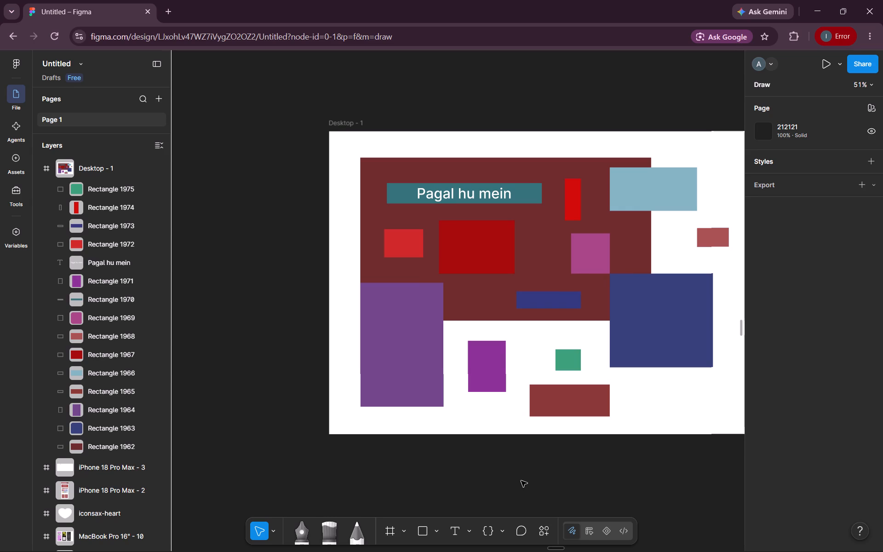
left_click(419, 530)
left_click_drag(682, 385, 700, 407)
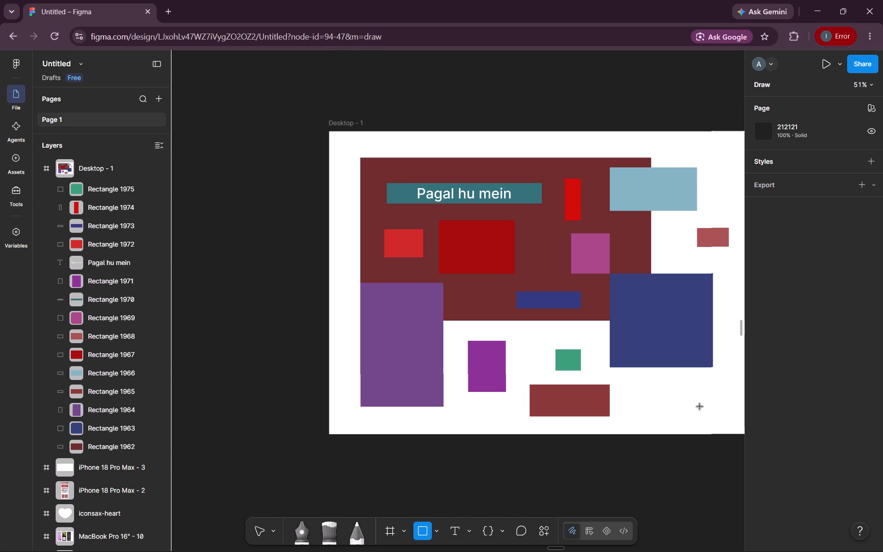
left_click_drag(700, 407, 714, 419)
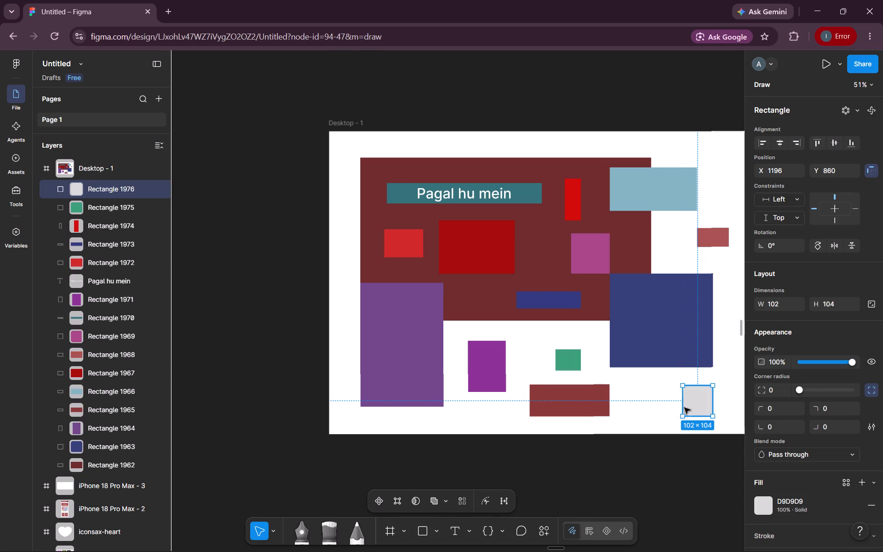
left_click(769, 508)
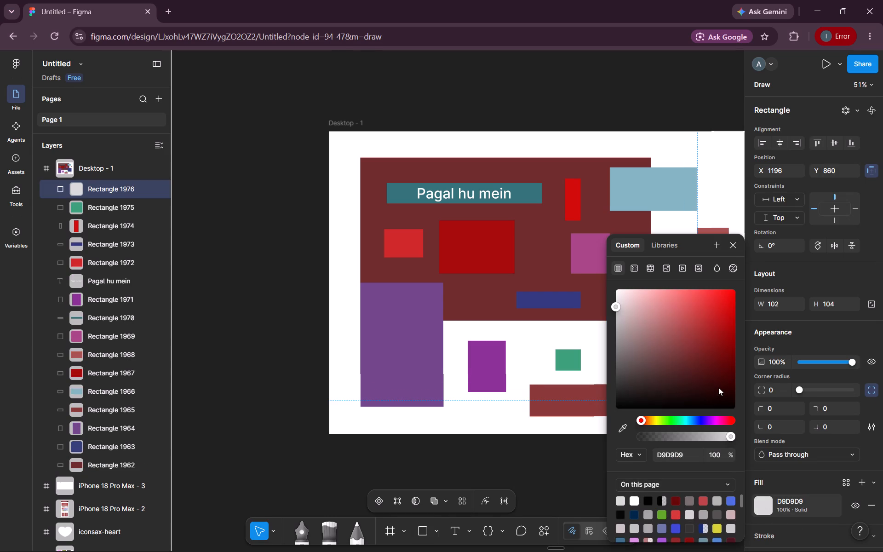
left_click(718, 419)
left_click_drag(714, 368, 700, 367)
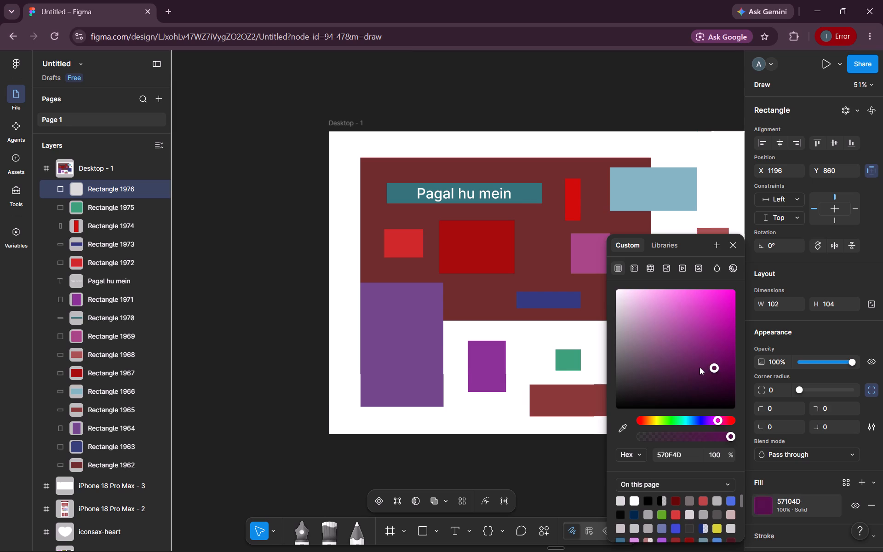
left_click_drag(700, 367, 698, 367)
left_click(581, 451)
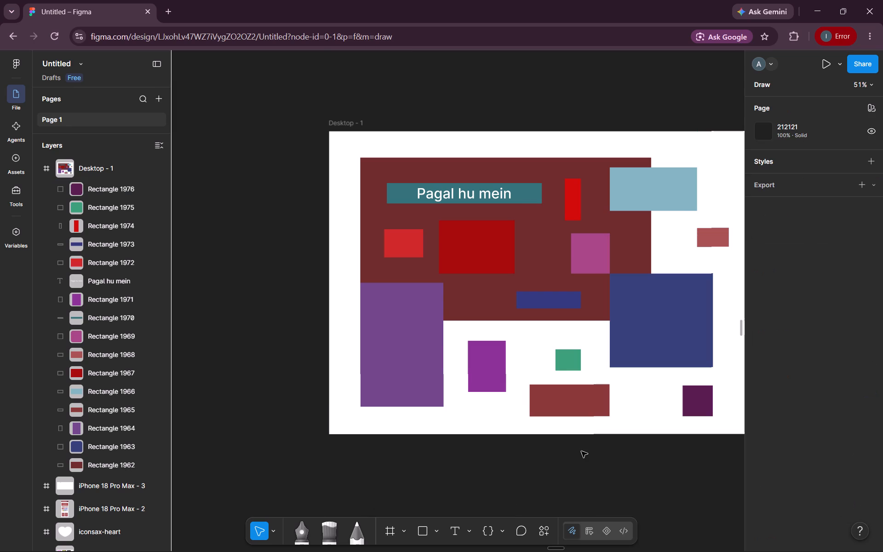
Extend the Desktop - 1 frame downwards from its bottom edge to a height of about 2108, keeping the width at 1440.
scroll(576, 441, "down", 2)
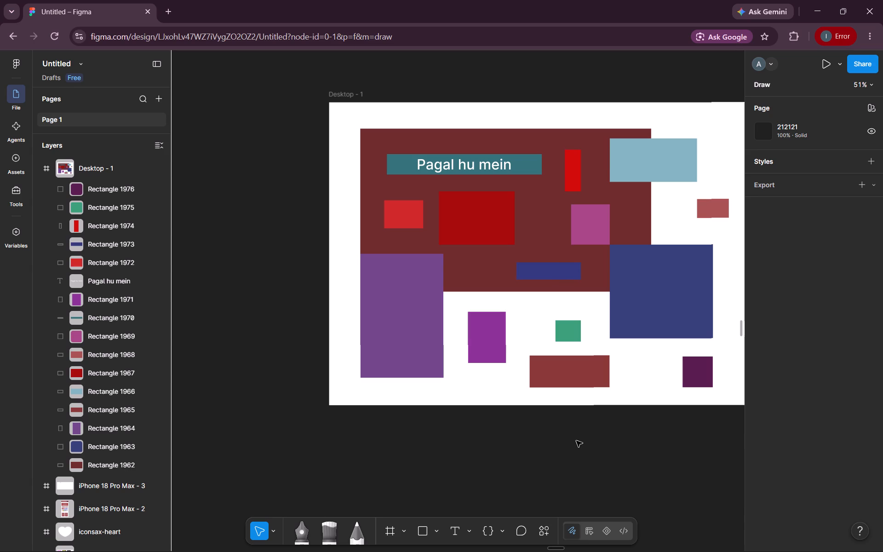
scroll(561, 425, "down", 2)
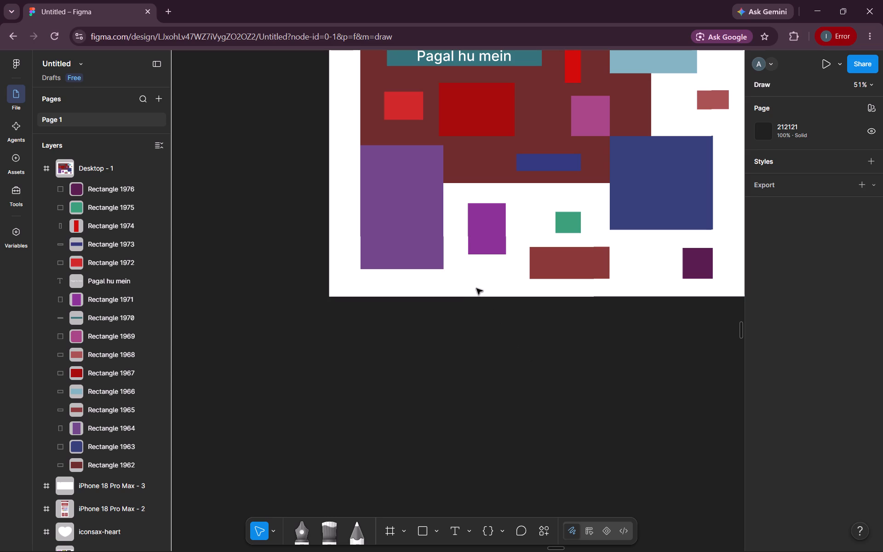
left_click(476, 287)
right_click(476, 287)
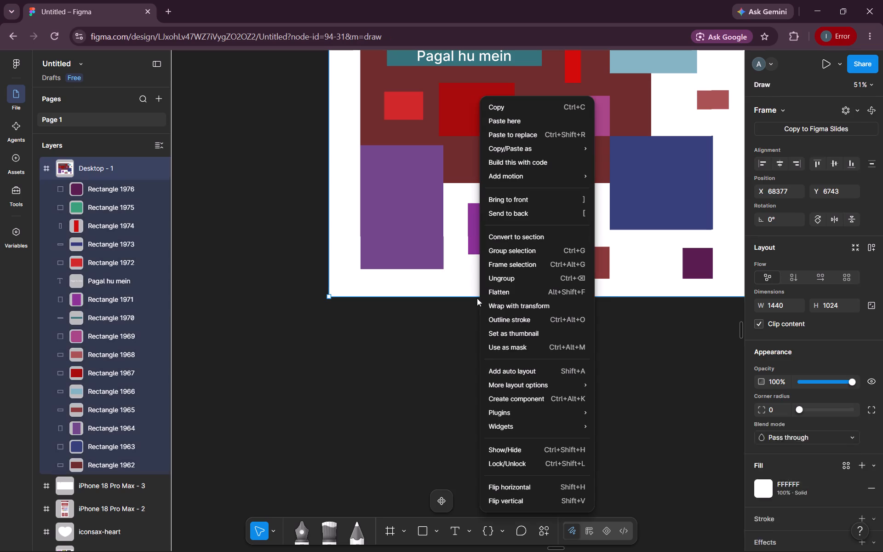
left_click(443, 290)
left_click_drag(443, 296, 440, 551)
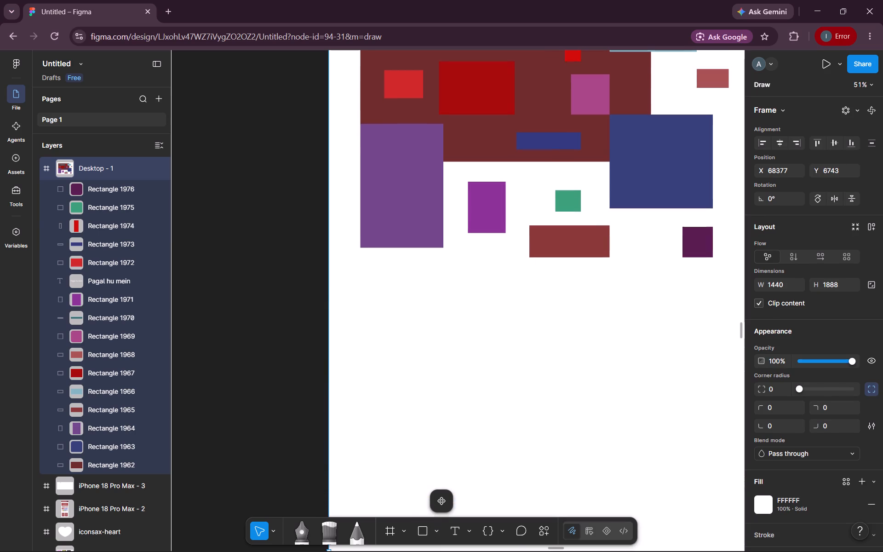
left_click_drag(440, 551, 433, 461)
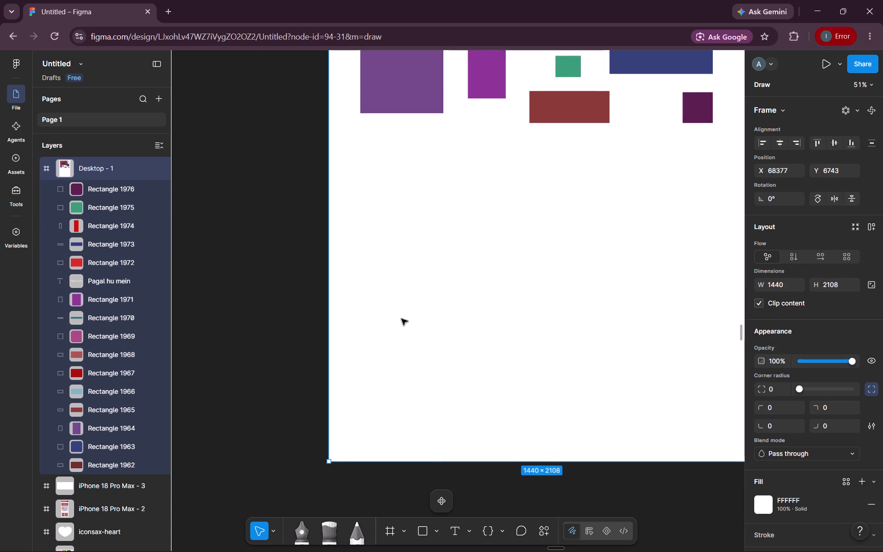
Place two 100 × 100 rectangles in the frame's empty lower area, at about X 178, Y 1155 and X 686, Y 1066.
scroll(401, 319, "left", 1)
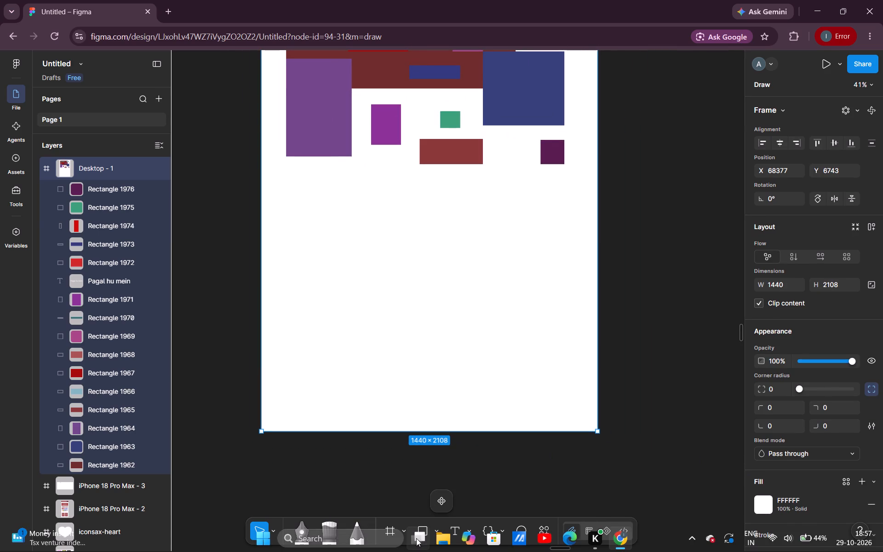
left_click(421, 526)
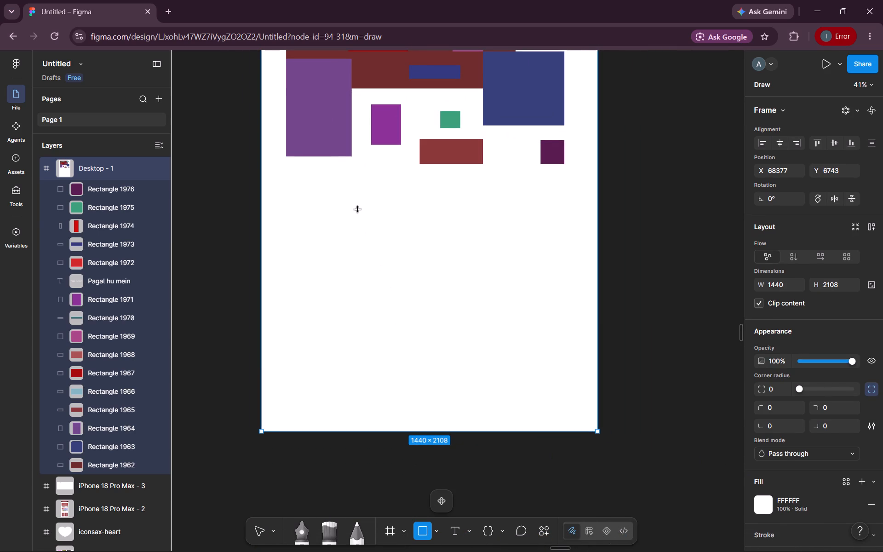
left_click(315, 220)
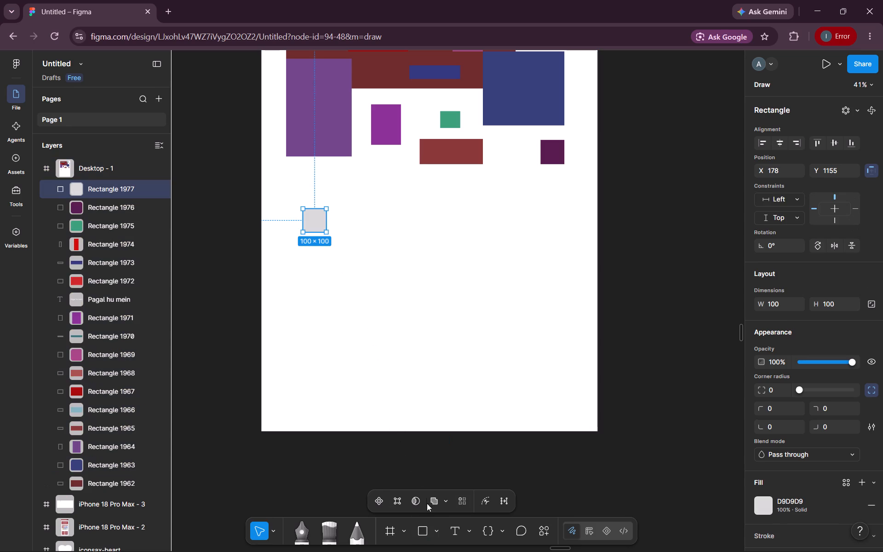
left_click(424, 526)
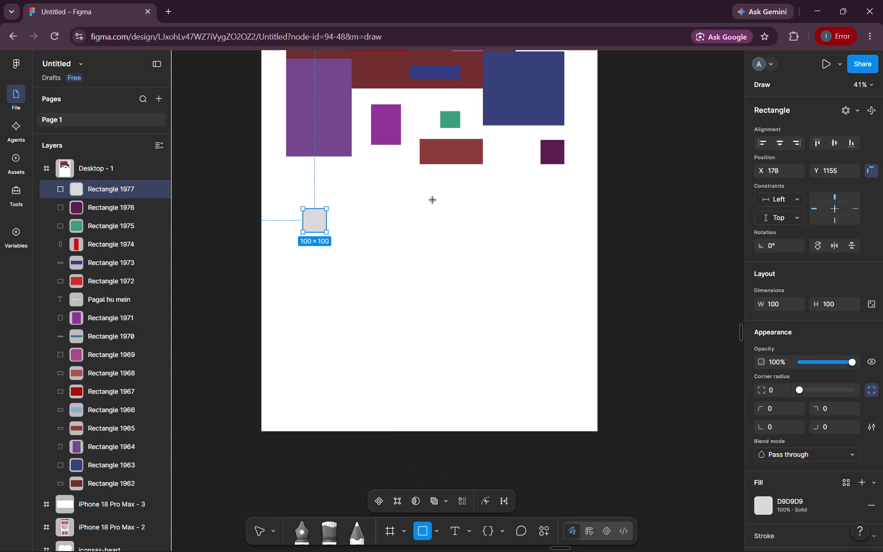
left_click(433, 200)
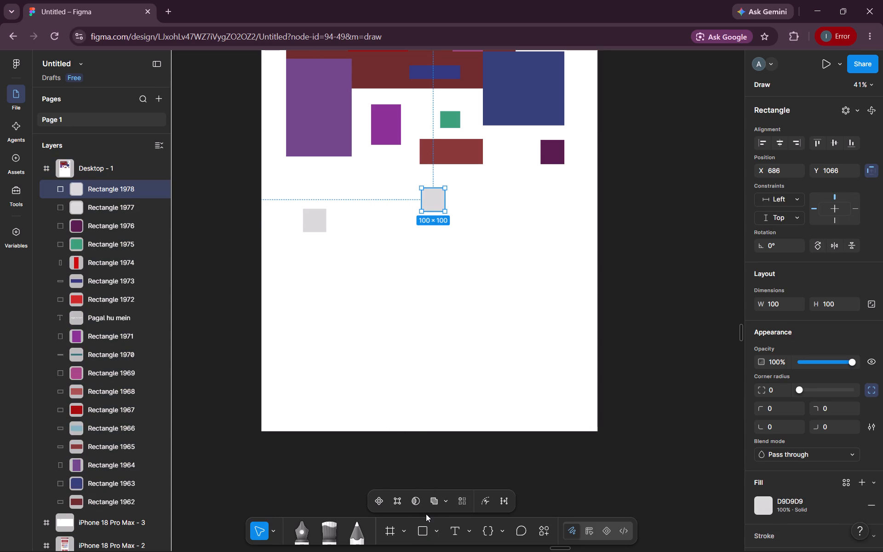
Place two more 100 × 100 rectangles in the frame's empty lower area, at about X 1053, Y 1103 and X 400, Y 1046.
left_click(420, 532)
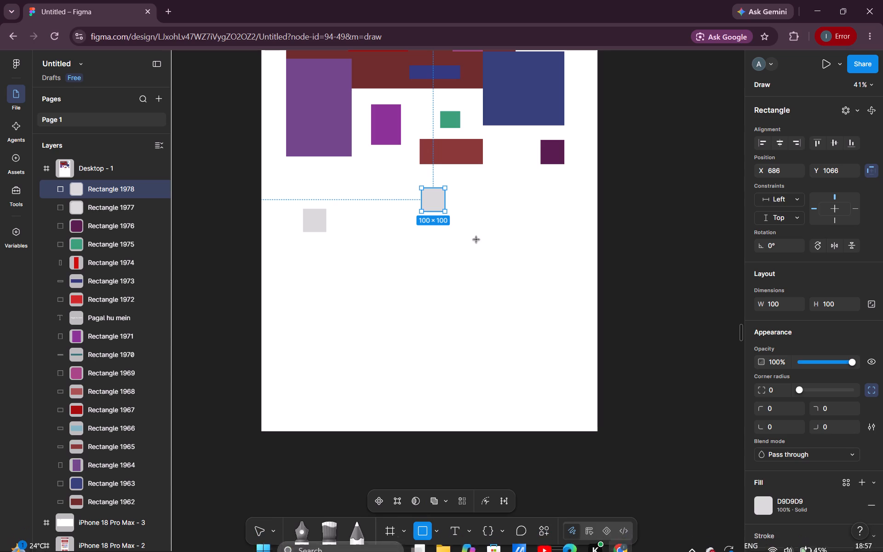
left_click(518, 208)
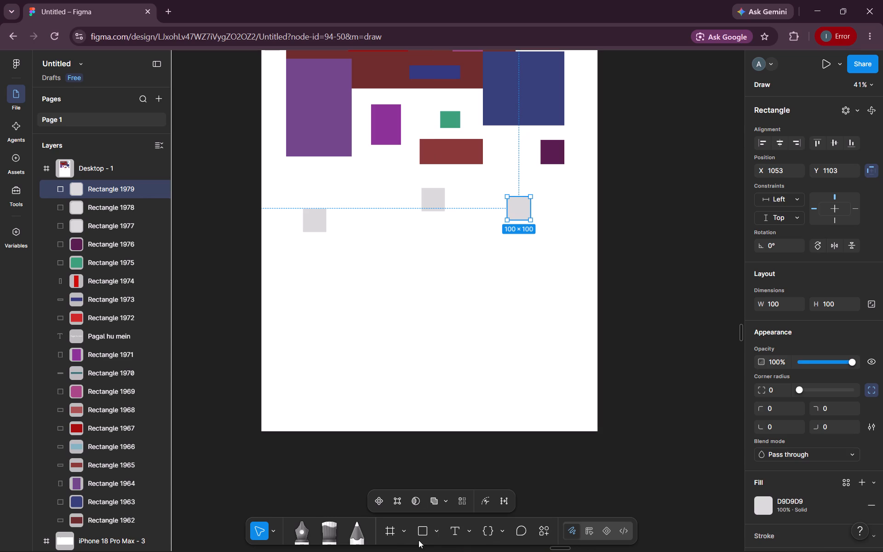
left_click(419, 540)
left_click(422, 532)
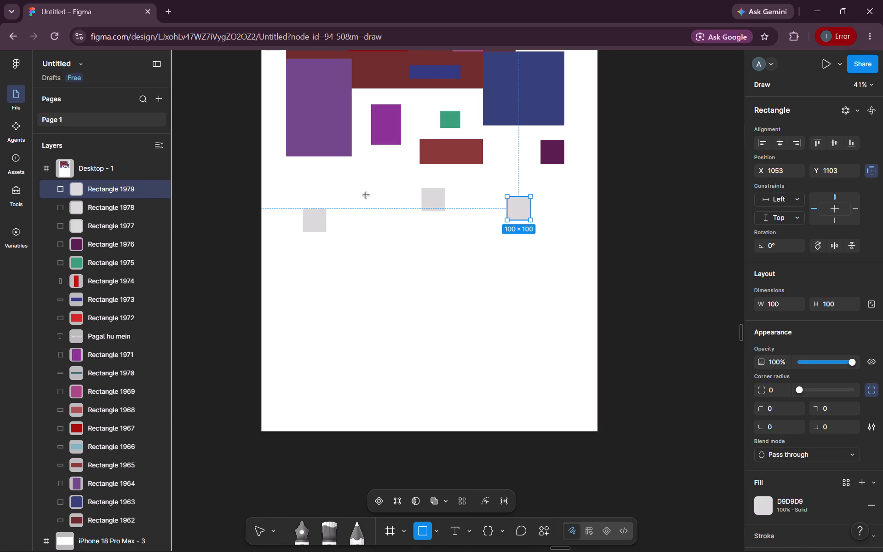
left_click(366, 195)
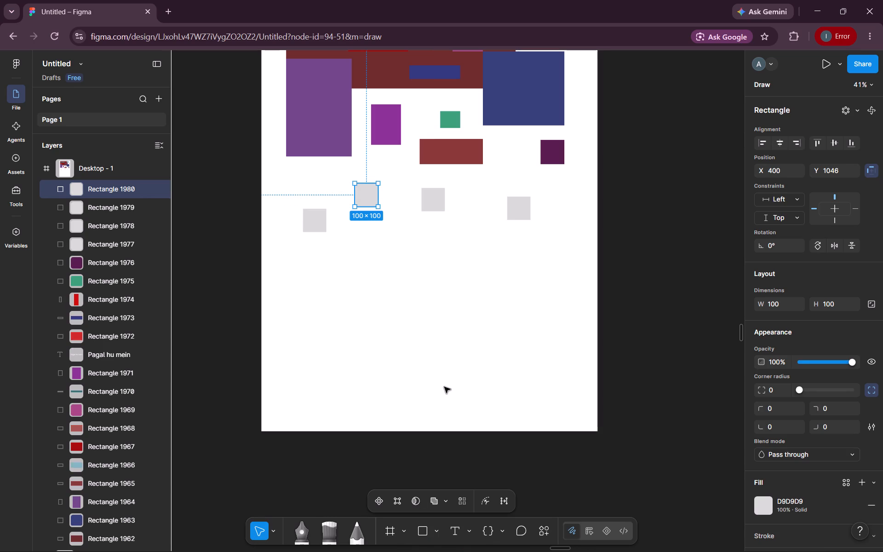
Place two more 100 × 100 rectangles in the frame's lower area, at about X 1223, Y 1194 and X 649, Y 1258.
left_click(424, 524)
left_click(558, 230)
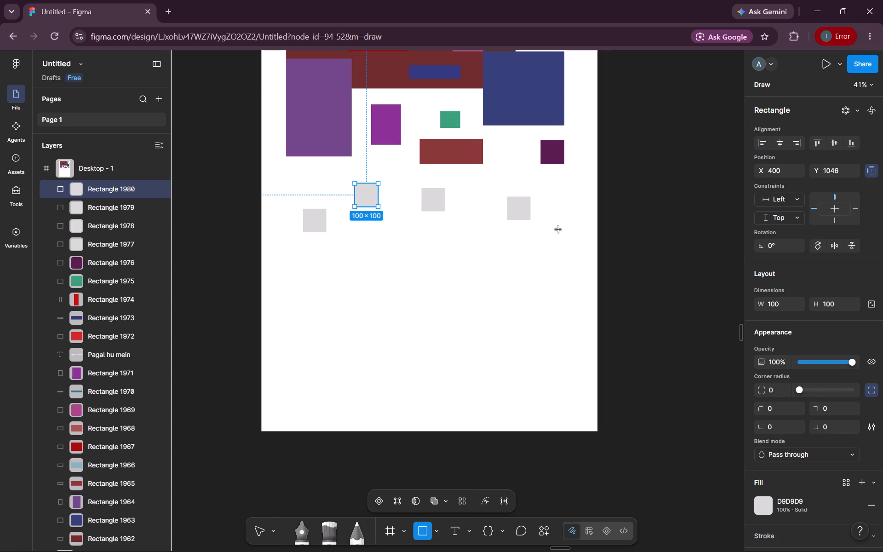
left_click(419, 537)
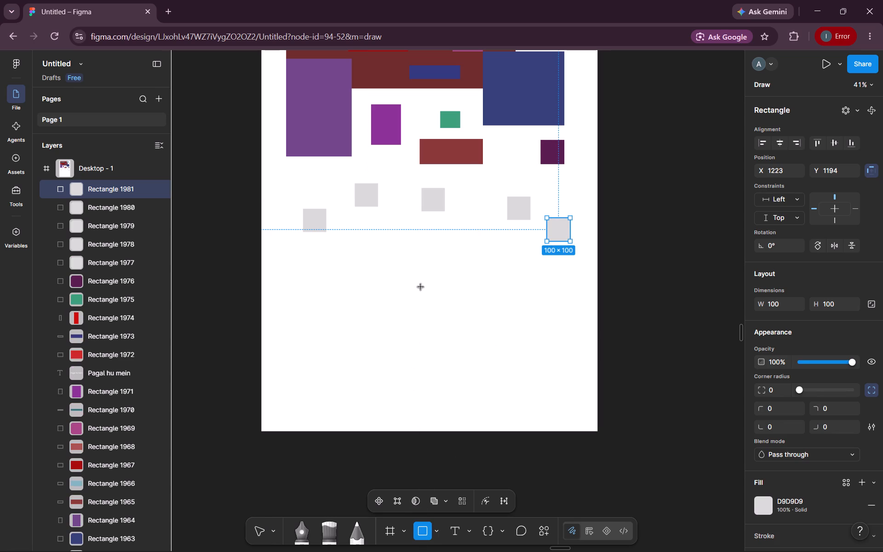
left_click(424, 244)
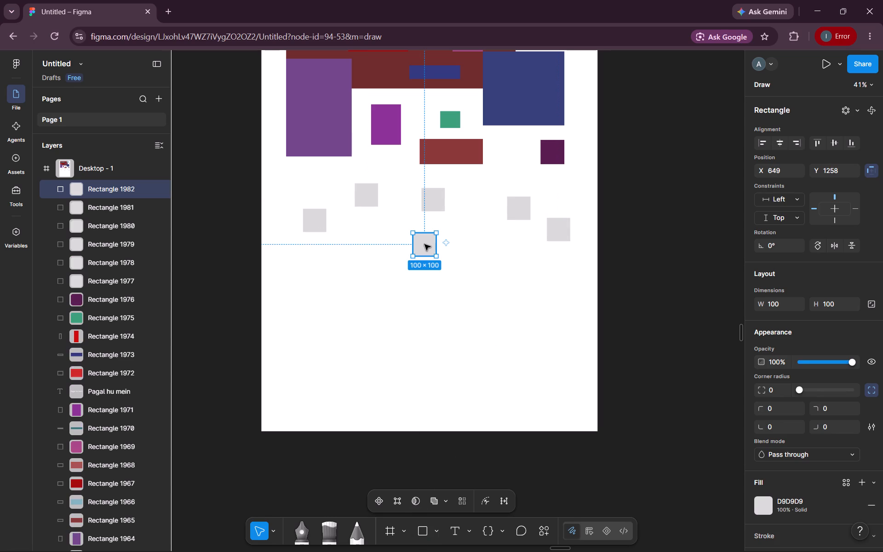
Place another rectangle in the Desktop - 1 frame's empty lower area.
left_click(418, 526)
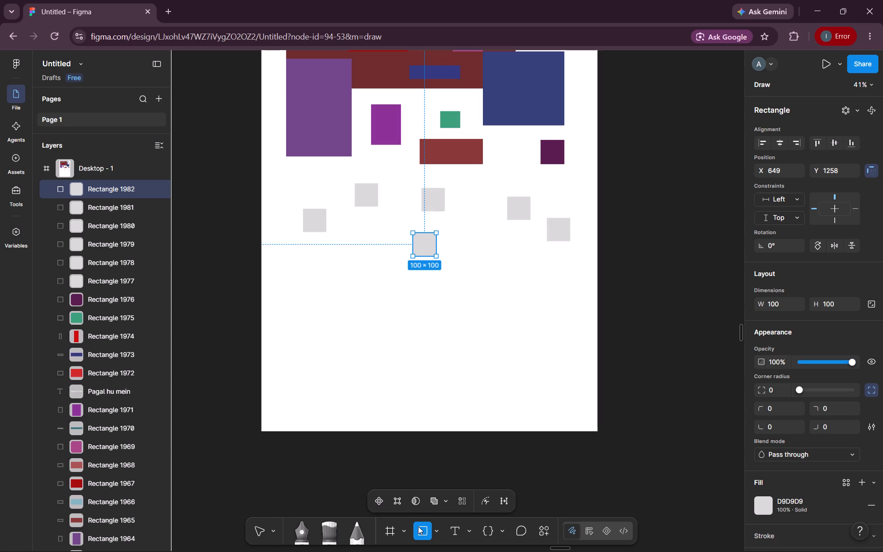
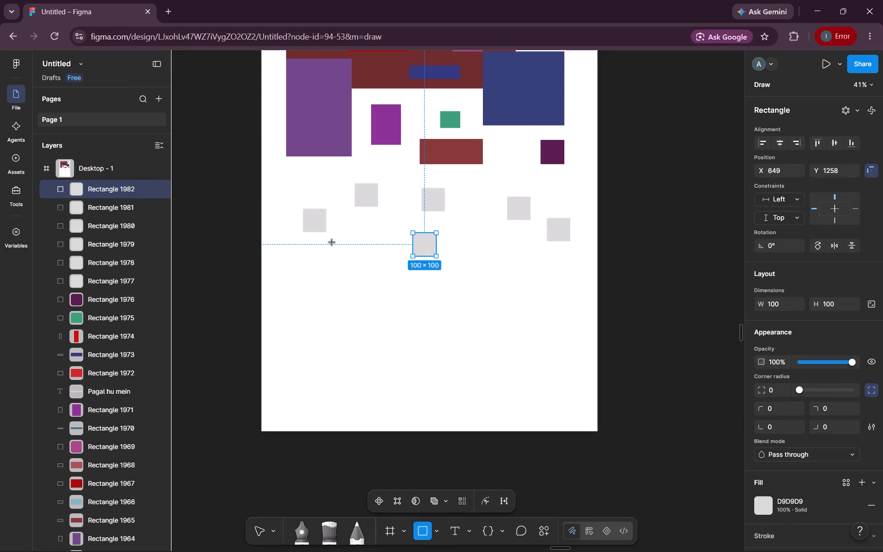
Draw a rectangle about 111 × 73 at X 216, Y 1030 and a narrow one about 53 × 254 at X 581, Y 1089.
left_click_drag(312, 179, 338, 198)
left_click(421, 523)
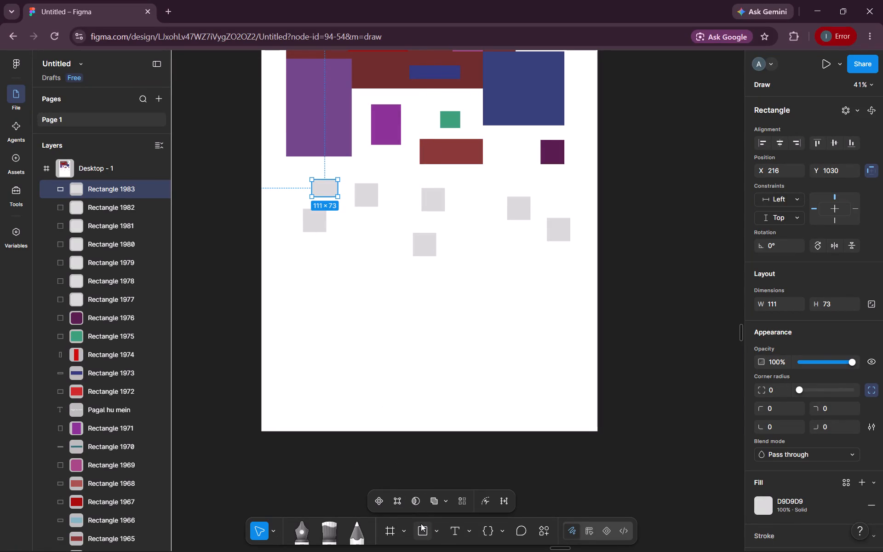
left_click_drag(397, 193, 410, 253)
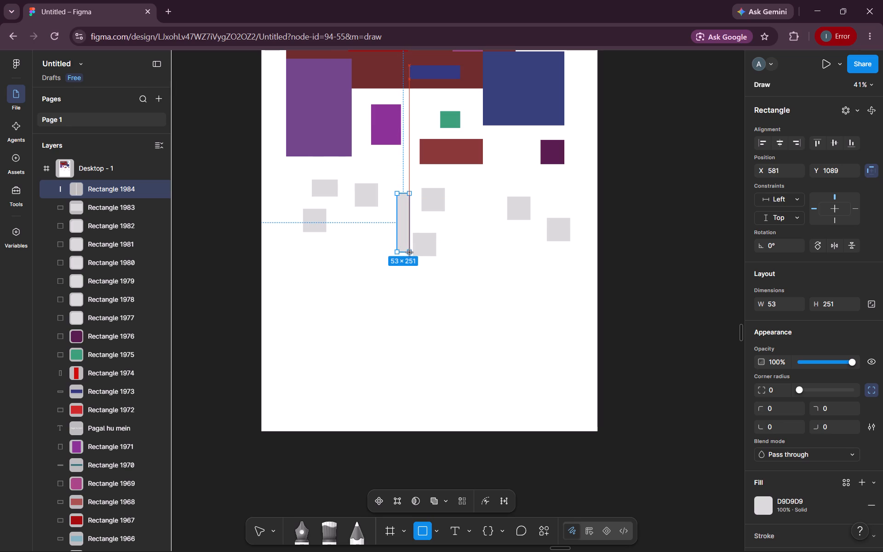
left_click_drag(410, 253, 409, 253)
Draw a rectangle about 143 × 254 at X 856, Y 1054, and place one about 138 × 74 at X 1042, Y 1221.
left_click(419, 525)
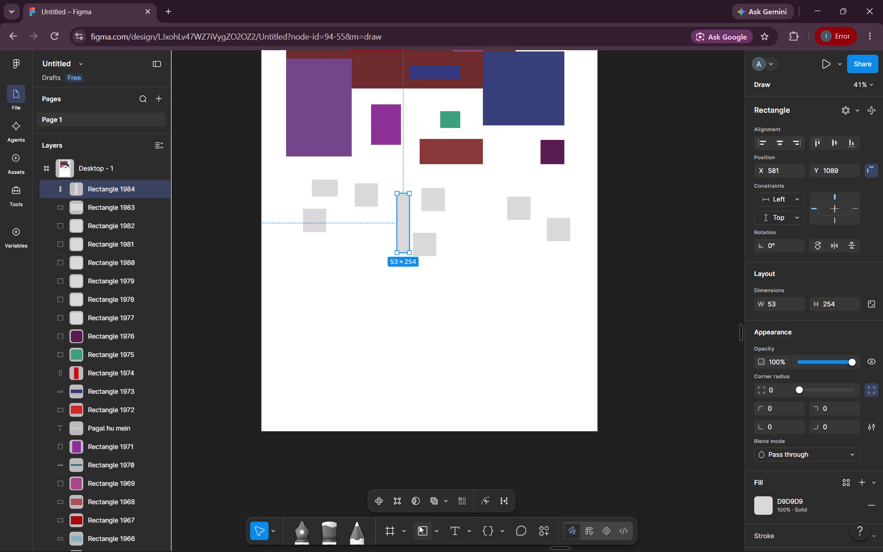
left_click_drag(461, 188, 494, 233)
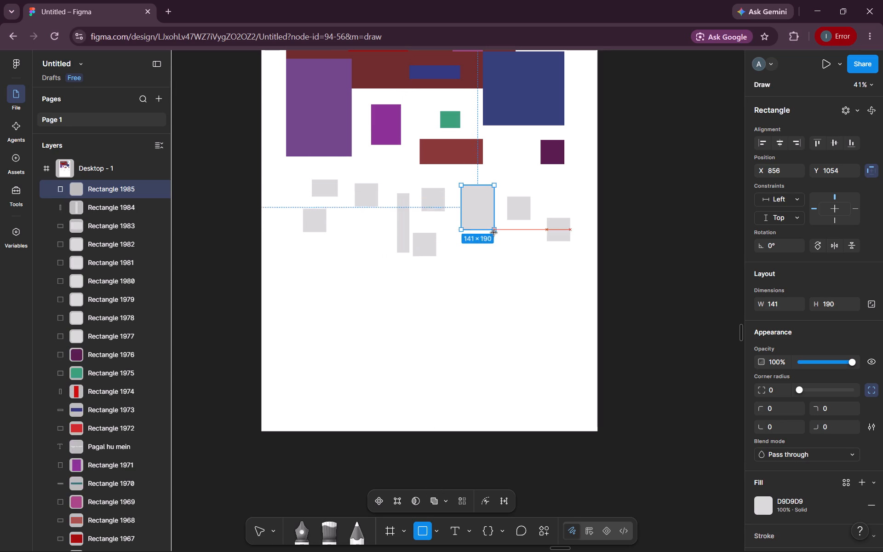
left_click_drag(494, 233, 494, 246)
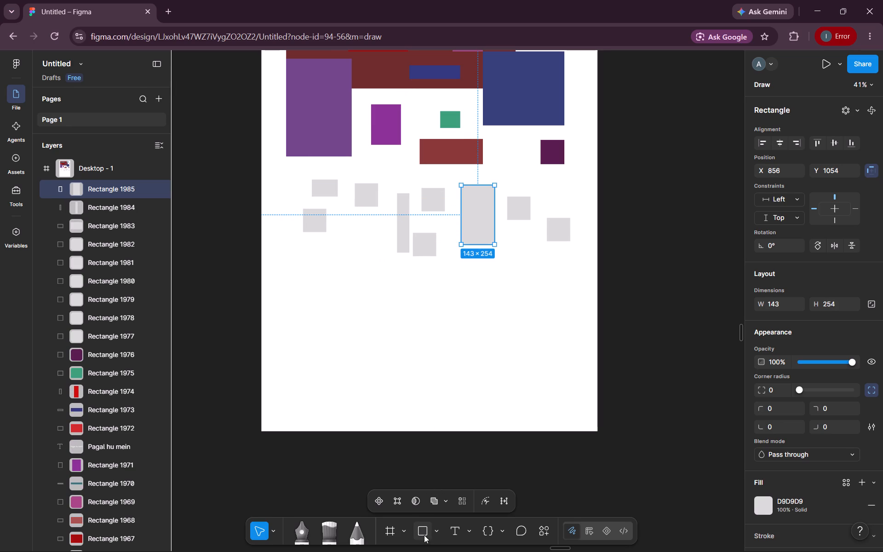
left_click(424, 534)
left_click_drag(508, 235, 545, 254)
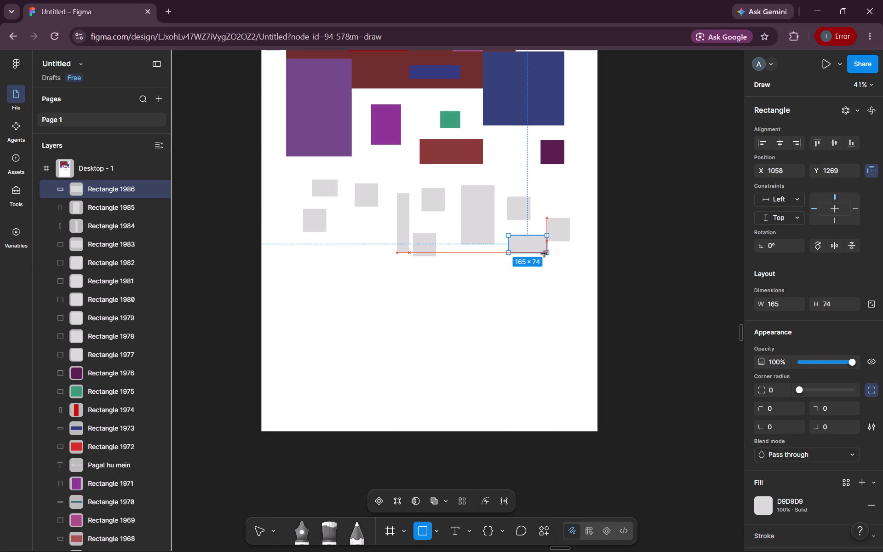
left_click_drag(545, 254, 541, 252)
left_click_drag(522, 242, 517, 232)
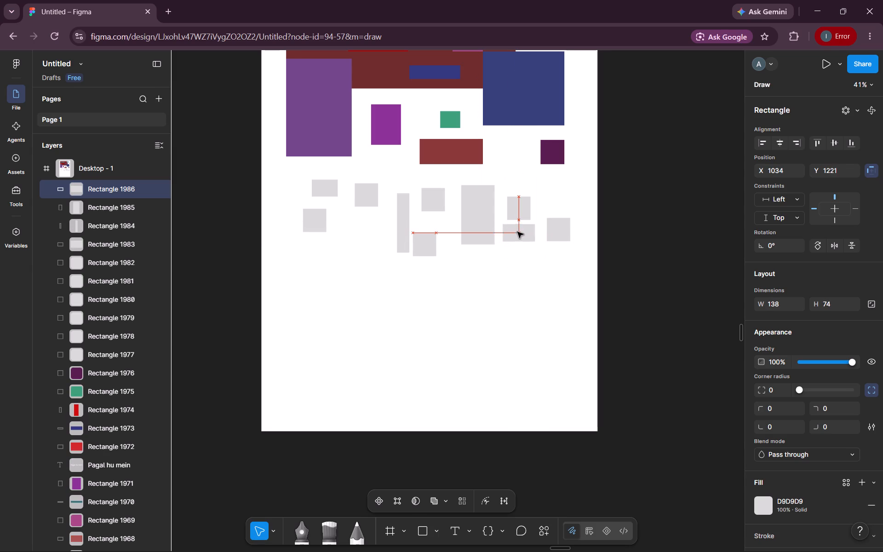
left_click_drag(517, 232, 518, 233)
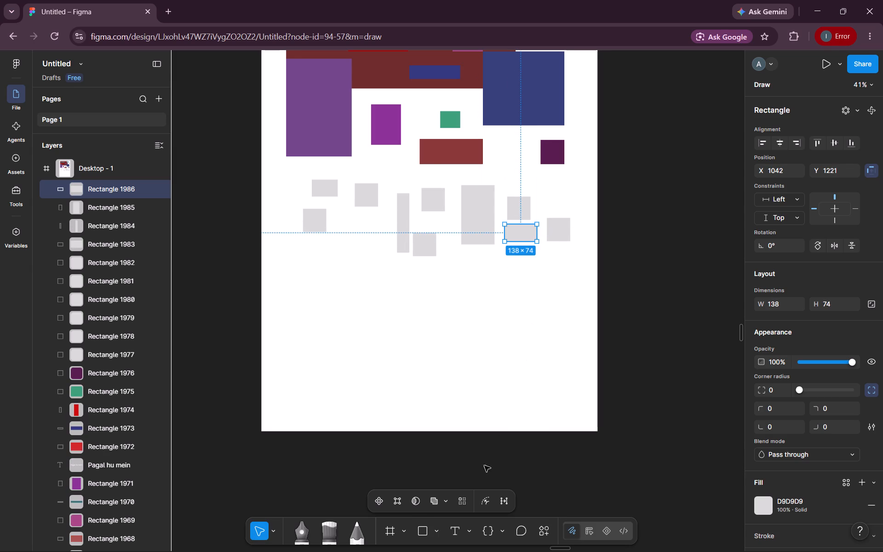
Draw a rectangle about 118 × 158 at X 1196, Y 1008, and place one about 210 × 165 at X 345, Y 1181.
left_click(416, 532)
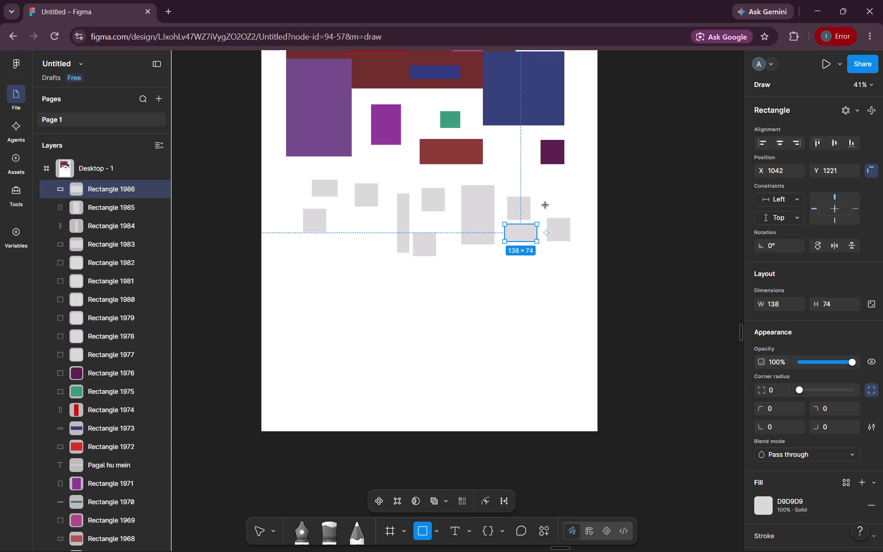
left_click_drag(568, 174, 541, 209)
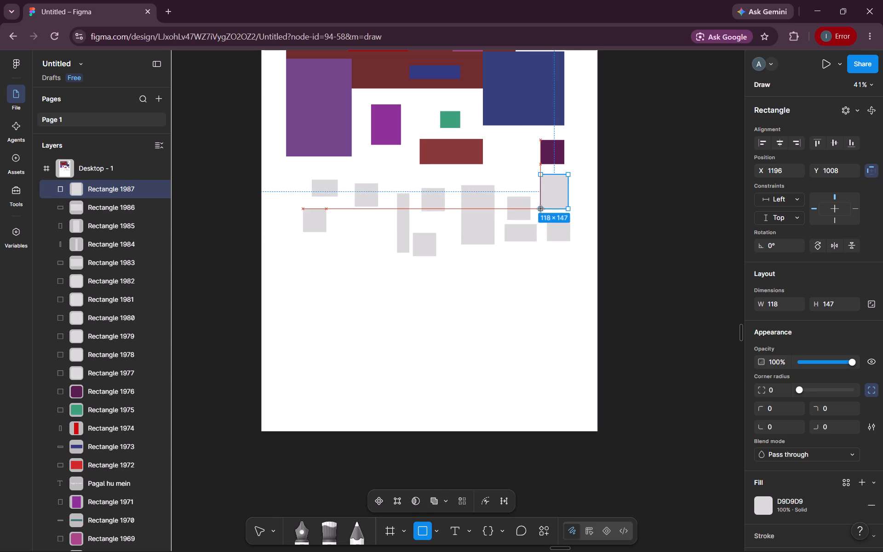
left_click_drag(541, 209, 540, 213)
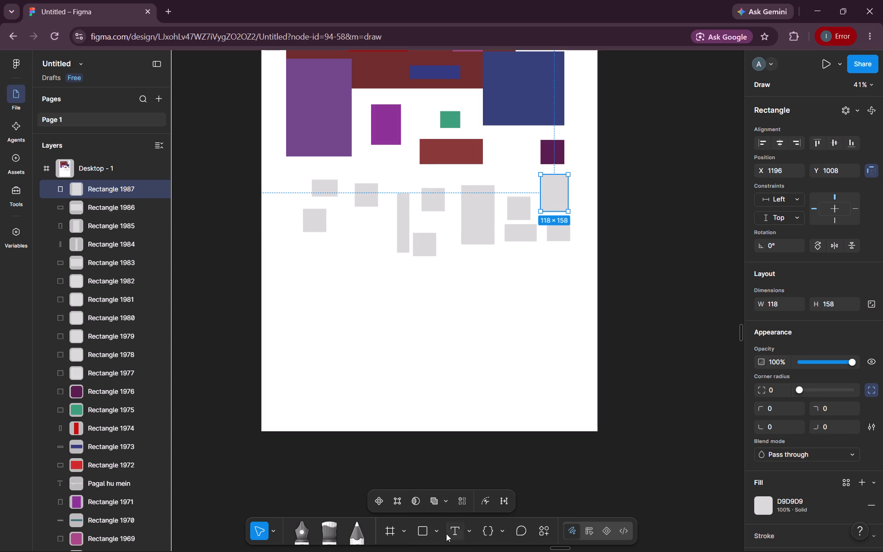
left_click(429, 533)
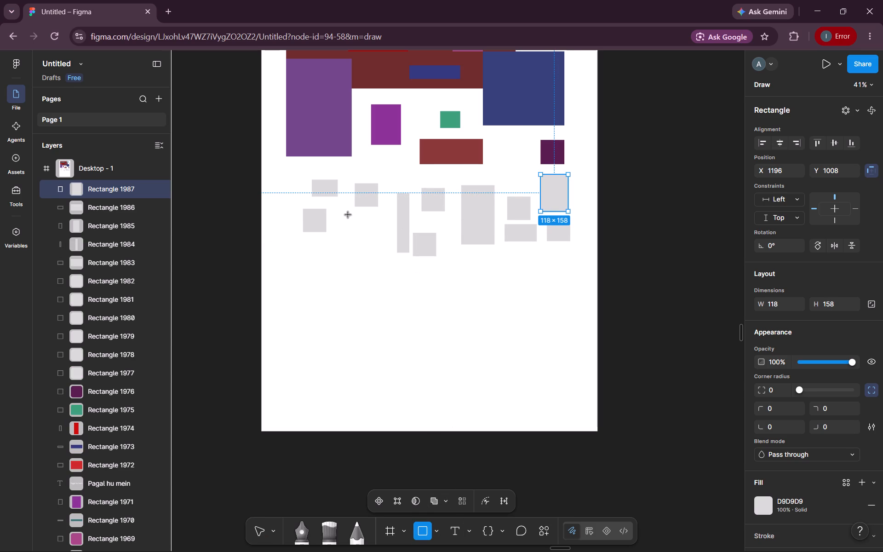
left_click_drag(337, 211, 385, 249)
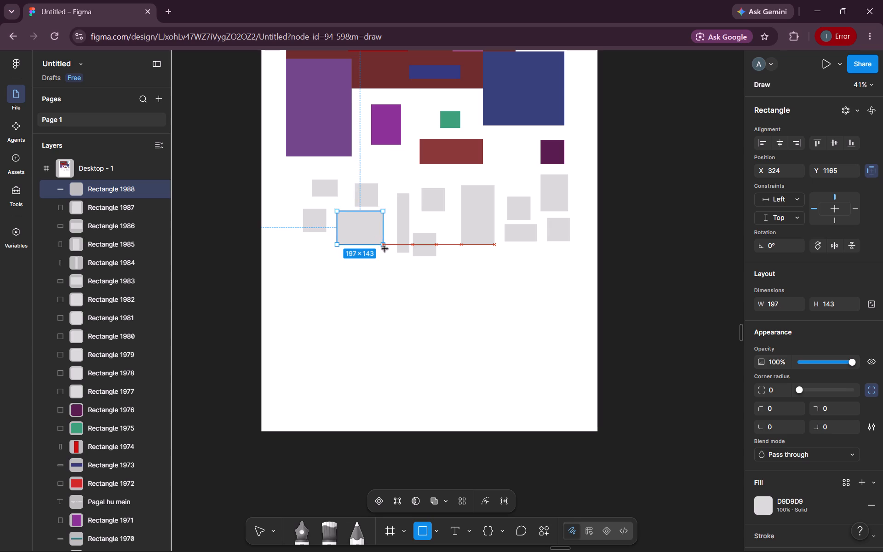
left_click_drag(385, 249, 385, 249)
left_click_drag(362, 227, 366, 232)
Draw a small rectangle near the frame's left edge and size it to about 80 × 62 at X 106, Y 1054.
left_click_drag(421, 533, 416, 519)
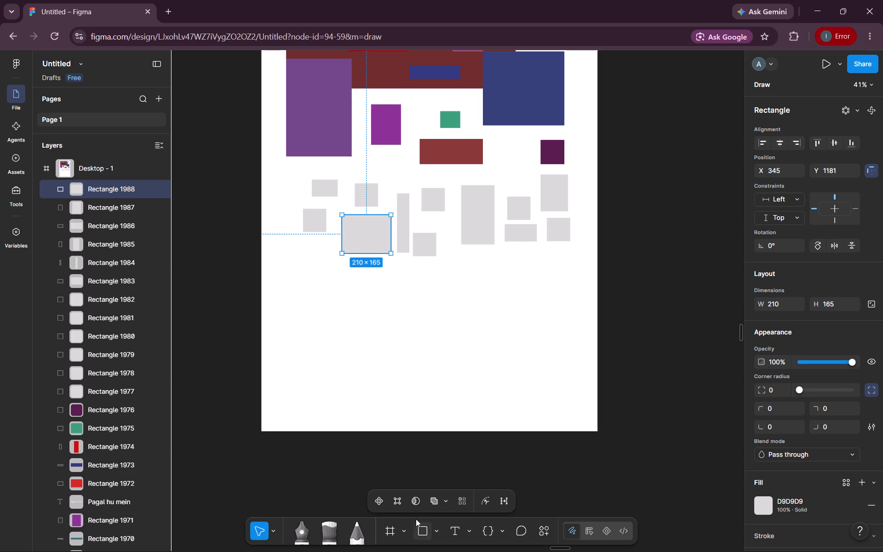
left_click_drag(416, 519, 300, 182)
left_click(419, 523)
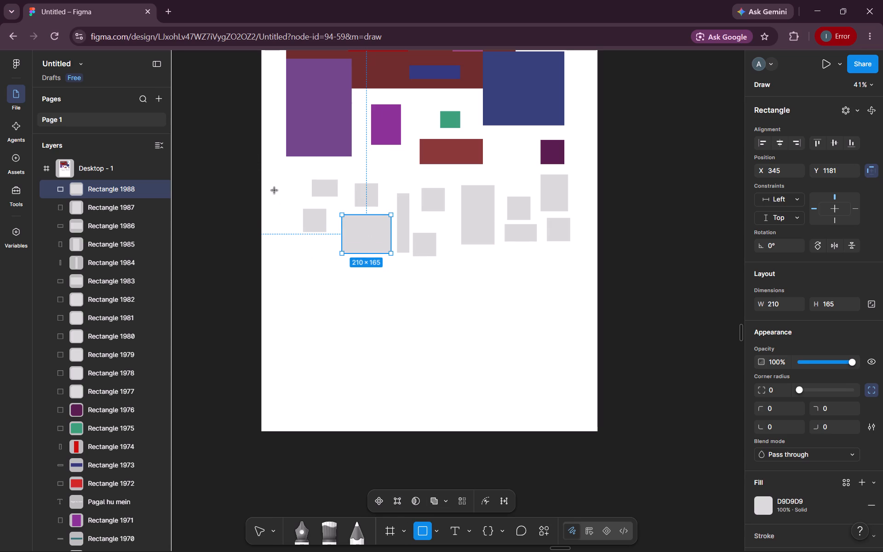
left_click_drag(305, 183, 284, 191)
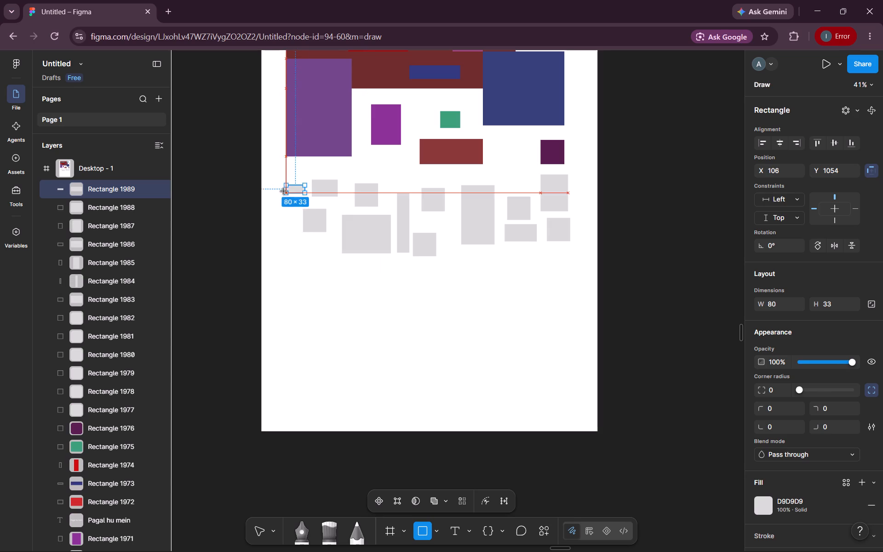
left_click_drag(284, 191, 277, 199)
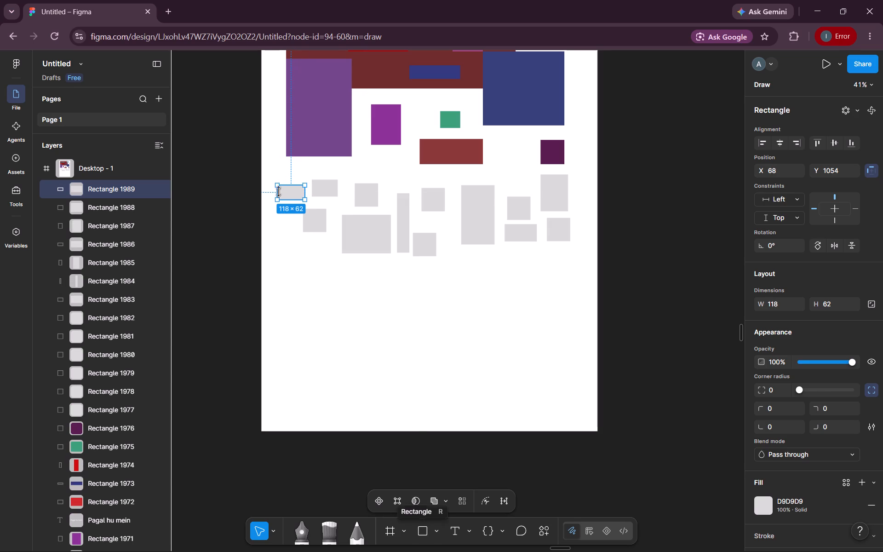
left_click_drag(278, 192, 287, 193)
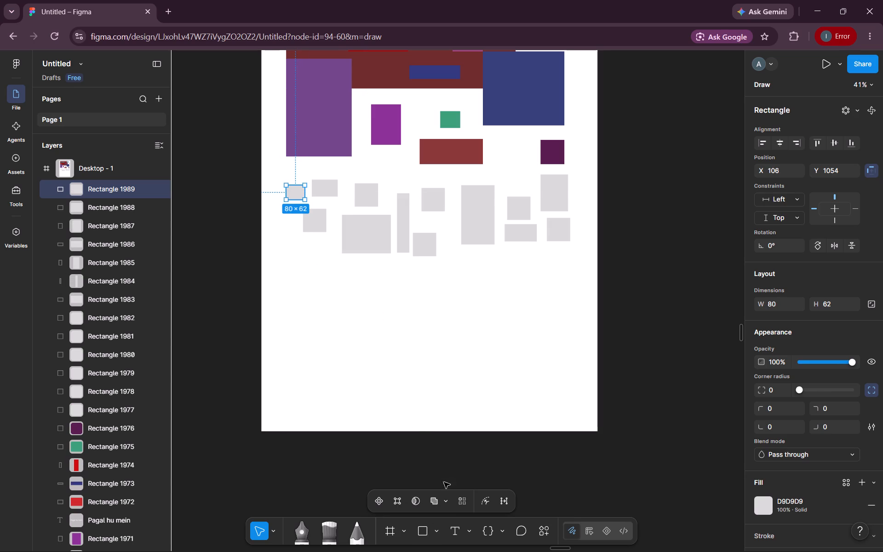
Draw a narrow rectangle about 36 × 191 at X 110, Y 1155 and another about 126 × 67 at X 201, Y 1291.
left_click(425, 523)
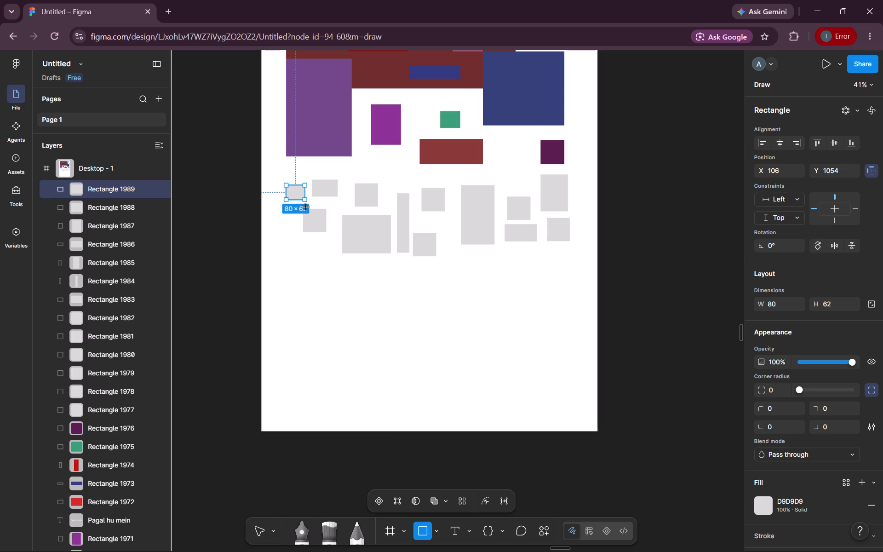
left_click_drag(287, 209, 298, 254)
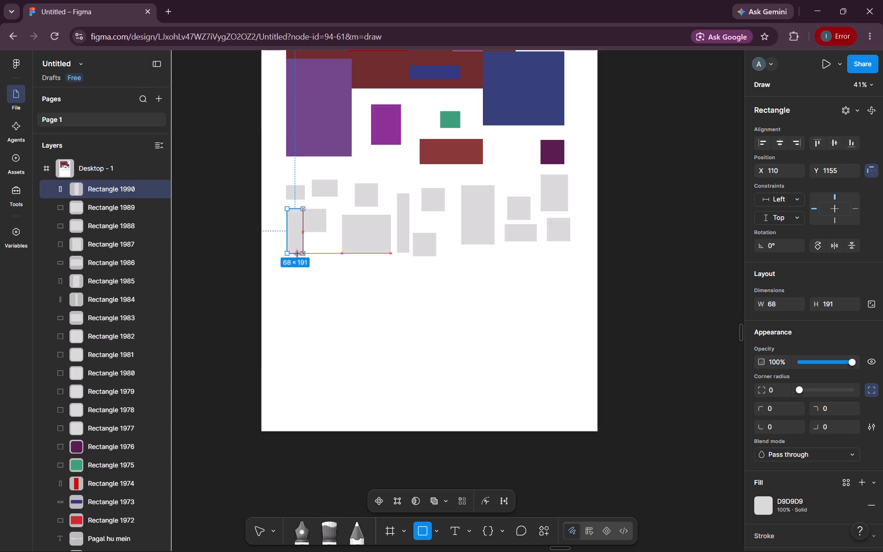
left_click_drag(298, 254, 295, 254)
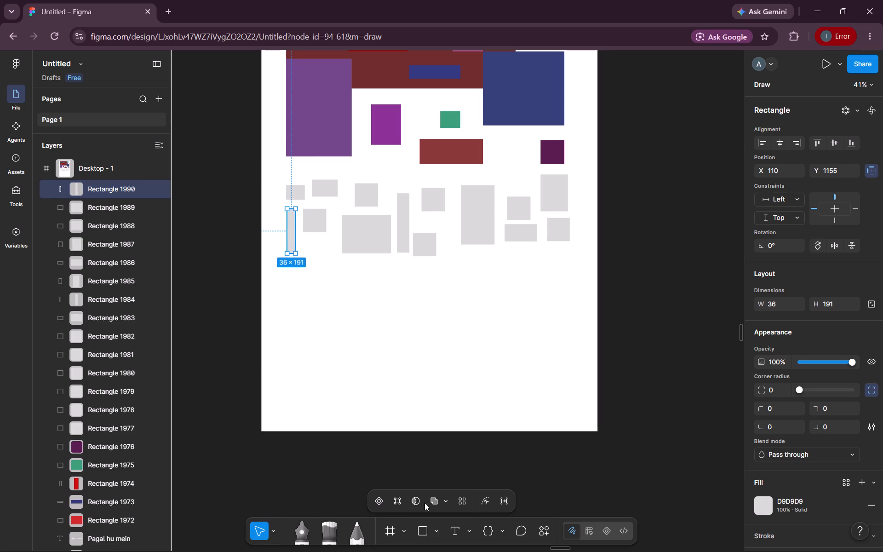
left_click(423, 532)
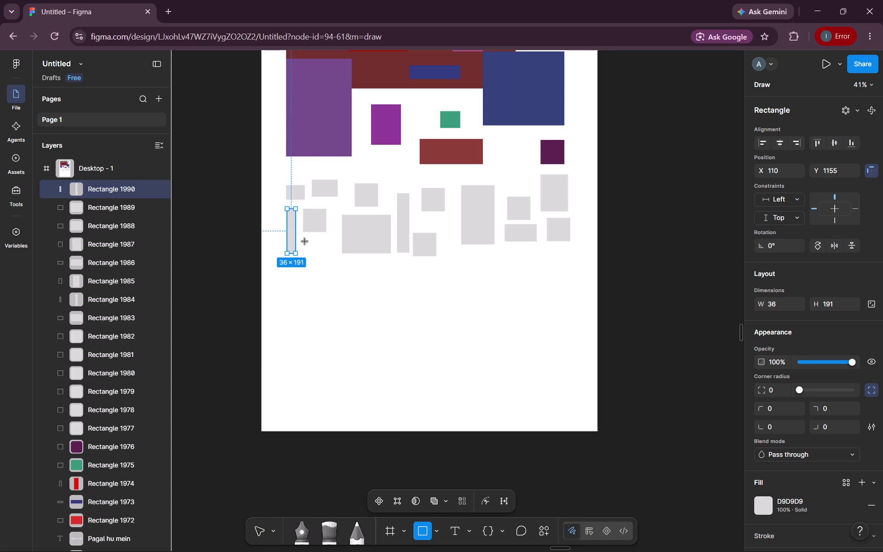
left_click_drag(308, 240, 334, 256)
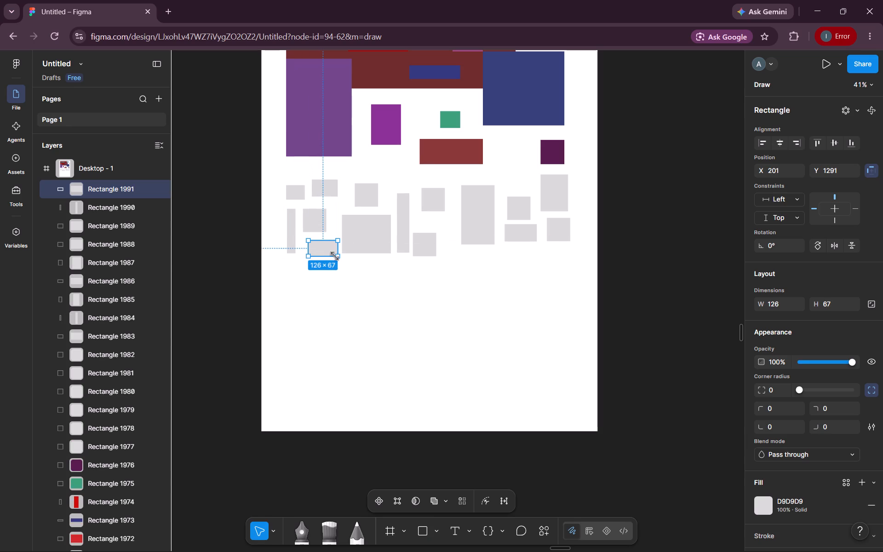
Draw a rectangle about 51 × 141 at X 768, Y 1202 and a thin bar about 448 × 23 at X 866, Y 1335.
left_click(422, 530)
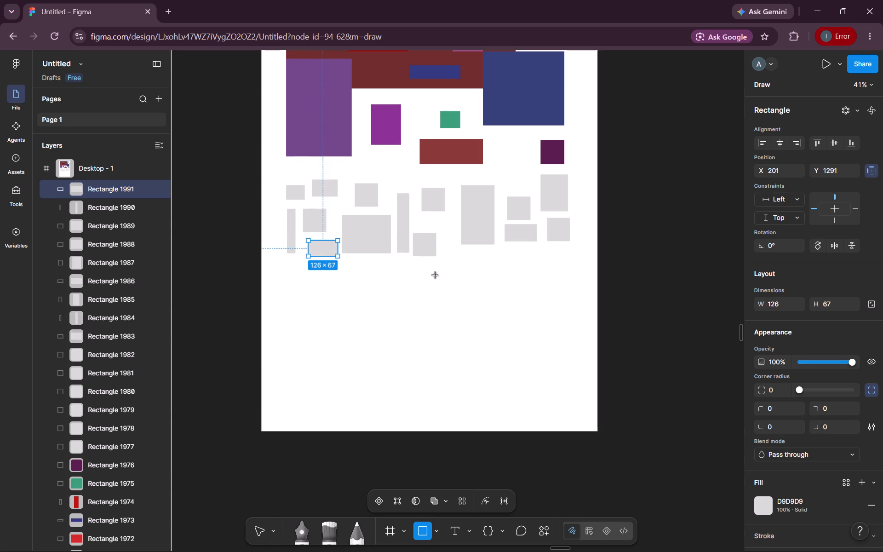
left_click_drag(441, 219, 443, 228)
left_click_drag(443, 228, 452, 252)
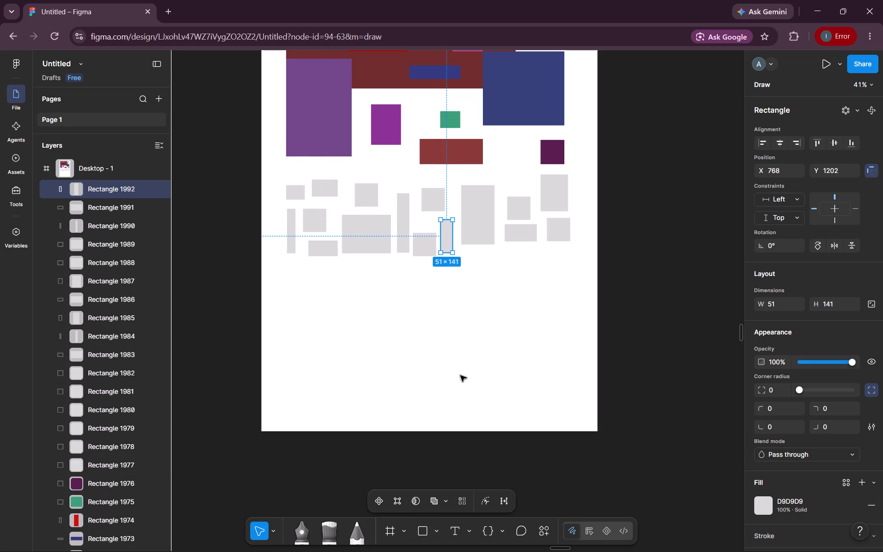
left_click(425, 526)
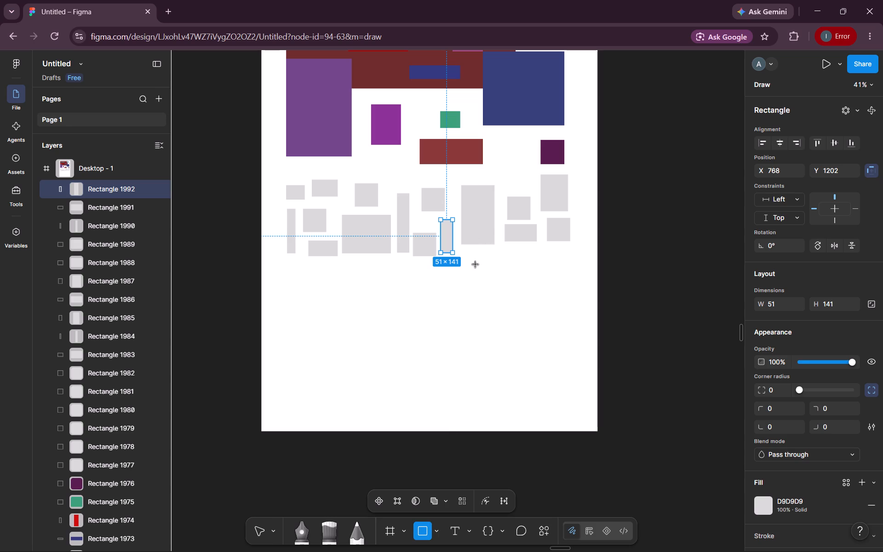
left_click_drag(463, 251, 533, 259)
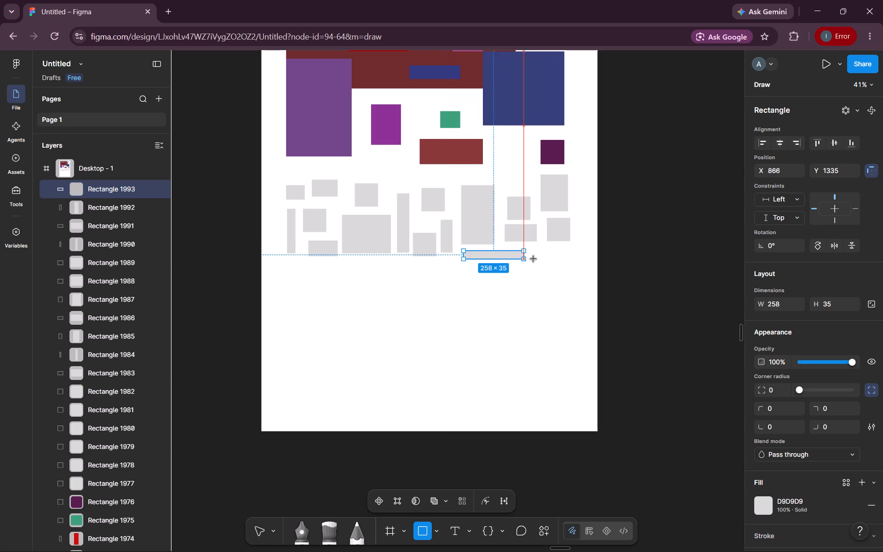
left_click_drag(533, 259, 566, 258)
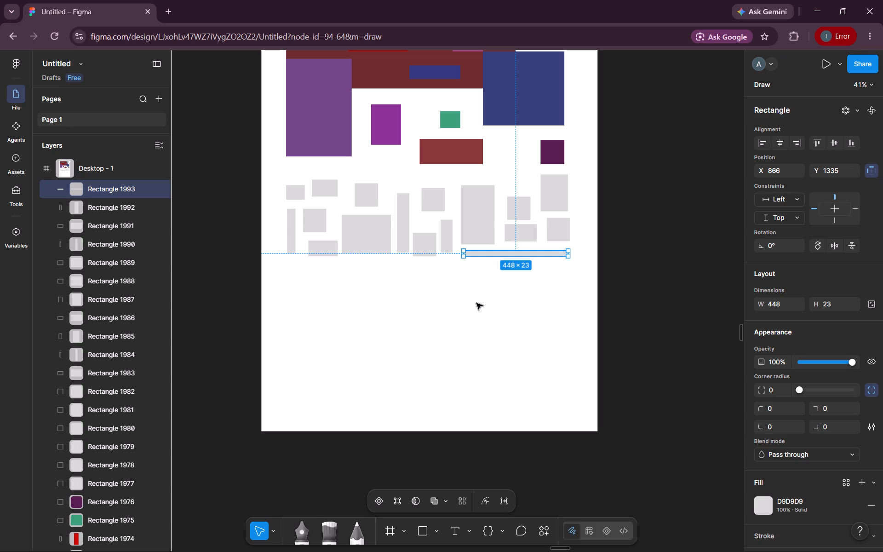
Draw a rectangle about 106 × 99 below the grey blocks and move it to about X 122, Y 1394.
left_click(426, 532)
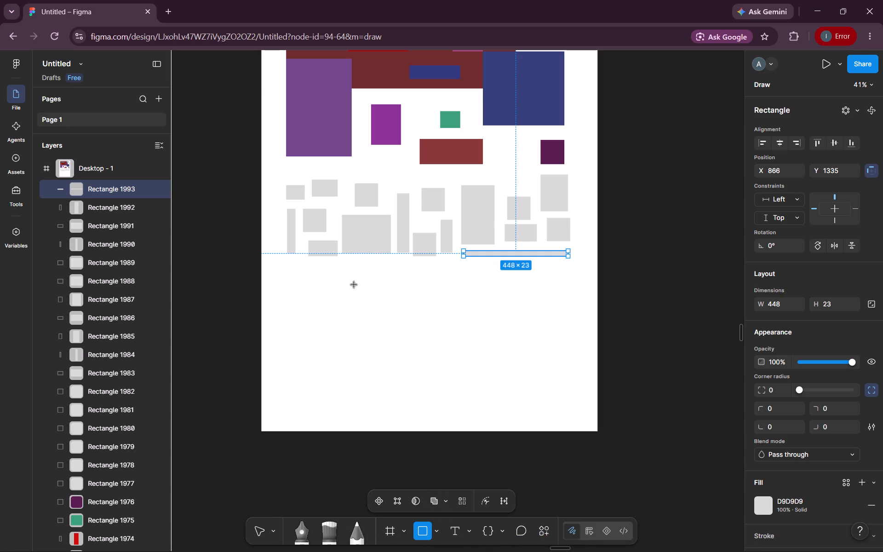
left_click_drag(342, 268, 363, 291)
left_click_drag(350, 276, 306, 267)
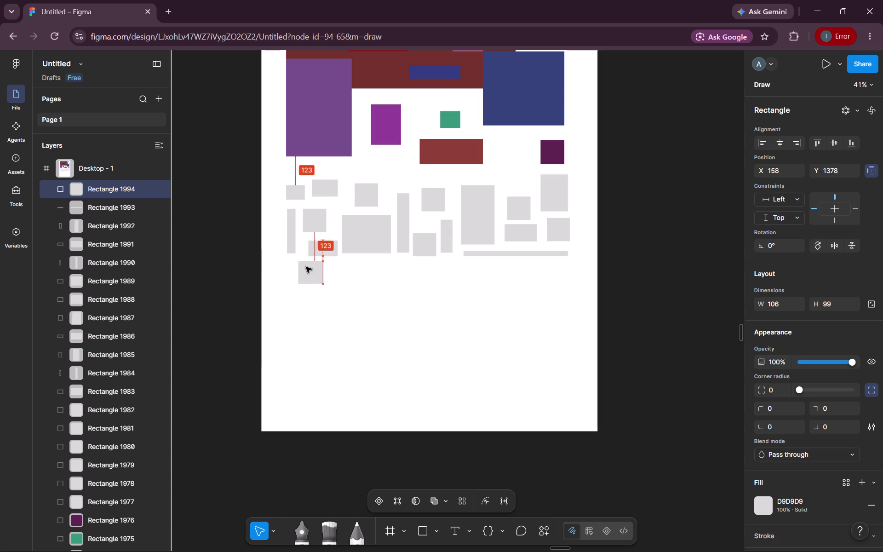
left_click_drag(306, 267, 298, 270)
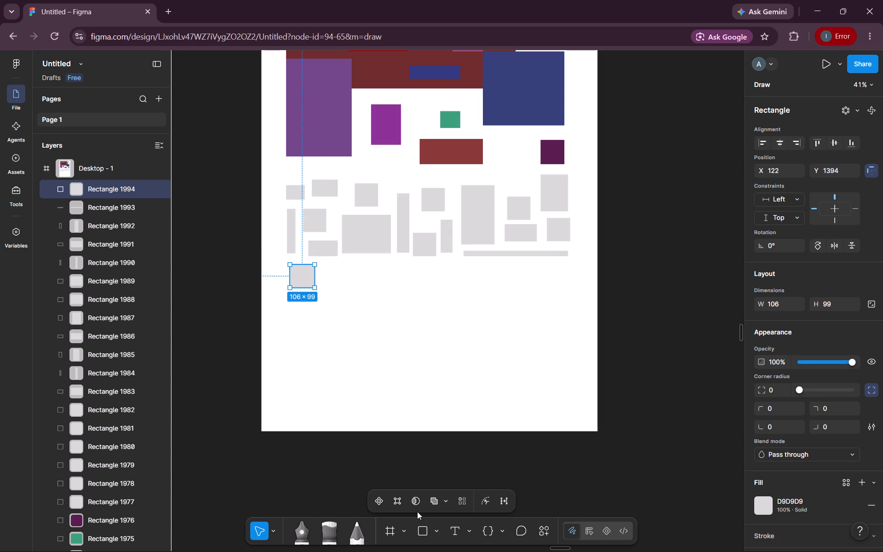
Draw a bar about 352 × 45 at X 297, Y 1399 and a rectangle about 433 × 98 at X 720, Y 1407.
left_click(420, 523)
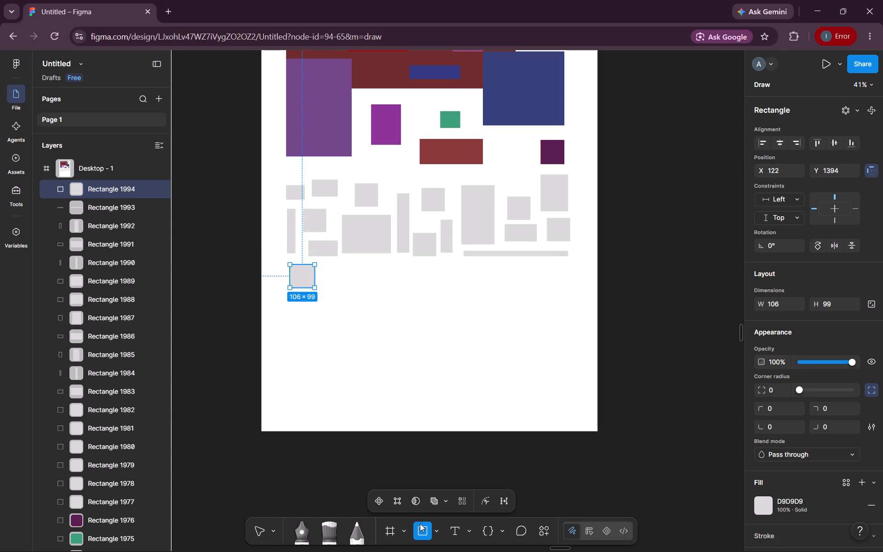
left_click_drag(331, 265, 367, 264)
left_click_drag(367, 264, 413, 277)
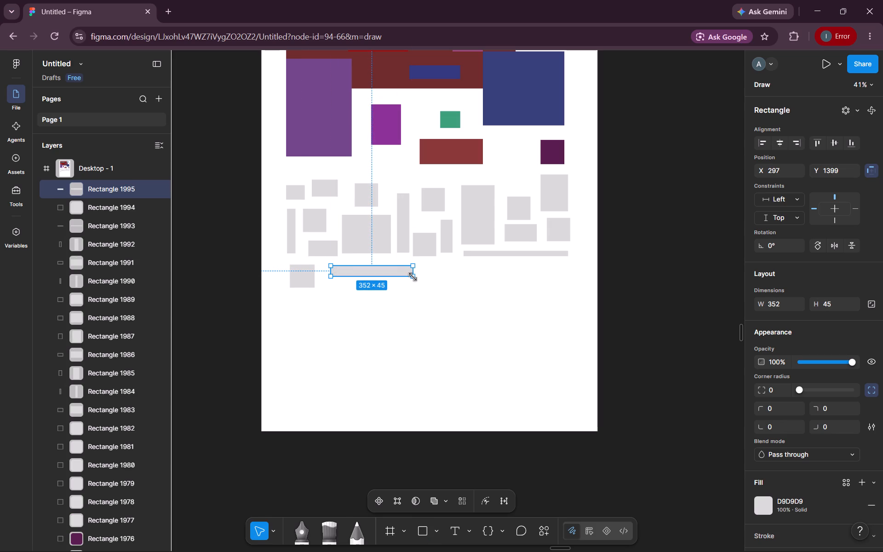
left_click(423, 540)
left_click(422, 531)
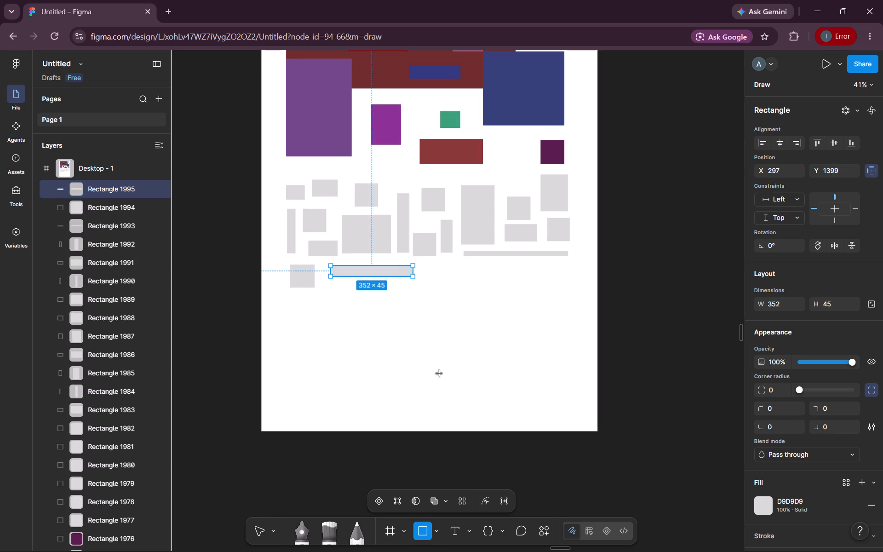
left_click_drag(433, 267, 487, 292)
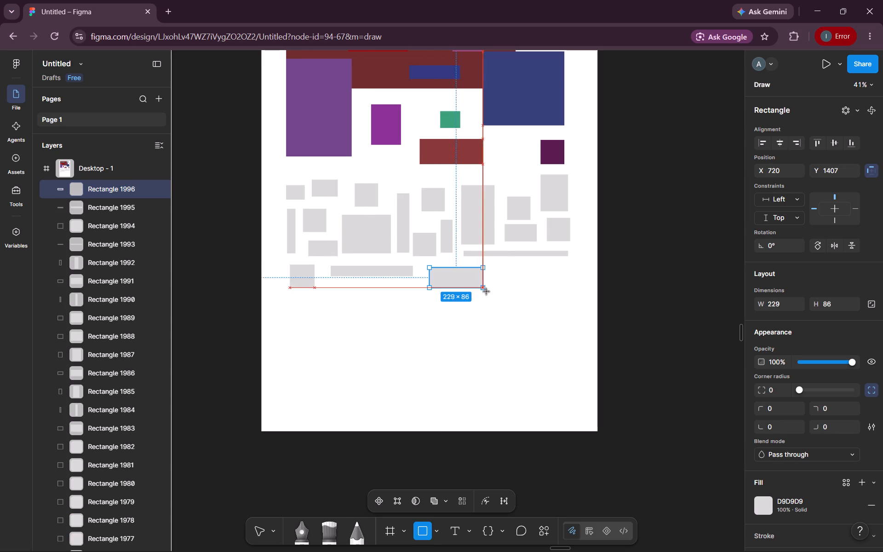
left_click_drag(487, 292, 534, 293)
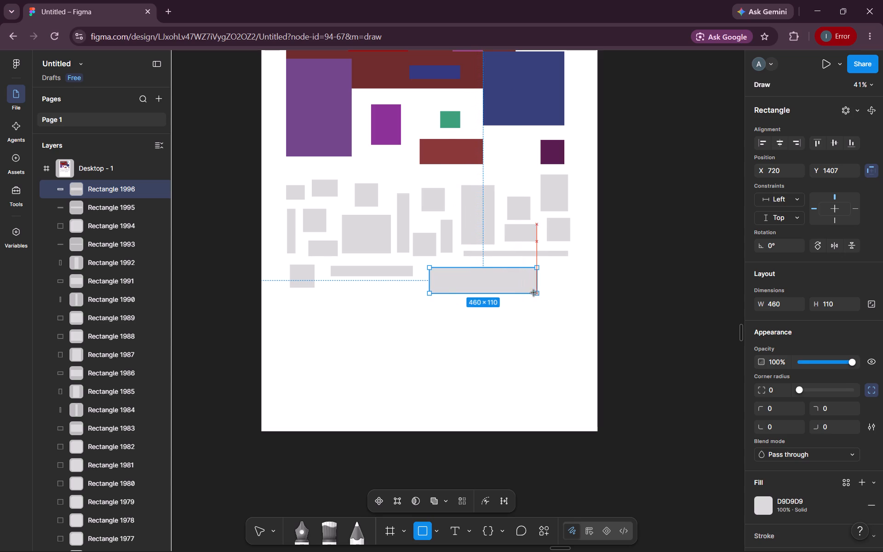
left_click_drag(534, 293, 529, 290)
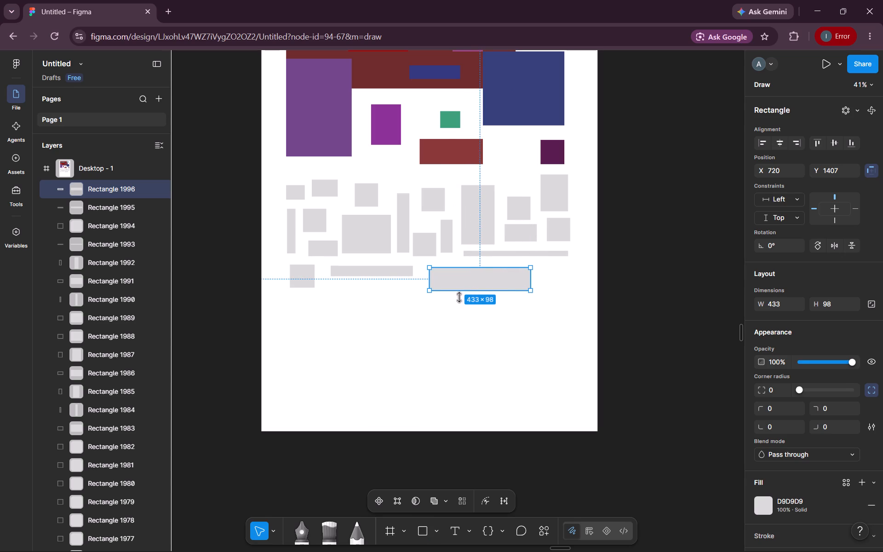
Draw a thin bar about 391 × 29 at X 295, Y 1476 and a rectangle about 128 × 106 at X 1196, Y 1387.
left_click(419, 538)
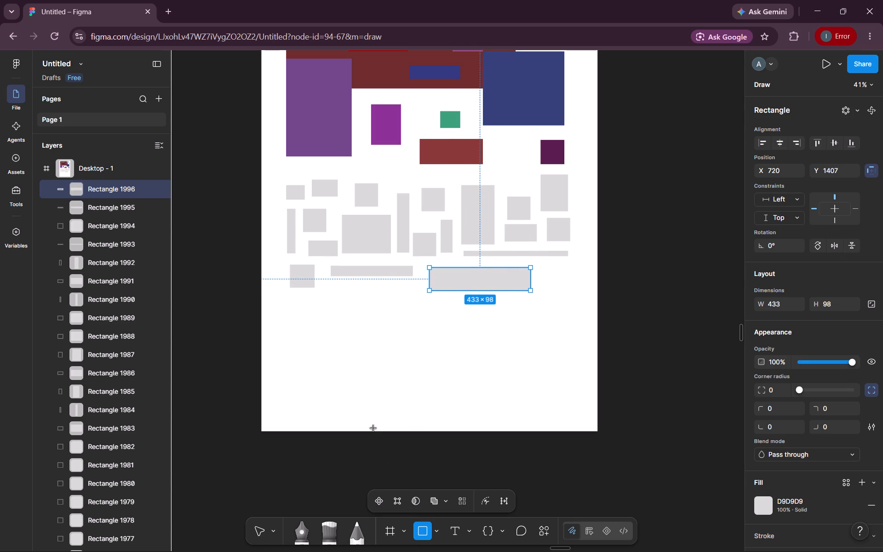
left_click_drag(330, 283, 406, 305)
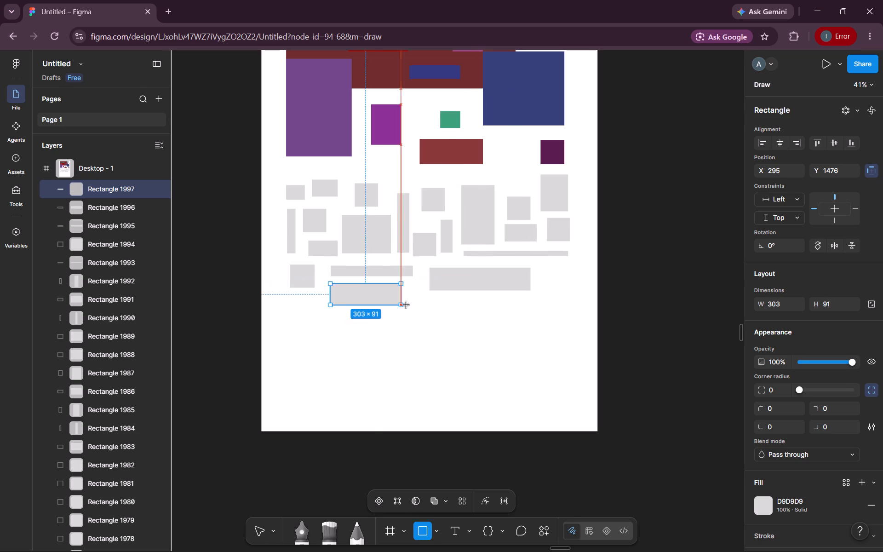
left_click_drag(406, 305, 421, 293)
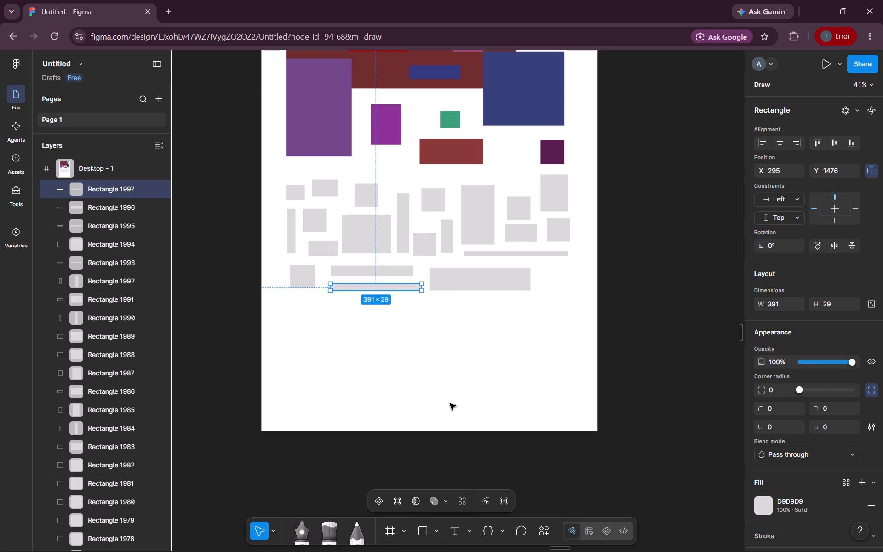
left_click(425, 531)
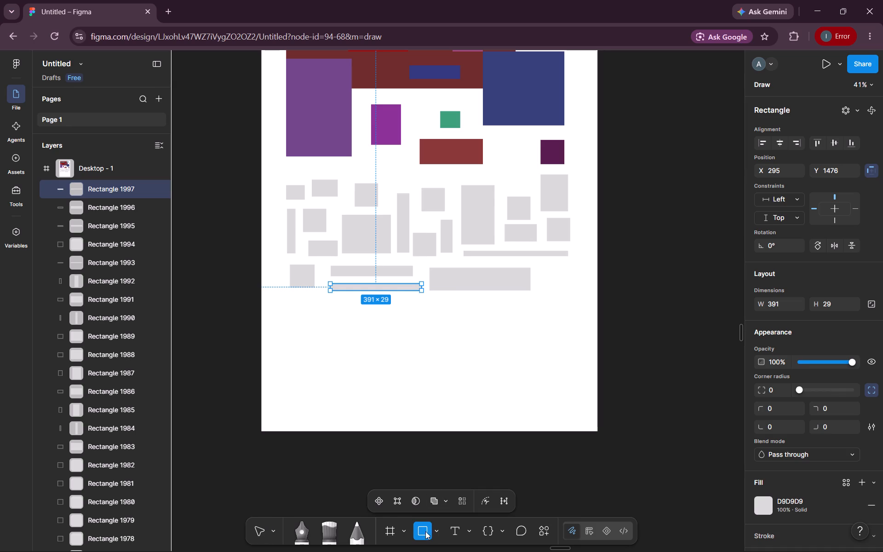
left_click_drag(570, 263, 564, 264)
left_click_drag(564, 264, 540, 288)
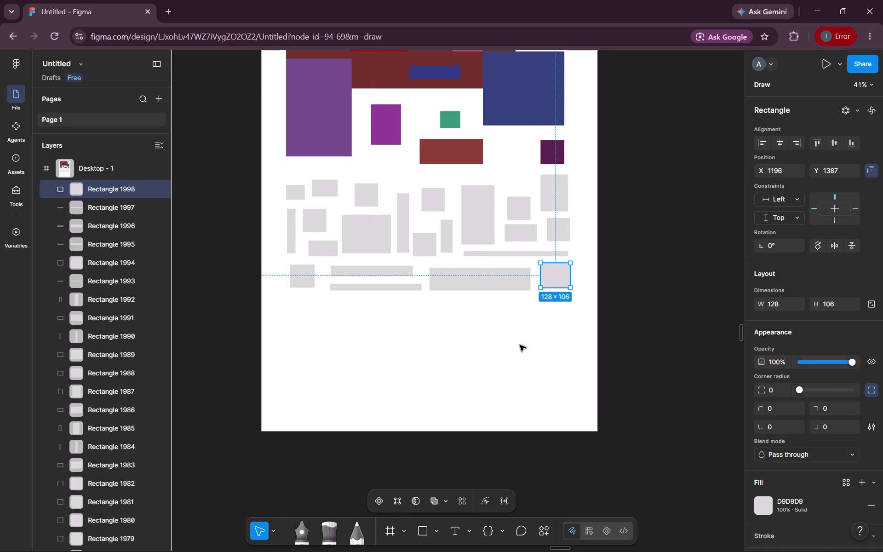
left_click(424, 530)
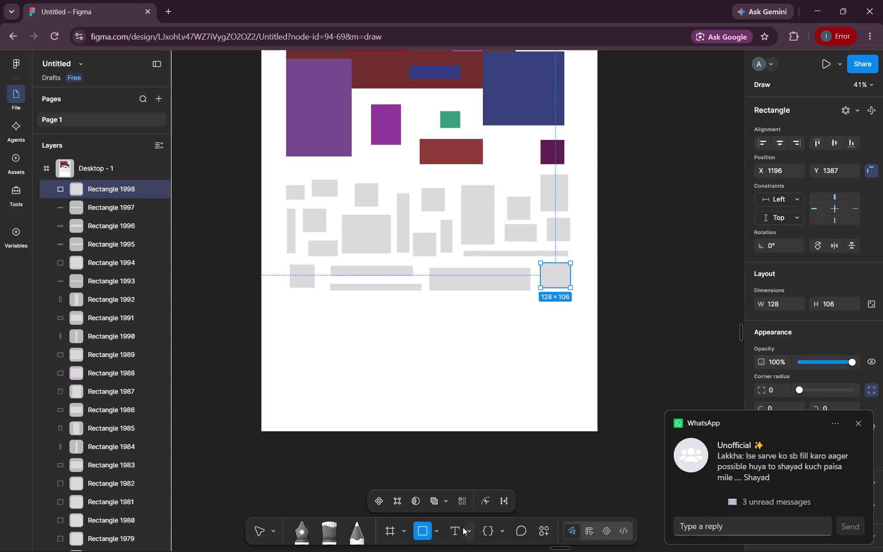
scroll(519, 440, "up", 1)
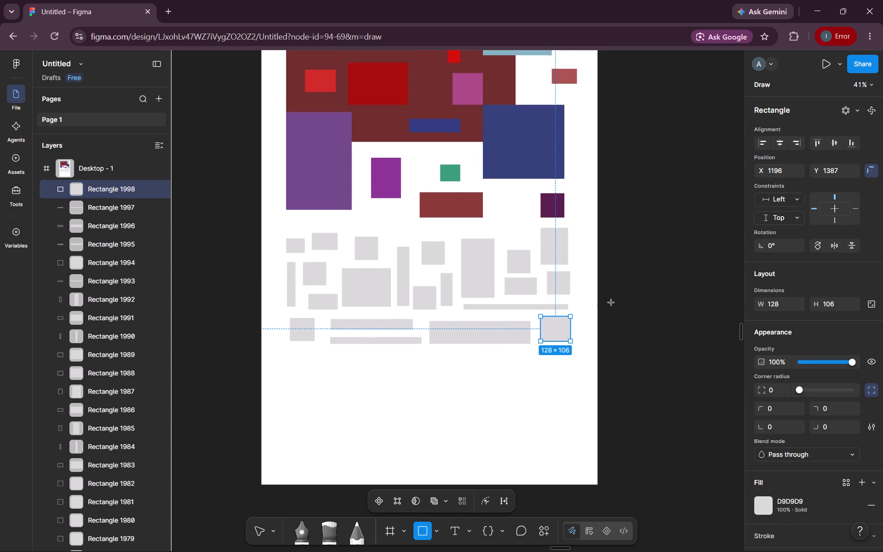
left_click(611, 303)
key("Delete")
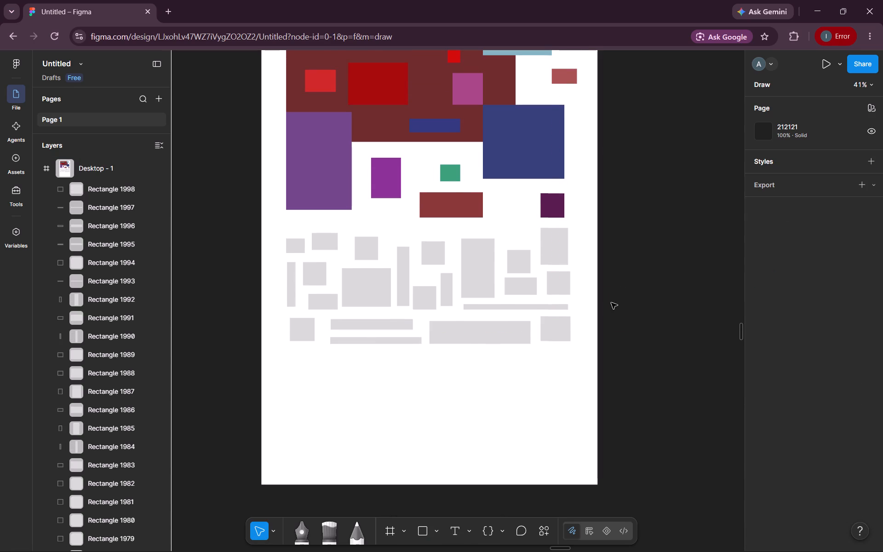
Fill the small 80 × 62 grey rectangle at the start of the upper grey row with page colour 82B3C0.
left_click(303, 248)
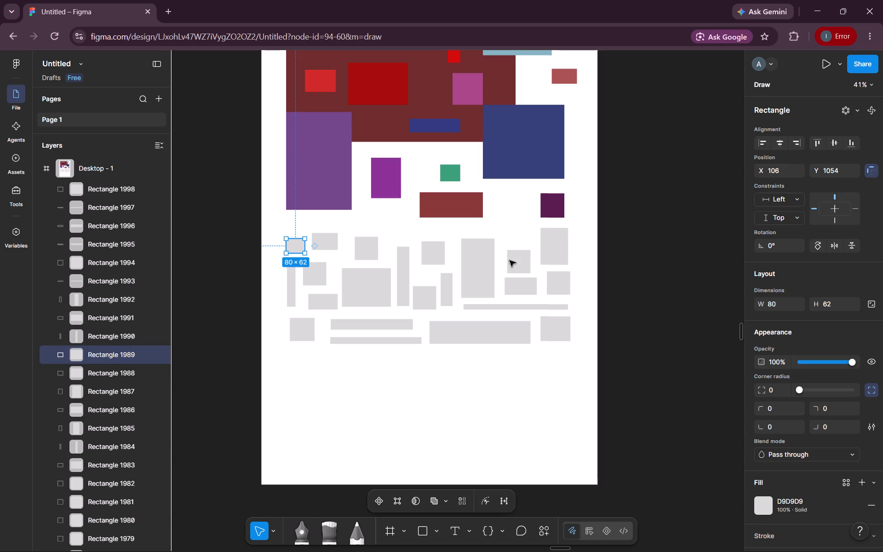
left_click(780, 499)
scroll(715, 448, "down", 1)
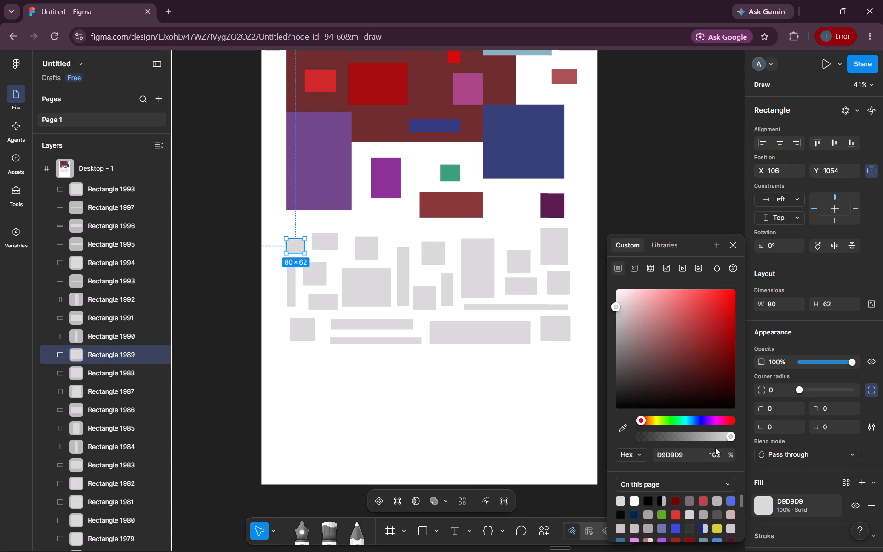
scroll(715, 448, "down", 4)
scroll(693, 516, "down", 3)
scroll(693, 519, "up", 1)
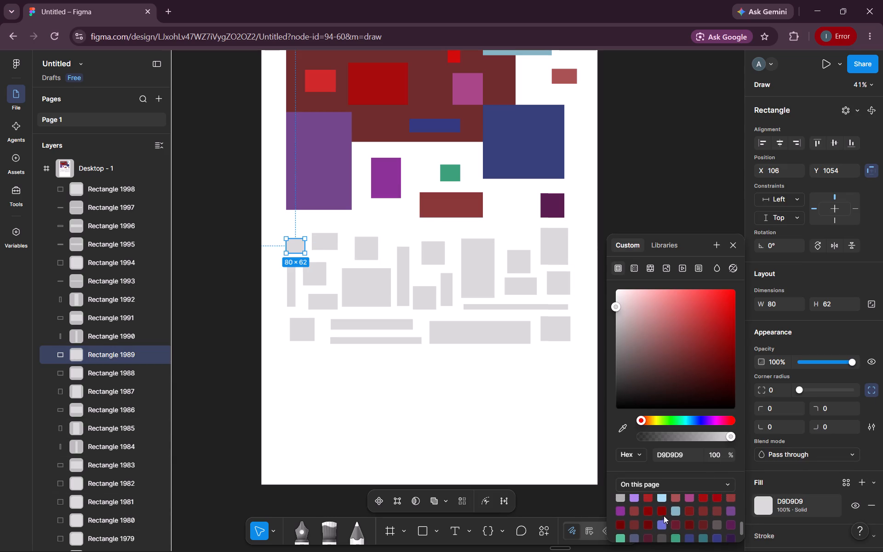
left_click(680, 510)
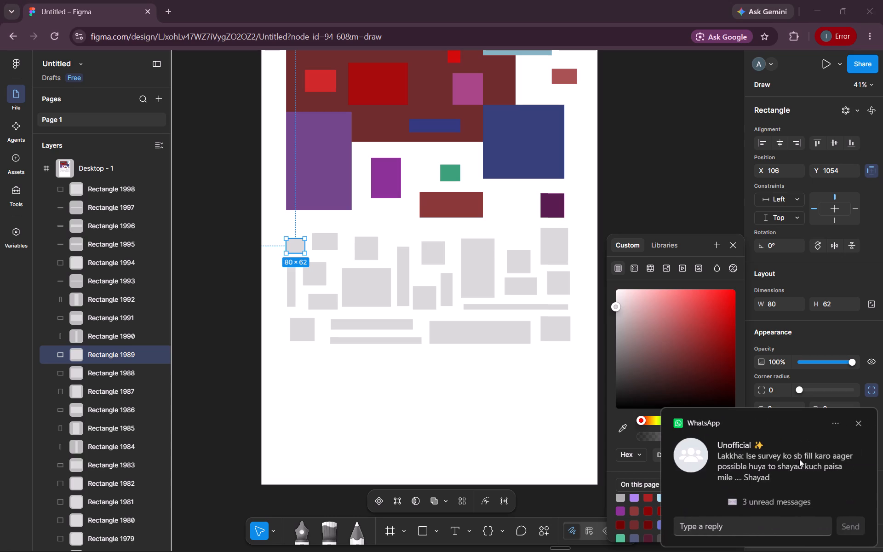
left_click(858, 424)
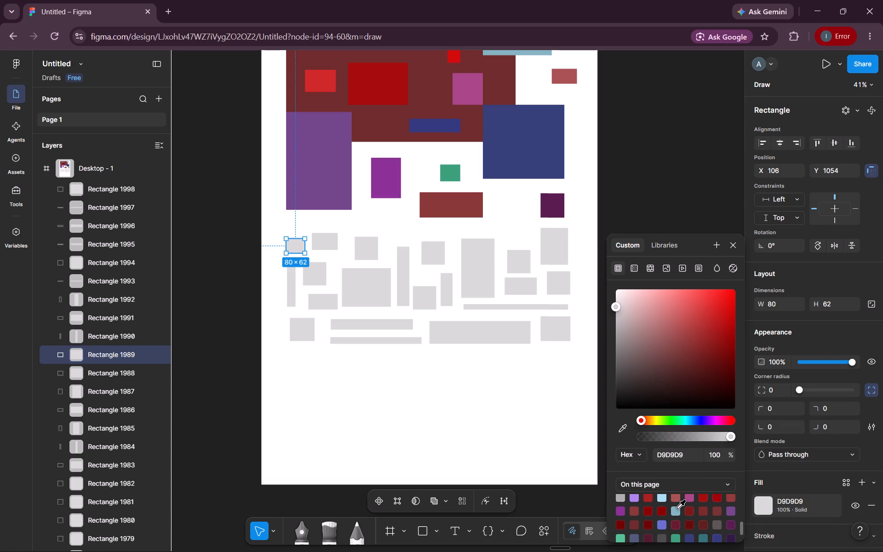
left_click(677, 509)
Fill the 111 × 73 grey rectangle with blue 4E6EE1 and the 100 × 100 square at X 400, Y 1046 with green 61A926.
left_click(333, 252)
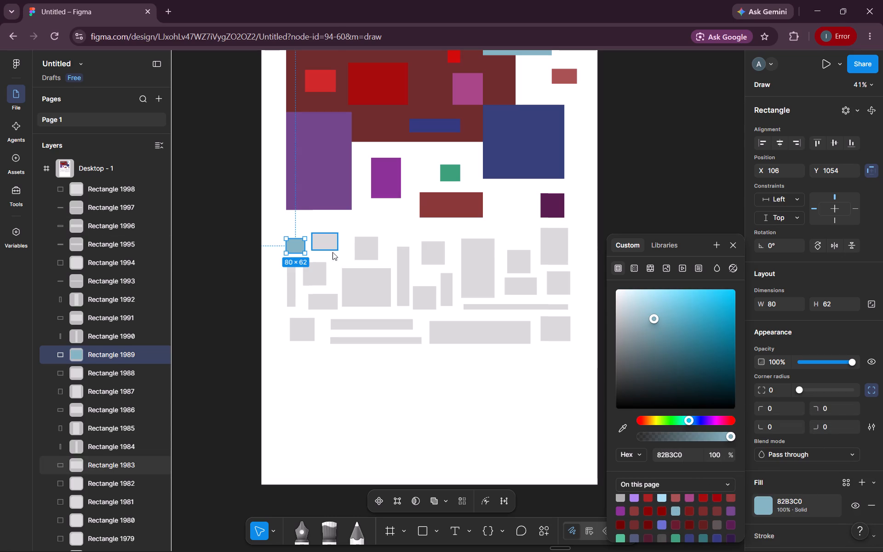
left_click(763, 503)
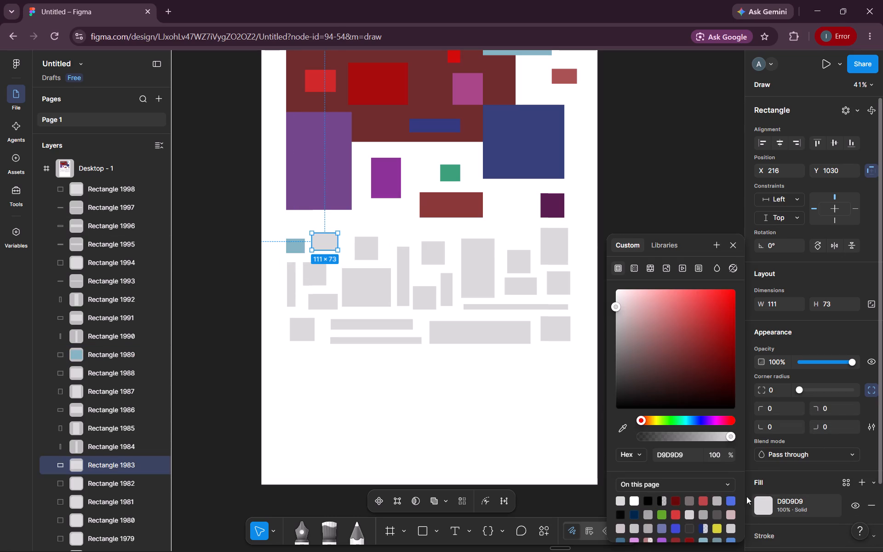
left_click(731, 500)
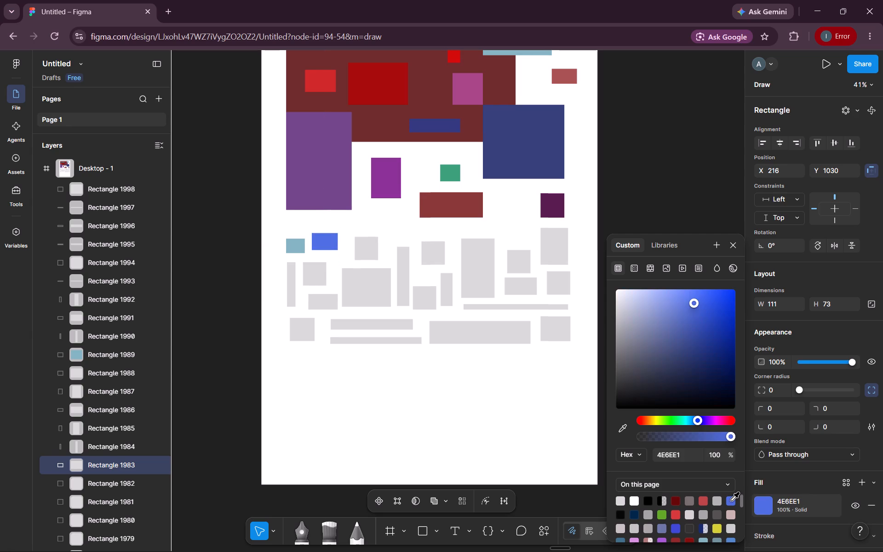
left_click(379, 250)
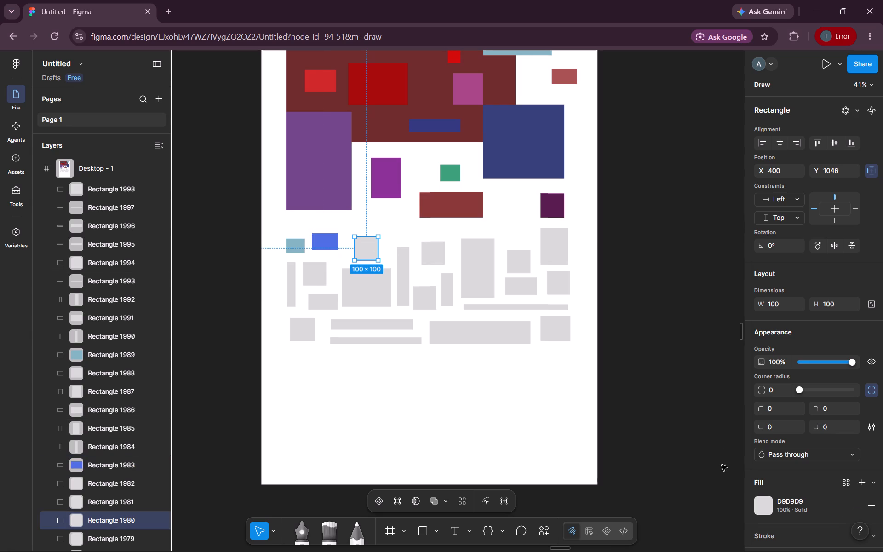
left_click(764, 504)
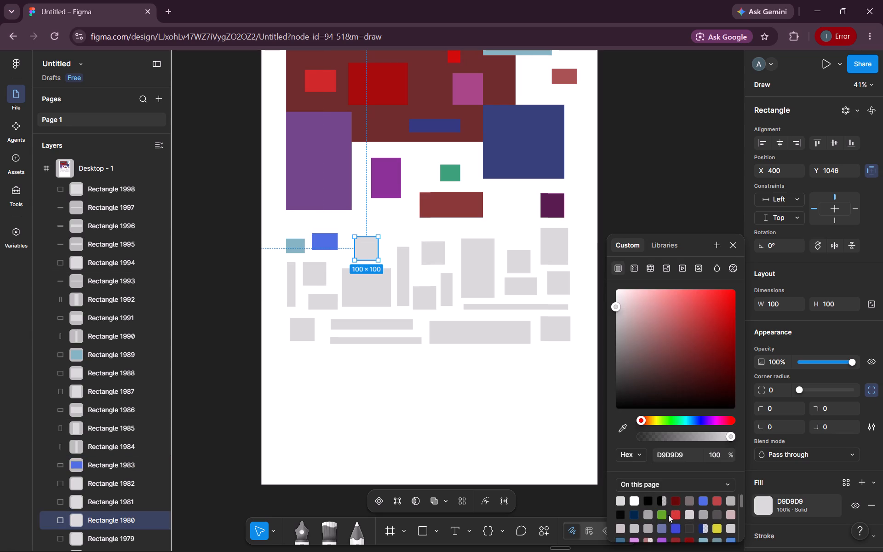
left_click(661, 511)
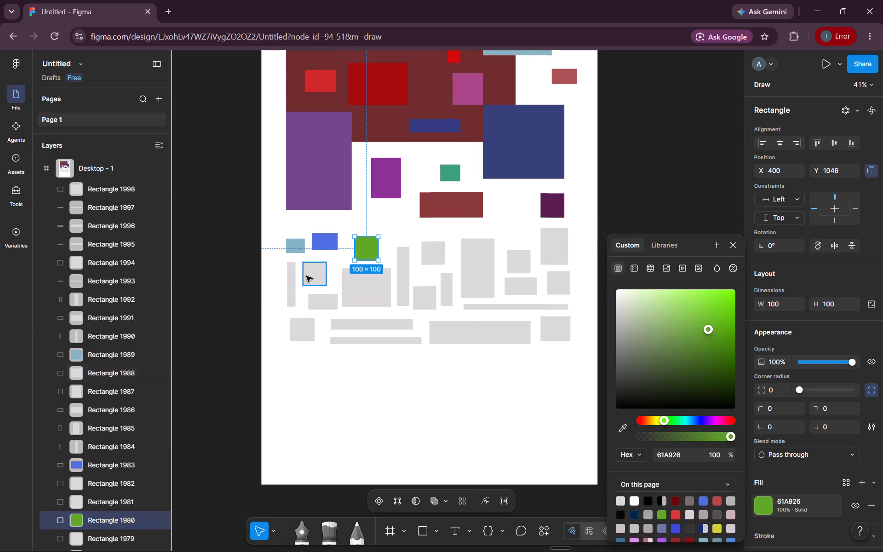
Fill the narrow 36 × 191 rectangle with yellow D4CF33 and the 126 × 67 rectangle with dark red 912828.
left_click(292, 283)
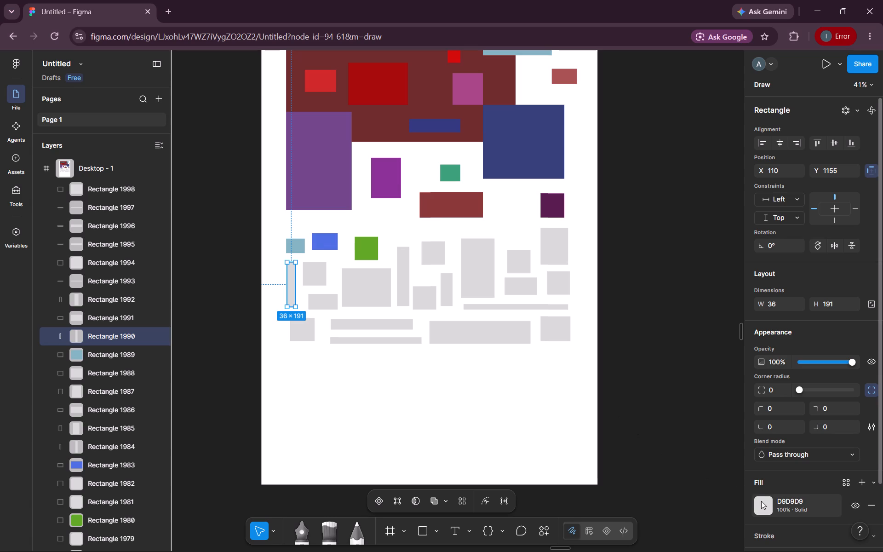
left_click(761, 501)
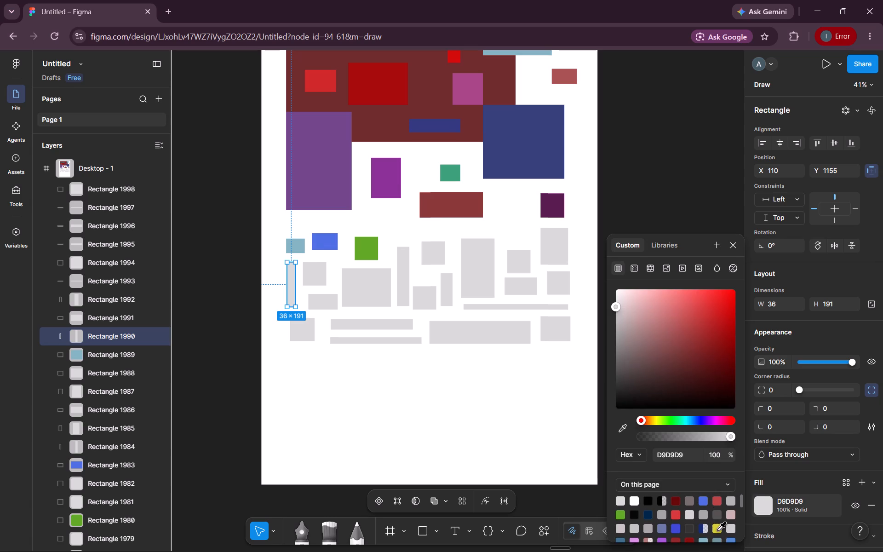
left_click(718, 530)
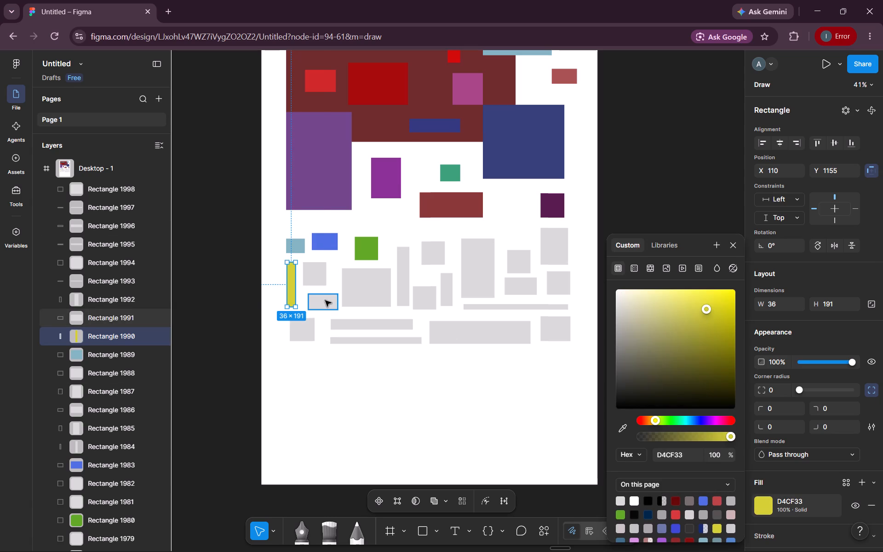
left_click(325, 300)
left_click(768, 508)
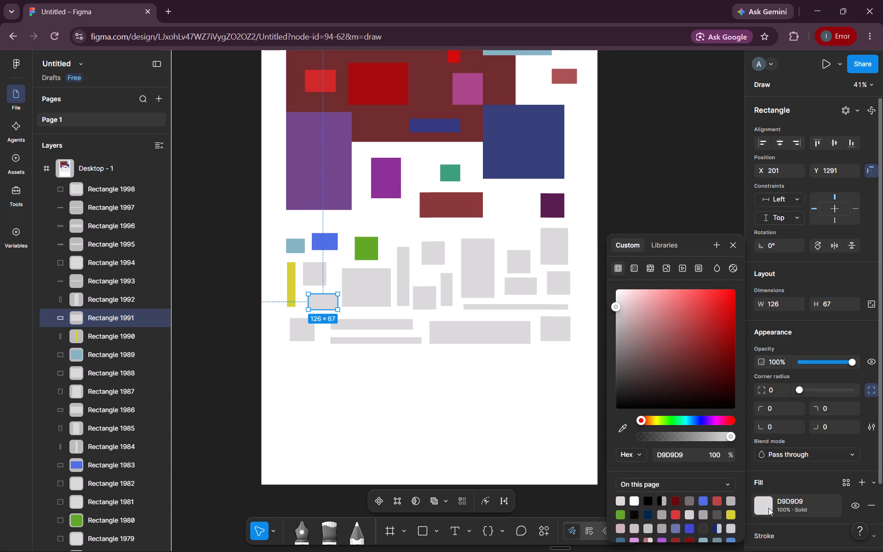
left_click(677, 538)
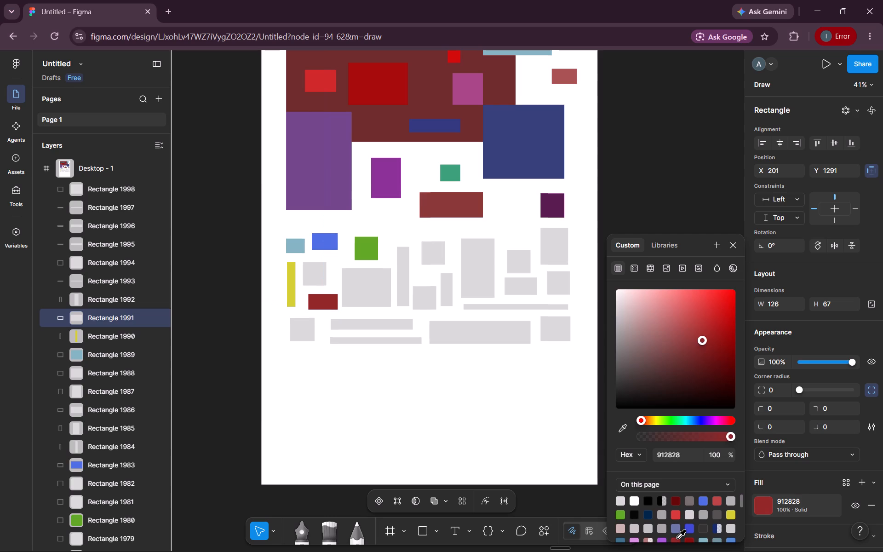
Fill the 100 × 100 square at X 178, Y 1155 with yellow D4CF33 and the 210 × 165 rectangle with periwinkle 686FCE.
left_click(312, 274)
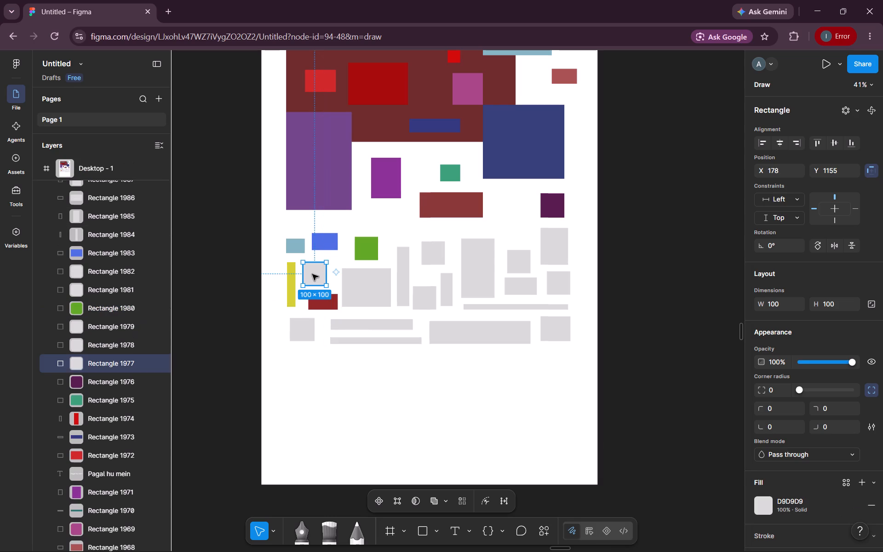
left_click(778, 506)
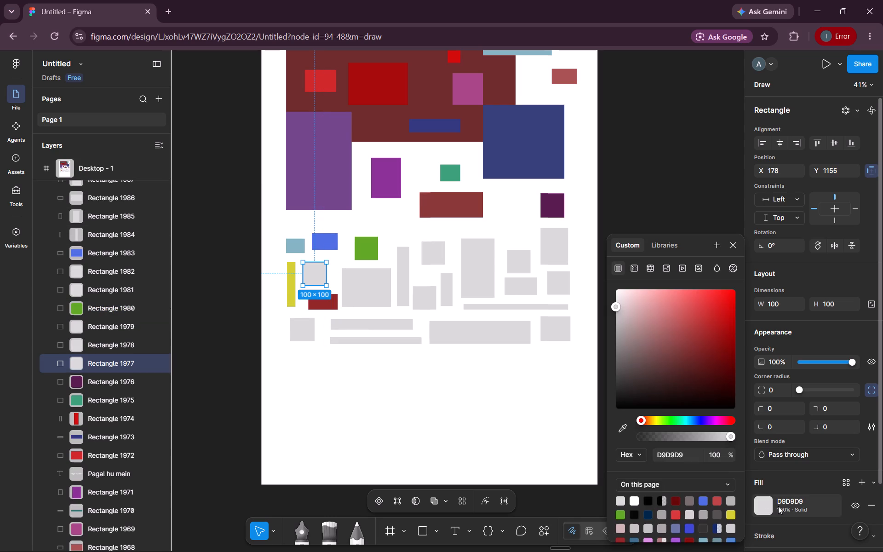
left_click(733, 514)
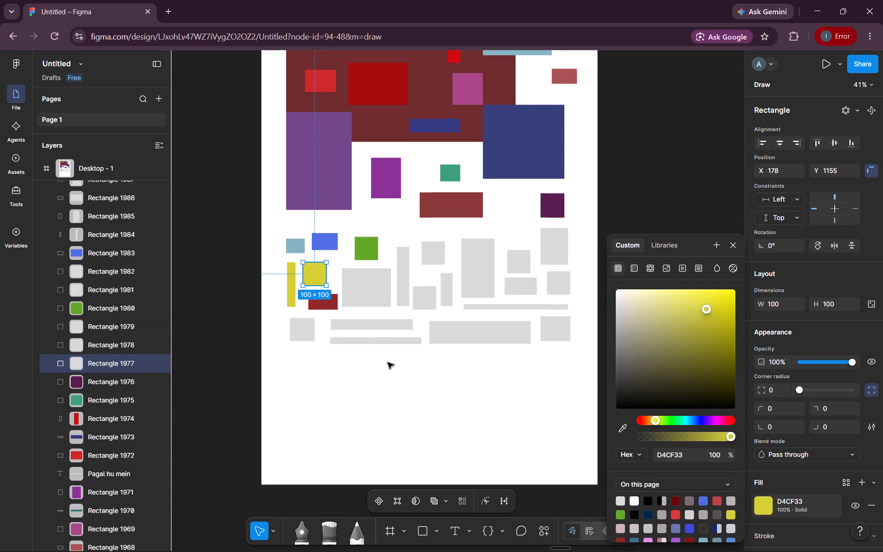
left_click(375, 284)
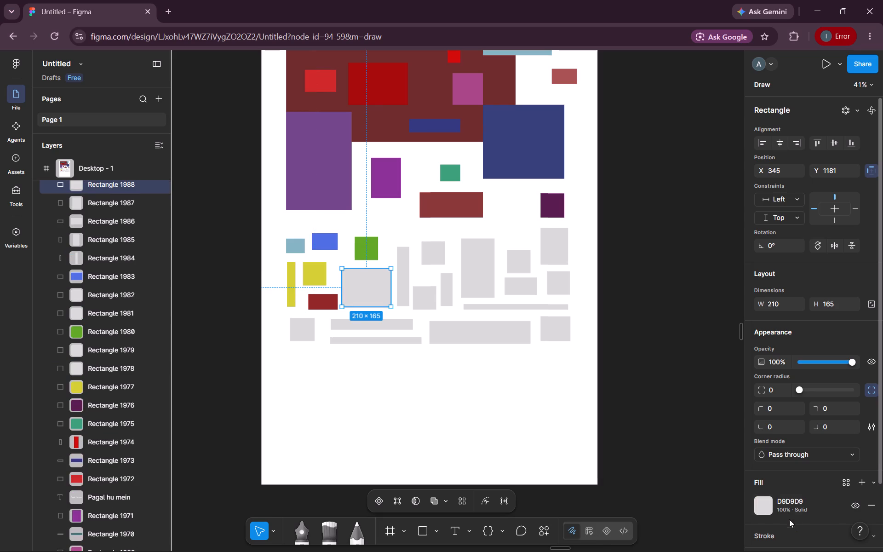
left_click(770, 502)
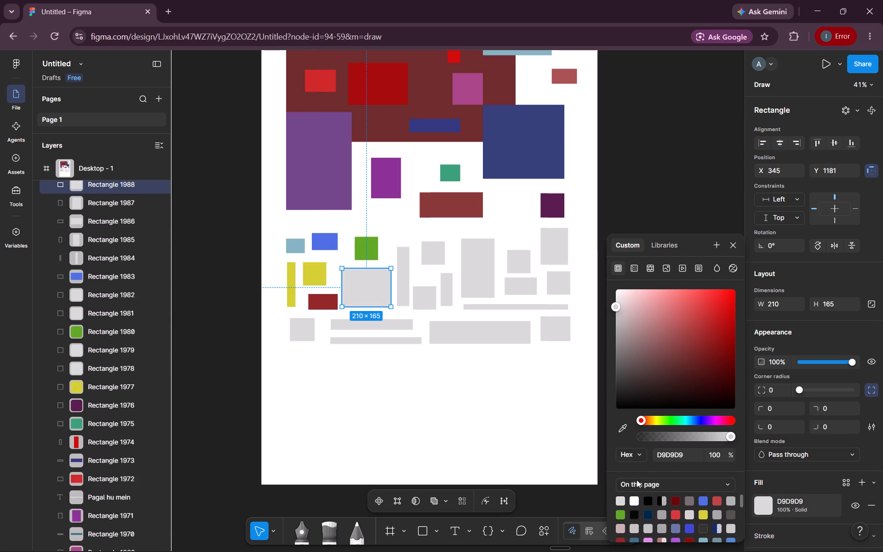
scroll(647, 525, "down", 2)
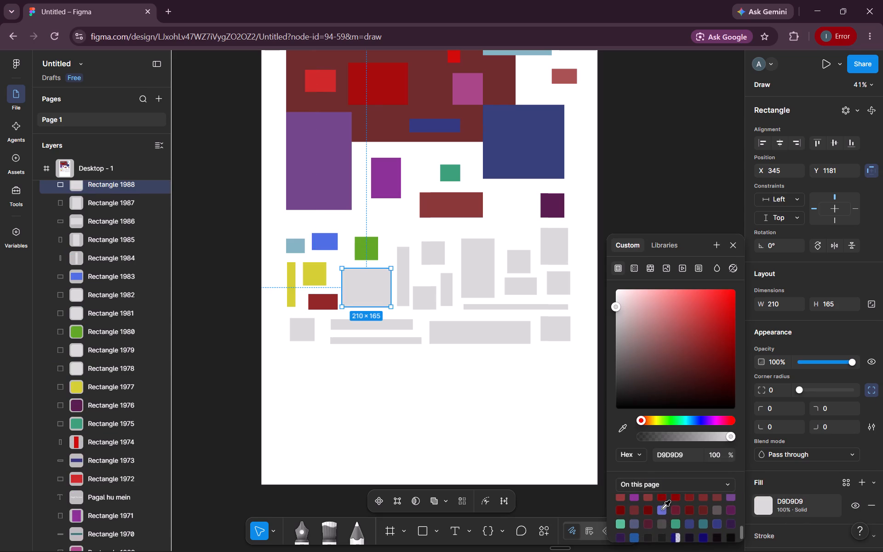
left_click(662, 508)
Fill the 106 × 99 rectangle in the lowest grey row with red D30B0B and the 352 × 45 bar with magenta C138A3.
left_click(298, 336)
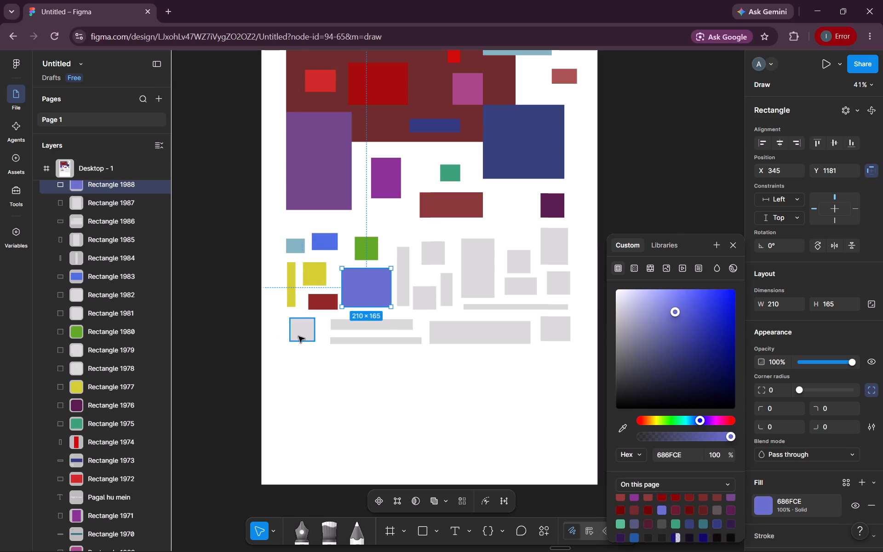
left_click(760, 511)
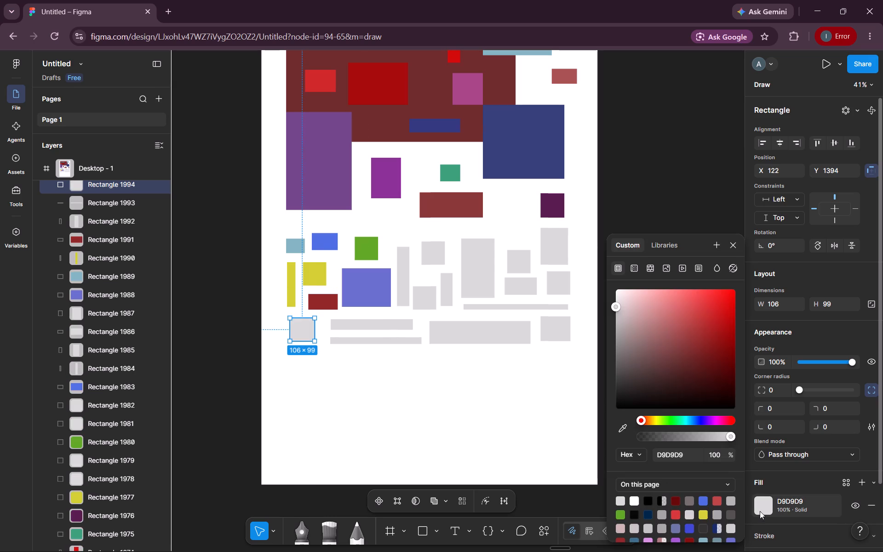
scroll(703, 529, "down", 1)
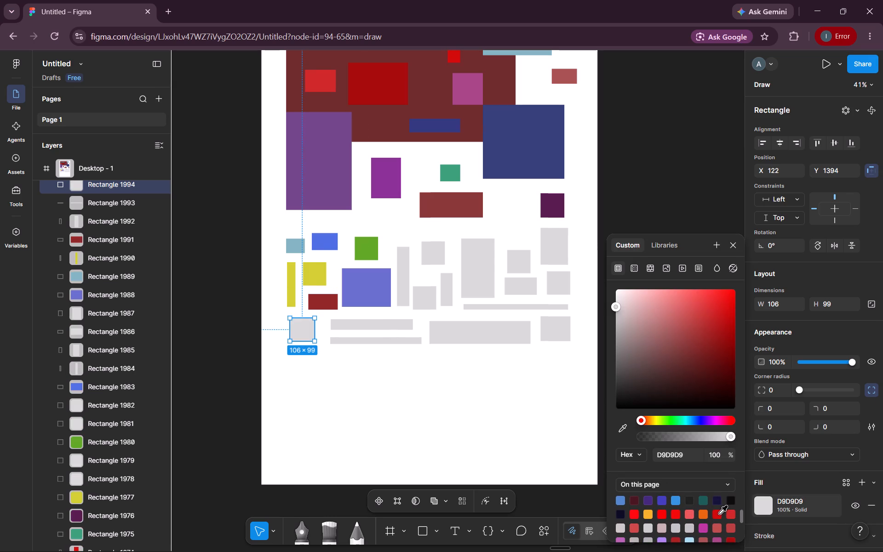
left_click(718, 514)
left_click(390, 324)
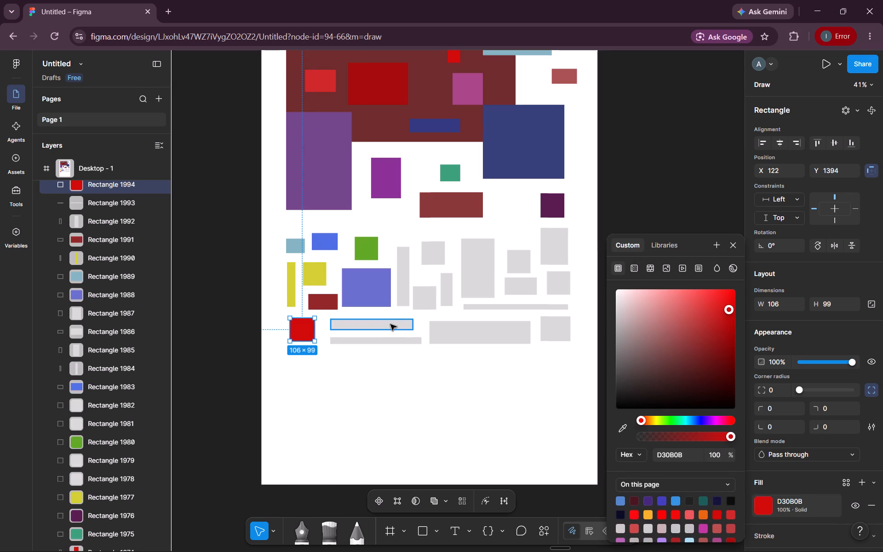
left_click(767, 500)
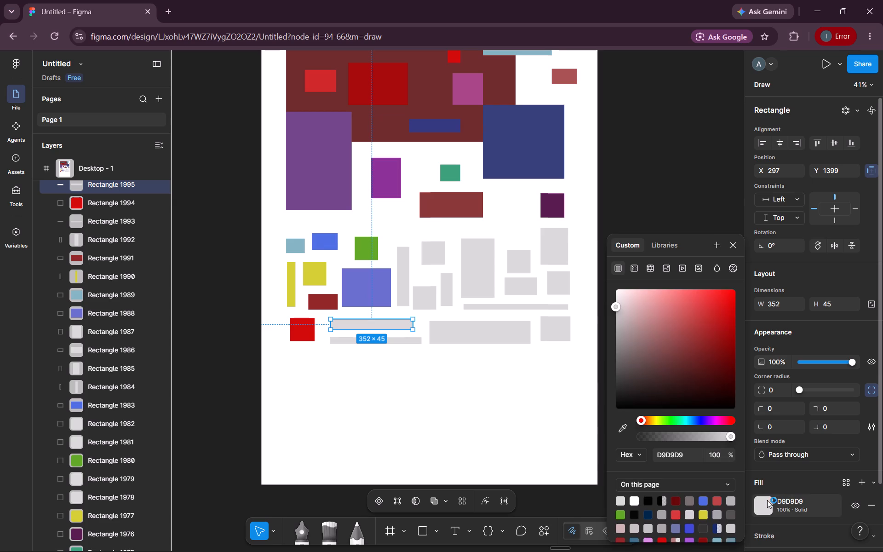
scroll(717, 517, "down", 1)
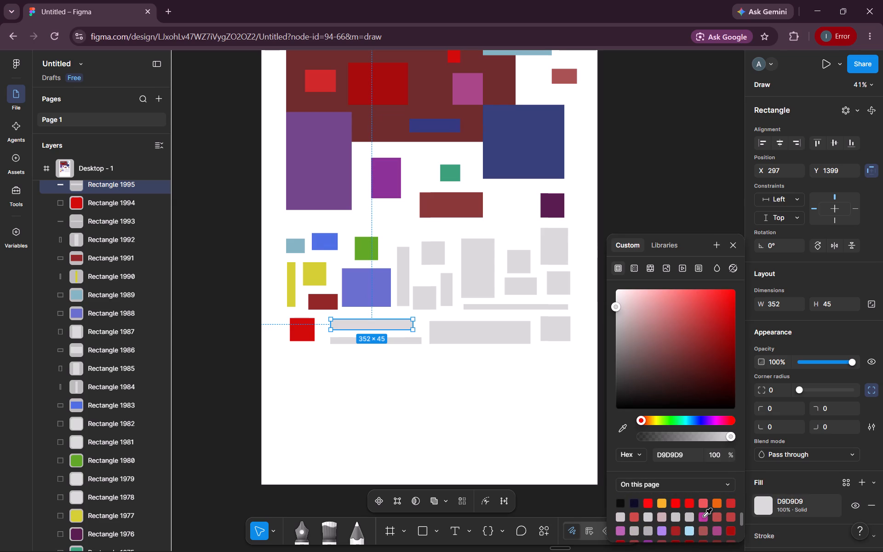
left_click(704, 516)
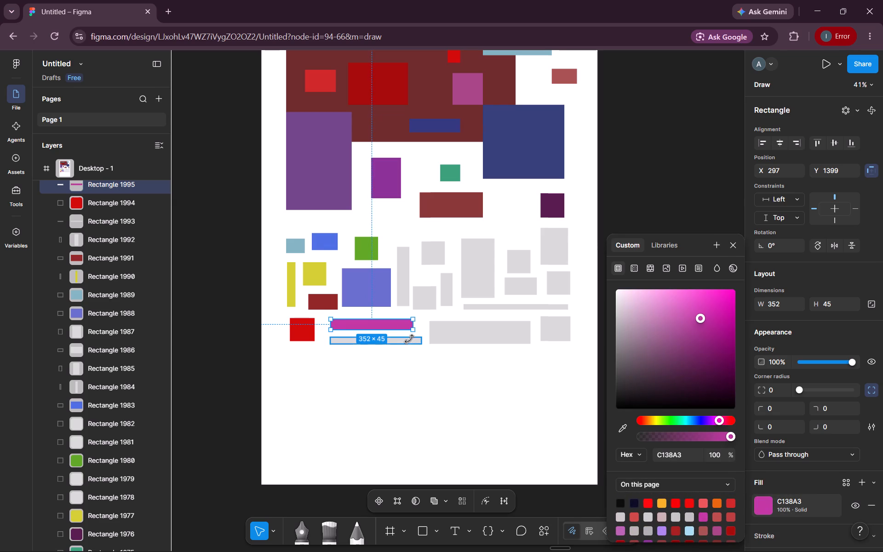
Fill the thin 391 × 29 bar beneath the magenta bar with maroon 681C2F from the page colours.
left_click(410, 339)
left_click(770, 500)
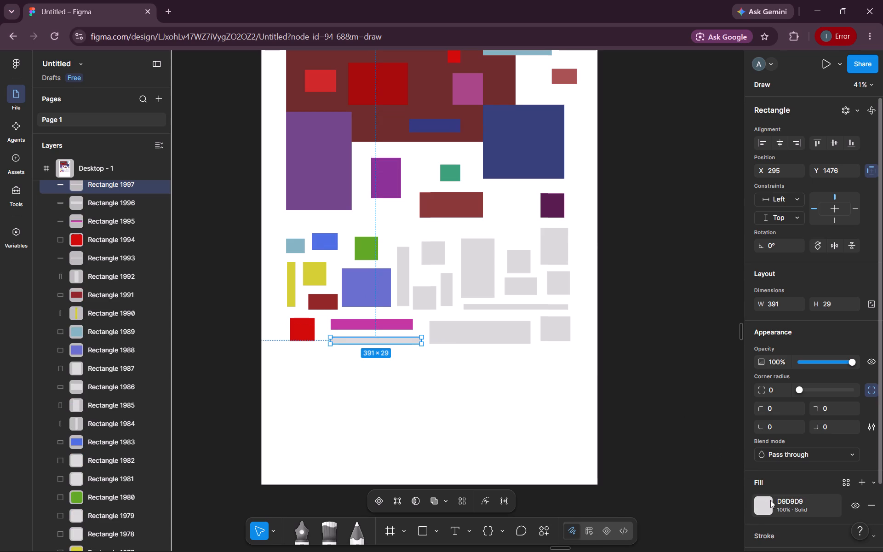
scroll(679, 517, "down", 2)
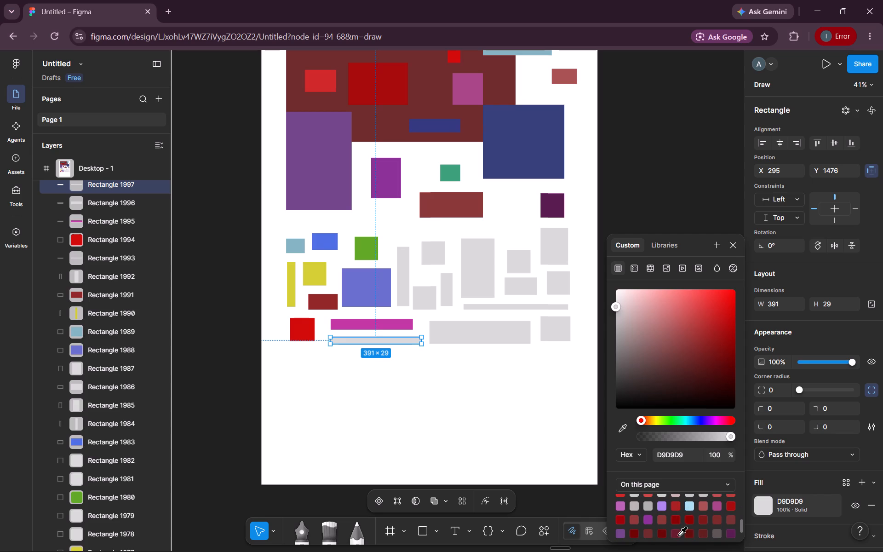
left_click(678, 534)
Extend the bottom edge of the bright red rectangle to a height of about 111, level with the neighbouring shapes.
left_click(309, 328)
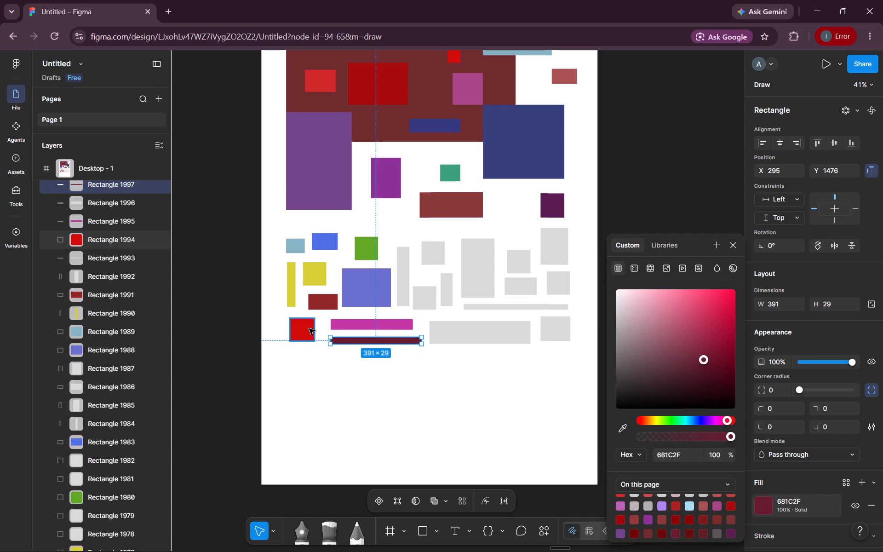
left_click_drag(307, 340, 307, 346)
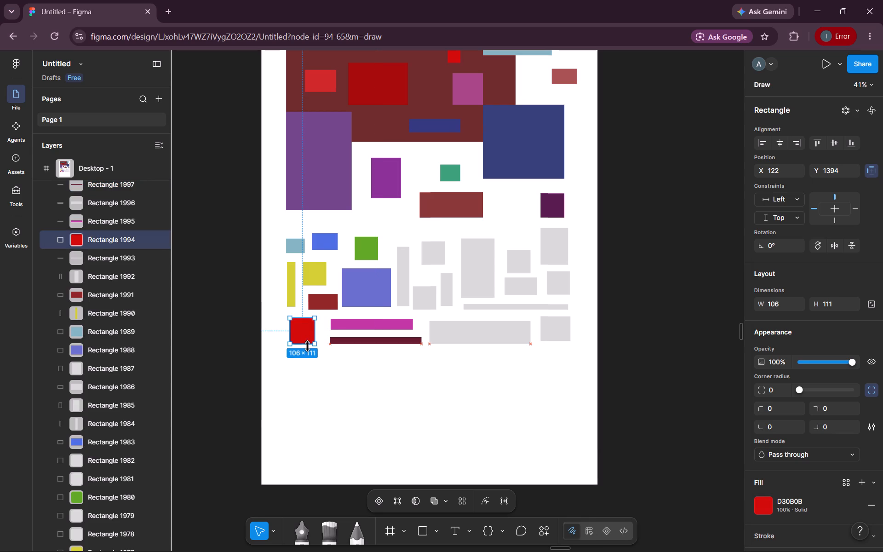
left_click_drag(307, 346, 307, 345)
left_click(403, 369)
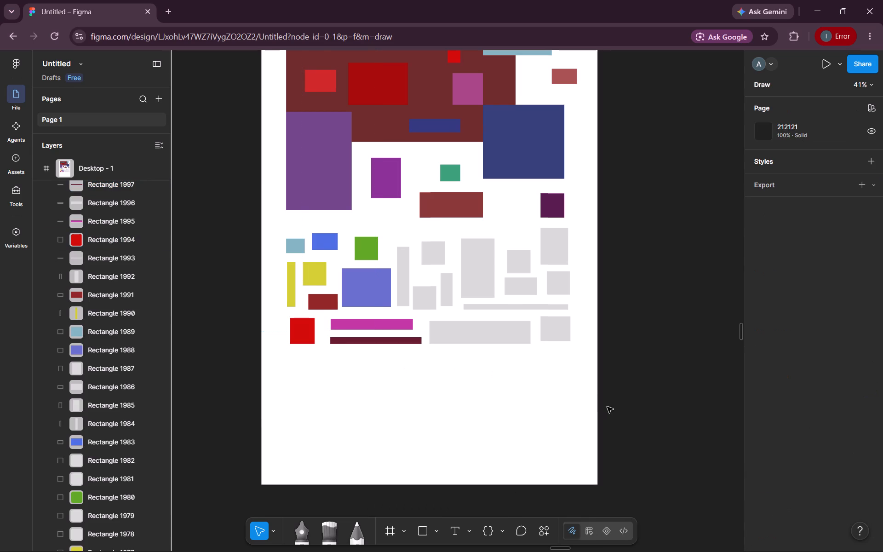
Fill the tall 53 × 254 rectangle with blue 4E6EE1 and the 100 × 100 square at X 686, Y 1066 with maroon 681C2F.
left_click(407, 260)
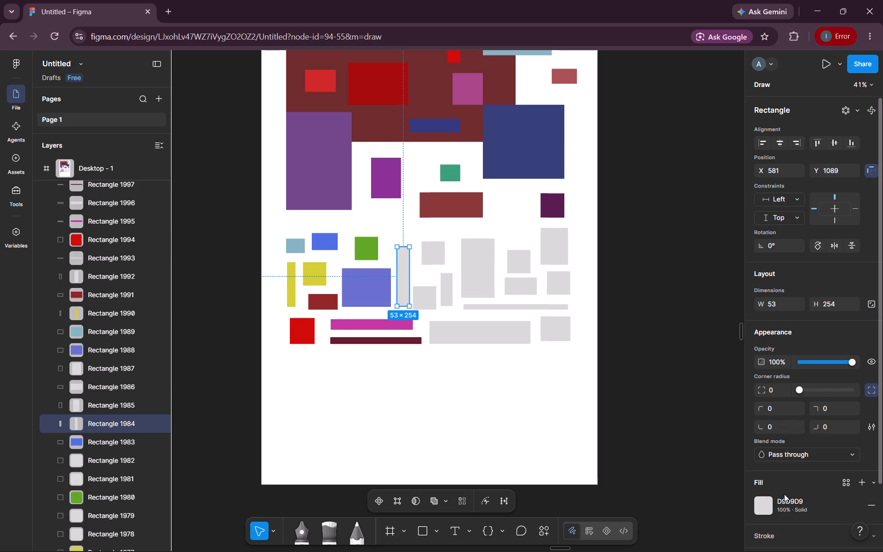
left_click(771, 501)
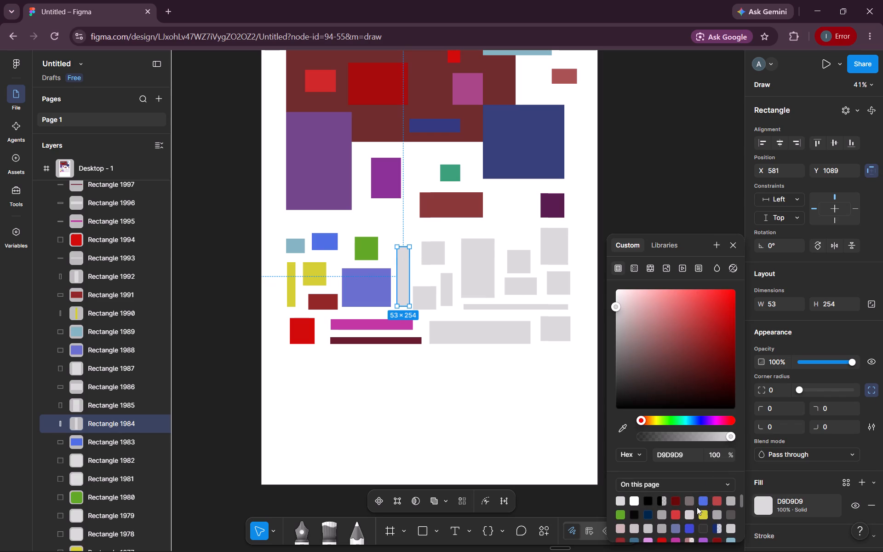
left_click(703, 503)
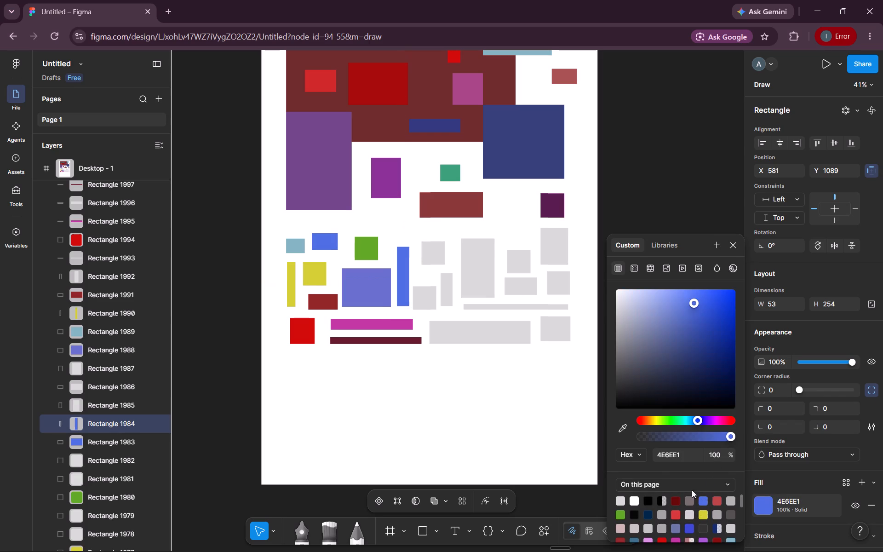
left_click(438, 258)
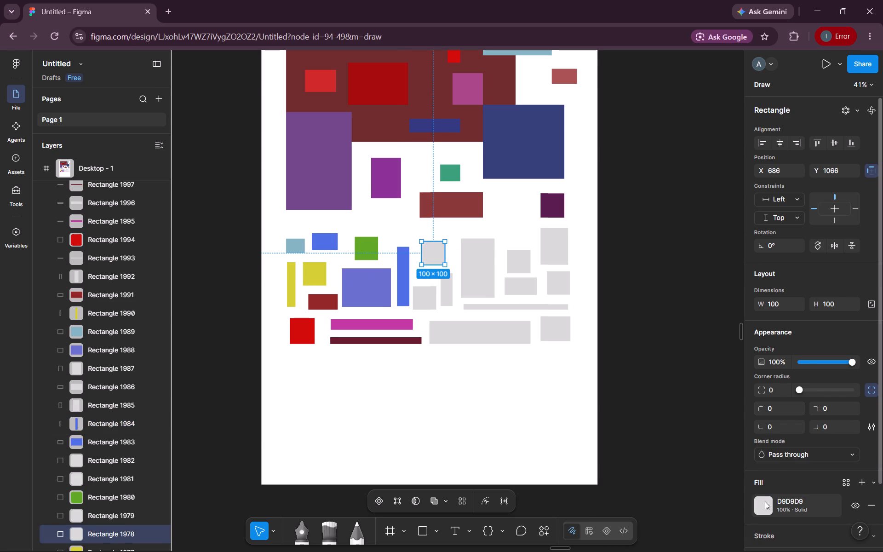
left_click(765, 501)
scroll(698, 487, "down", 1)
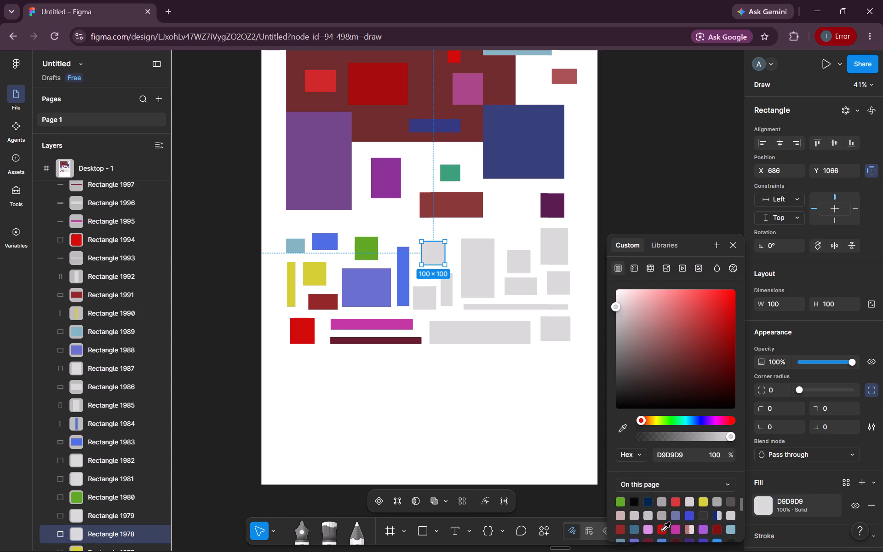
scroll(662, 530, "down", 1)
left_click(650, 517)
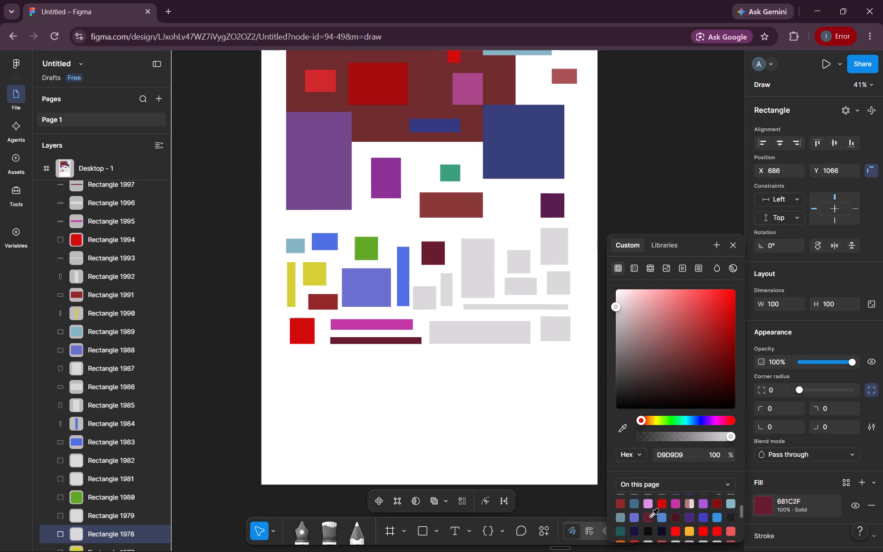
Fill the 143 × 254 rectangle with blue 3E48D6 and the 100 × 100 square at X 649, Y 1258 with custom green 1EA427.
left_click(468, 270)
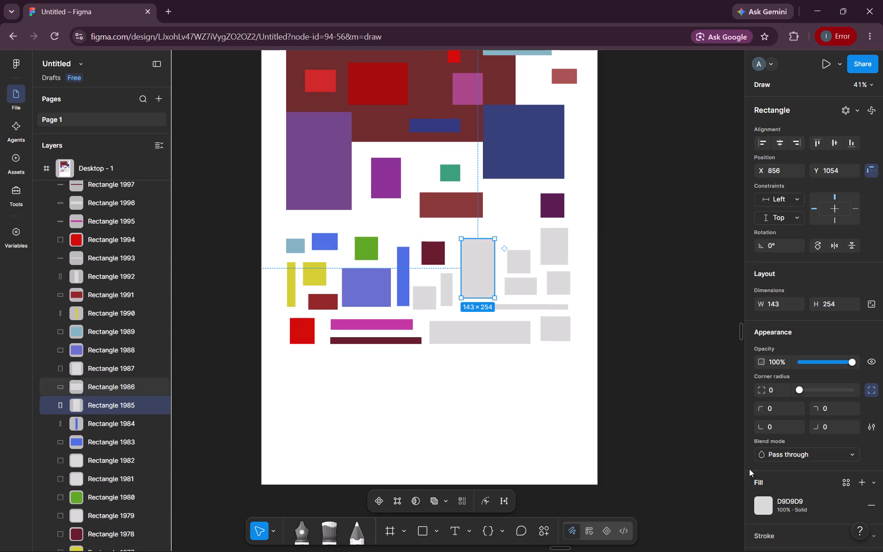
left_click(768, 504)
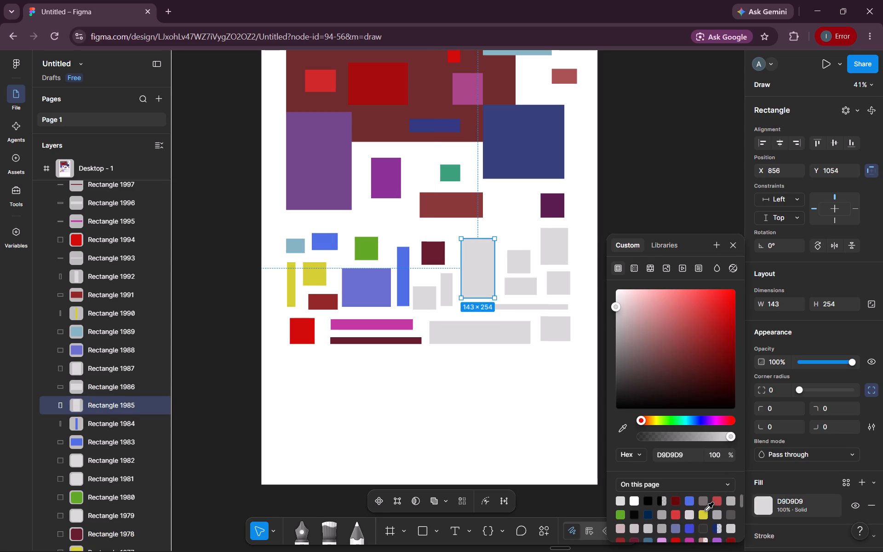
left_click(690, 527)
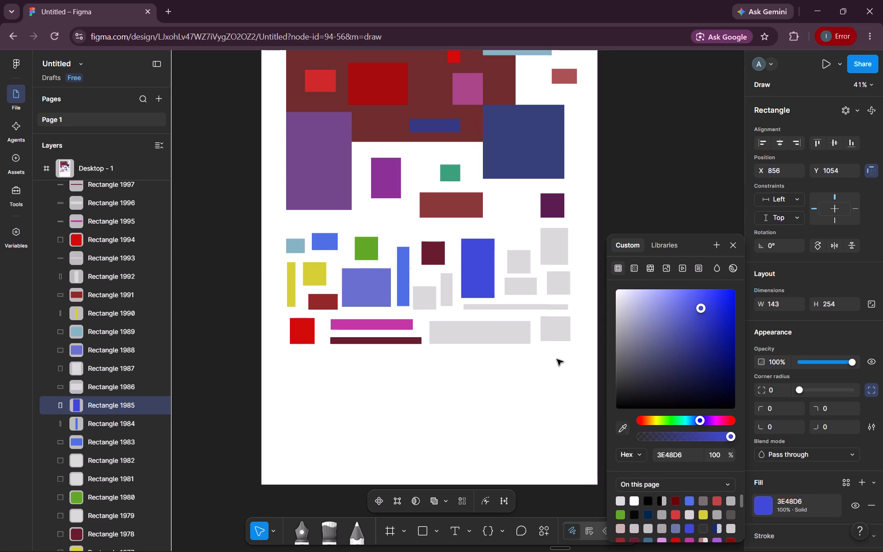
left_click(415, 302)
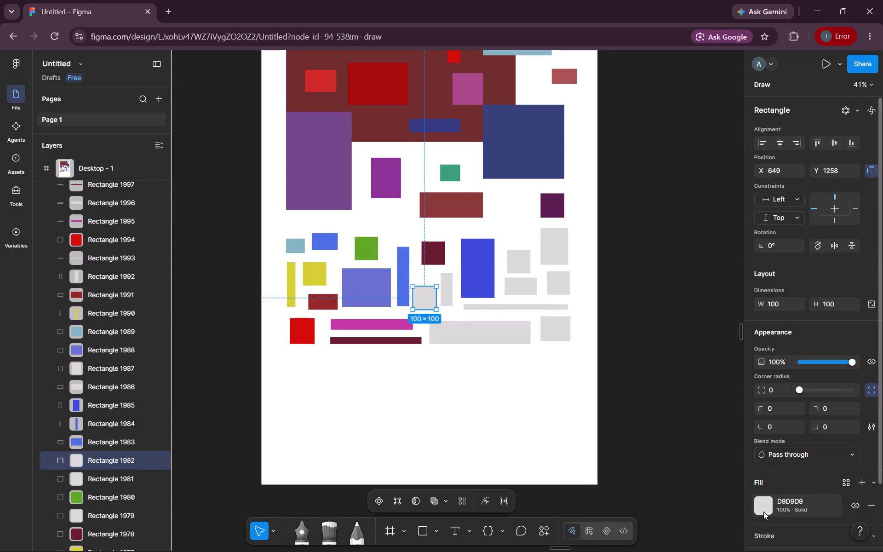
left_click(763, 512)
scroll(654, 520, "down", 1)
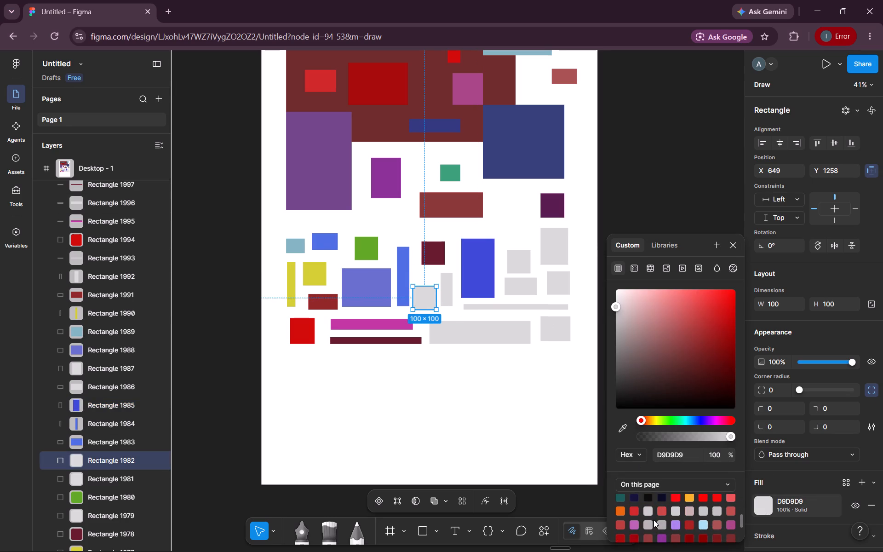
scroll(693, 535, "down", 1)
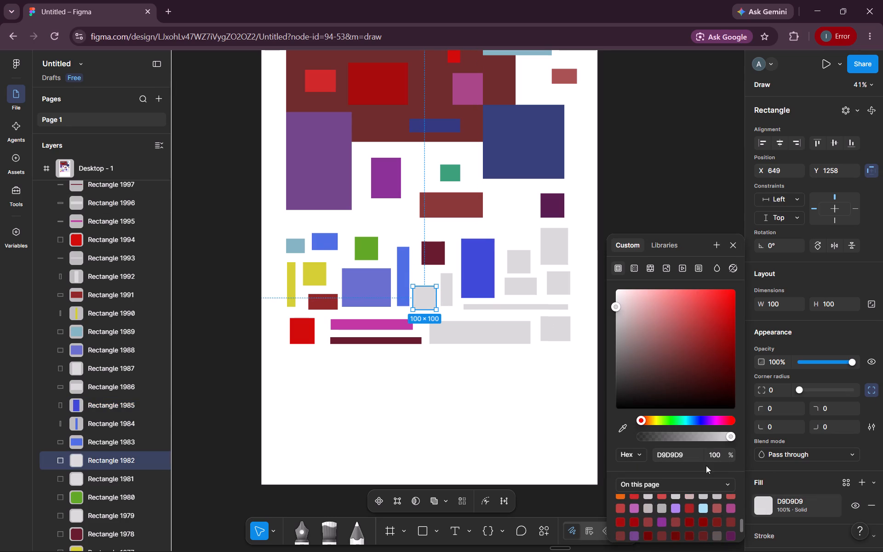
left_click(672, 420)
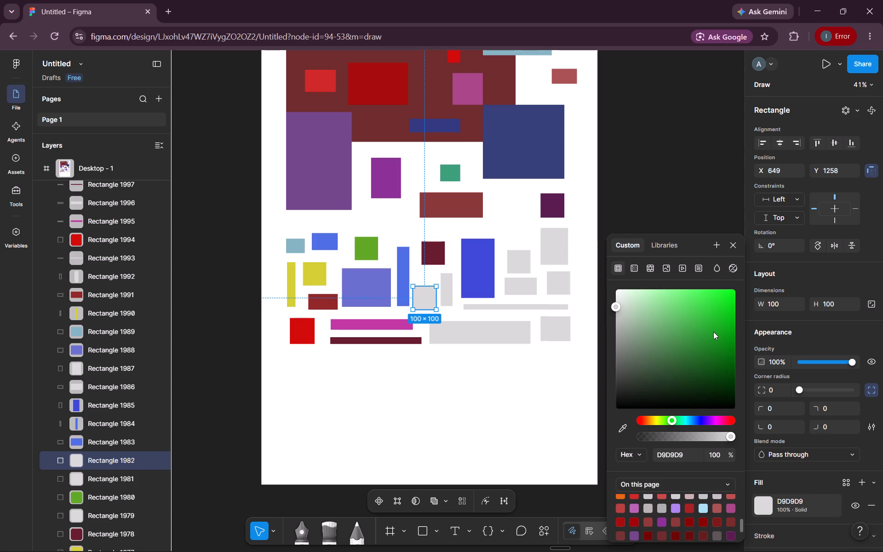
left_click(713, 332)
left_click(445, 293)
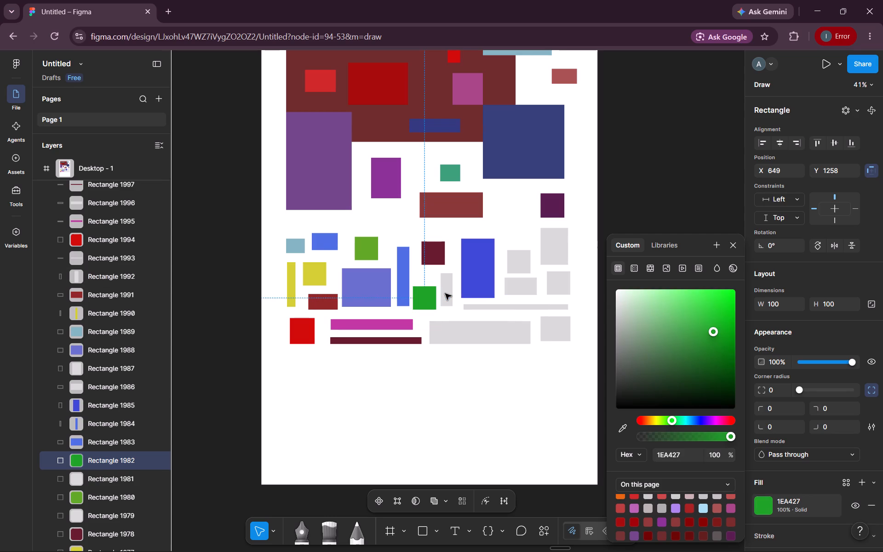
left_click(475, 408)
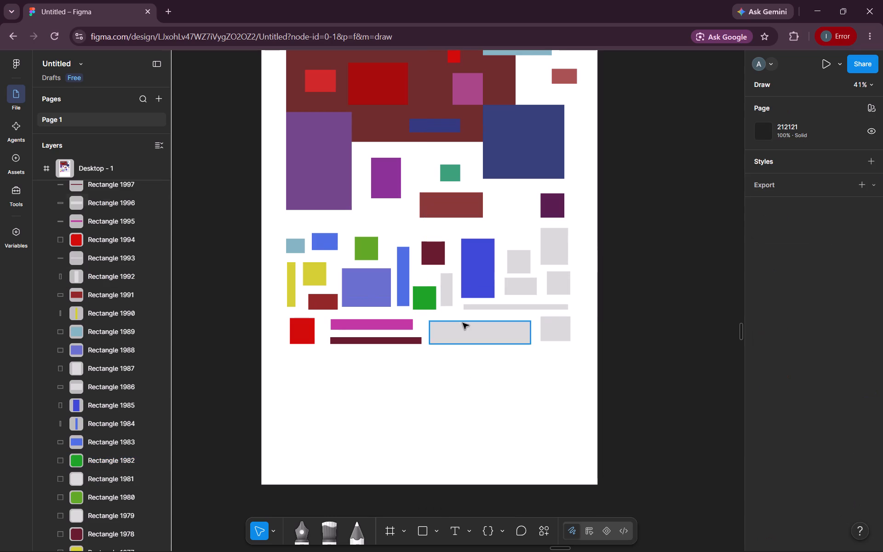
Fill the 51 × 141 rectangle with a custom dark plum and the 433 × 98 rectangle with custom dusty red A85B5B.
left_click(450, 290)
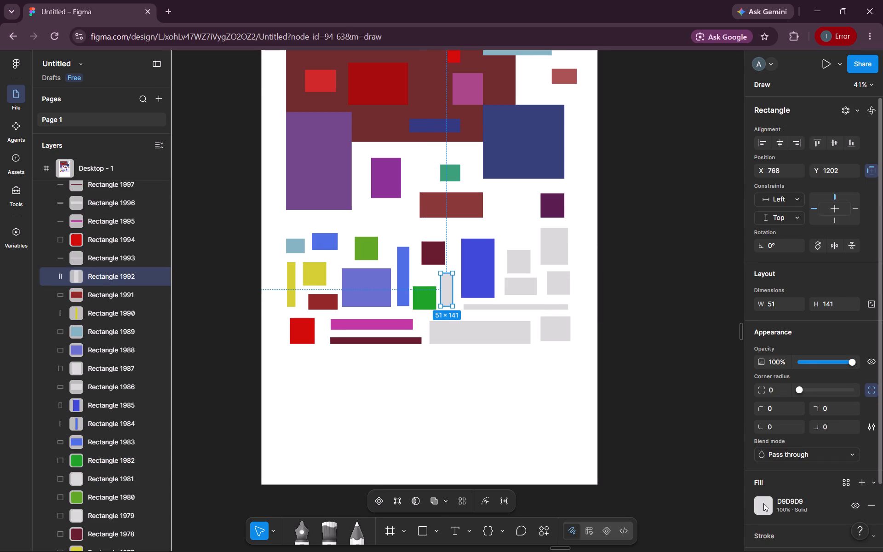
left_click(763, 503)
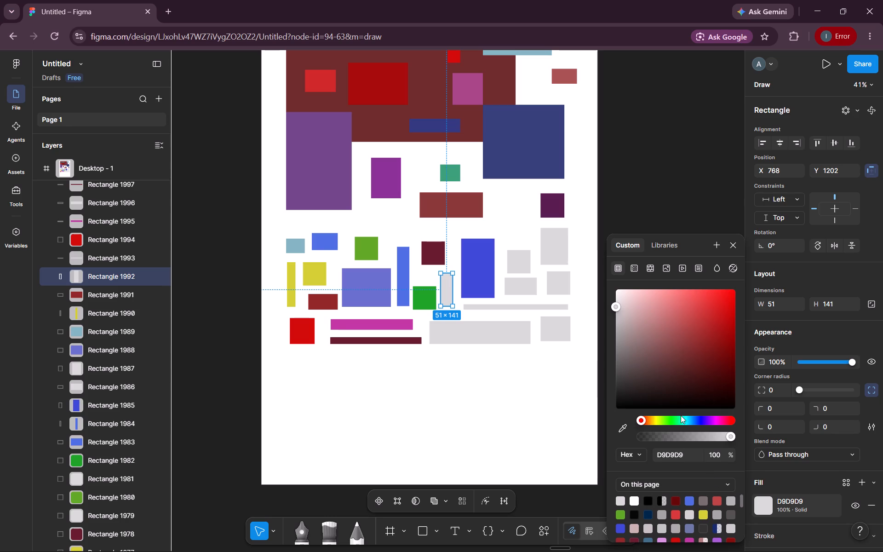
left_click_drag(682, 418, 724, 419)
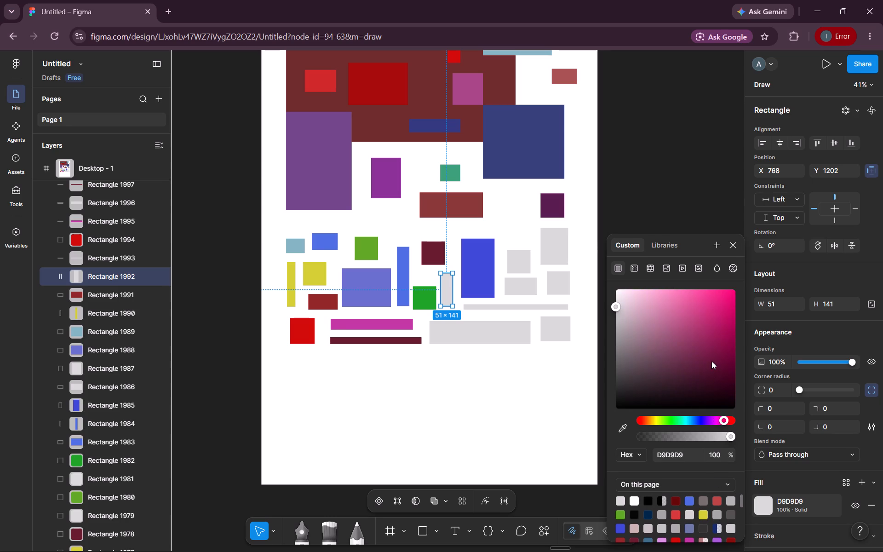
left_click(711, 361)
left_click(476, 329)
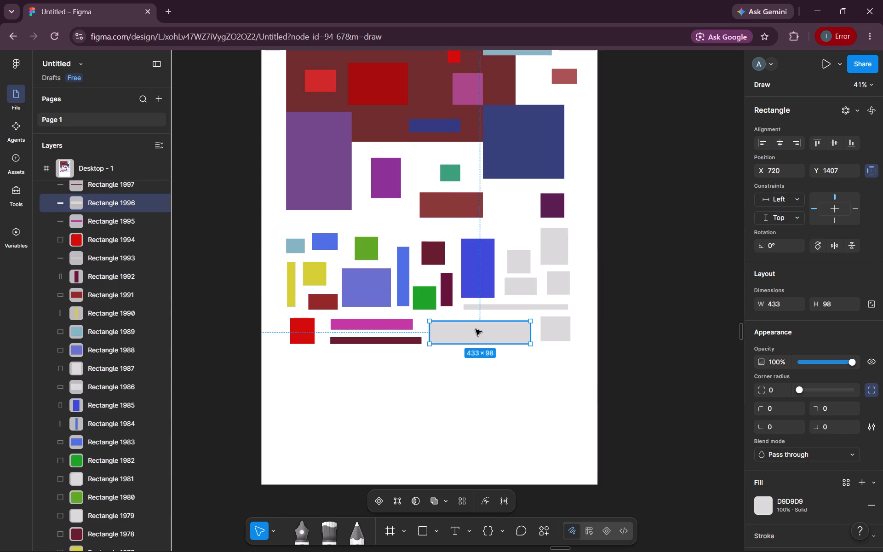
left_click(763, 512)
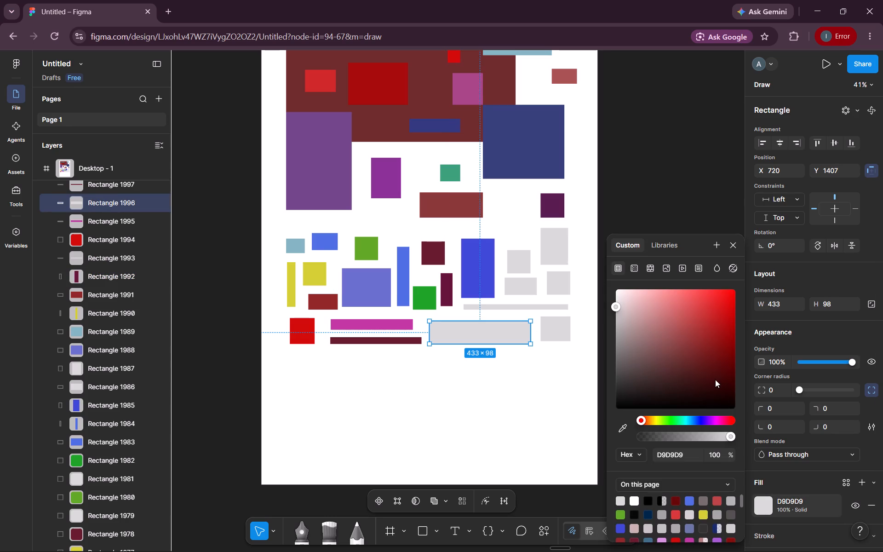
left_click_drag(715, 379, 671, 330)
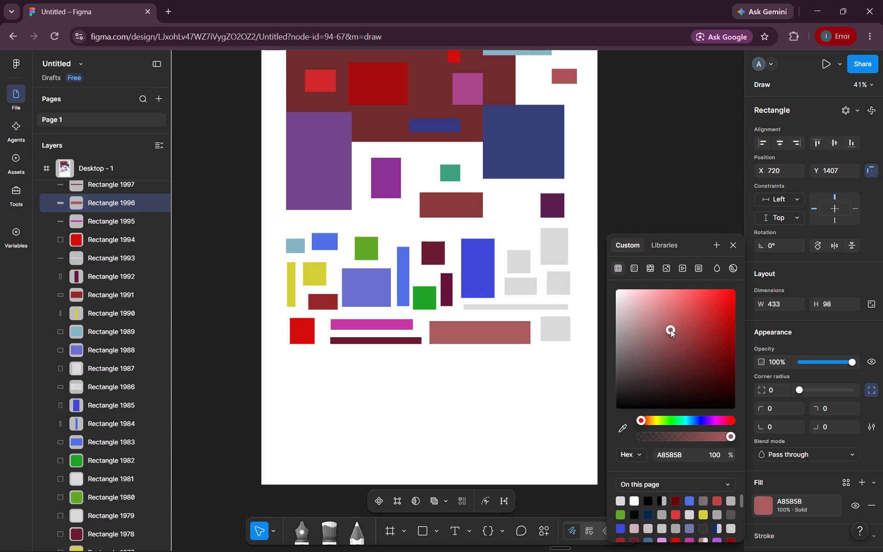
Fill the 100 × 100 square at X 1053, Y 1103 with magenta C91FD2 and the 138 × 74 rectangle beneath it with coral DD5050.
left_click(515, 265)
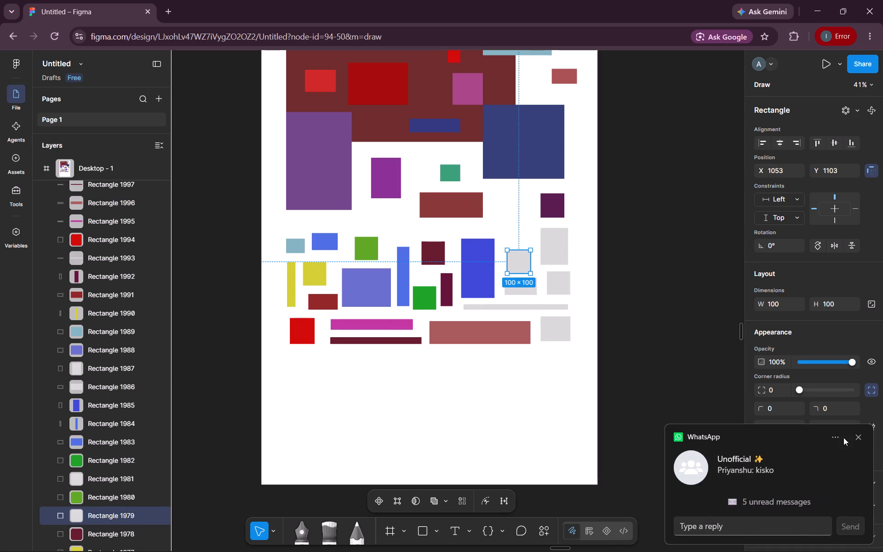
left_click(859, 437)
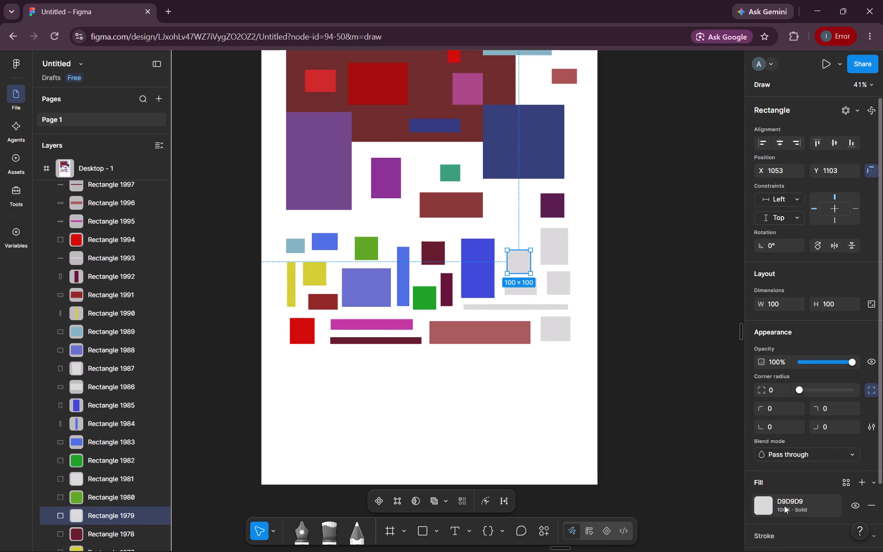
left_click(767, 501)
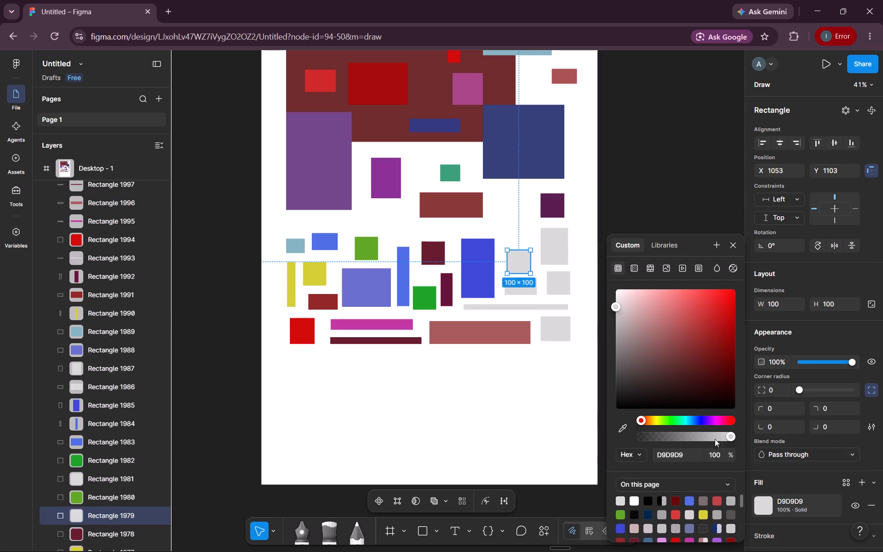
left_click(711, 420)
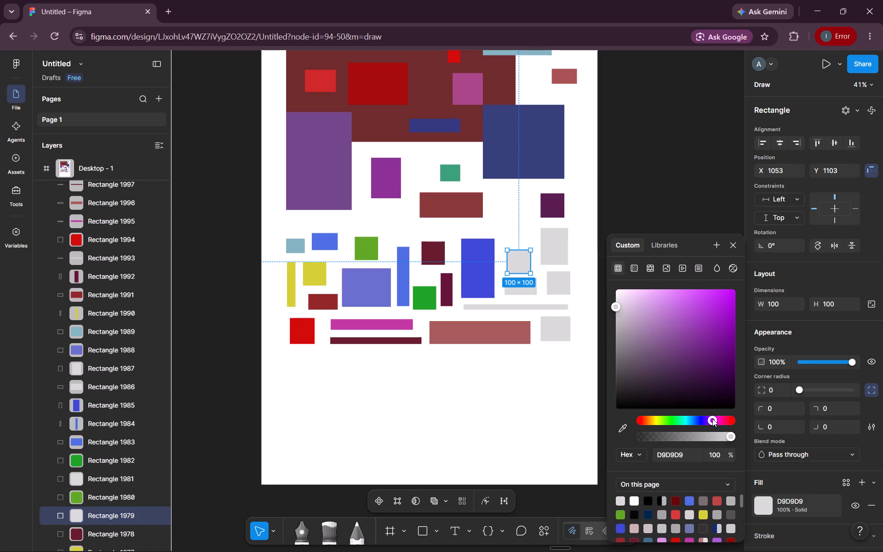
left_click_drag(707, 338, 718, 310)
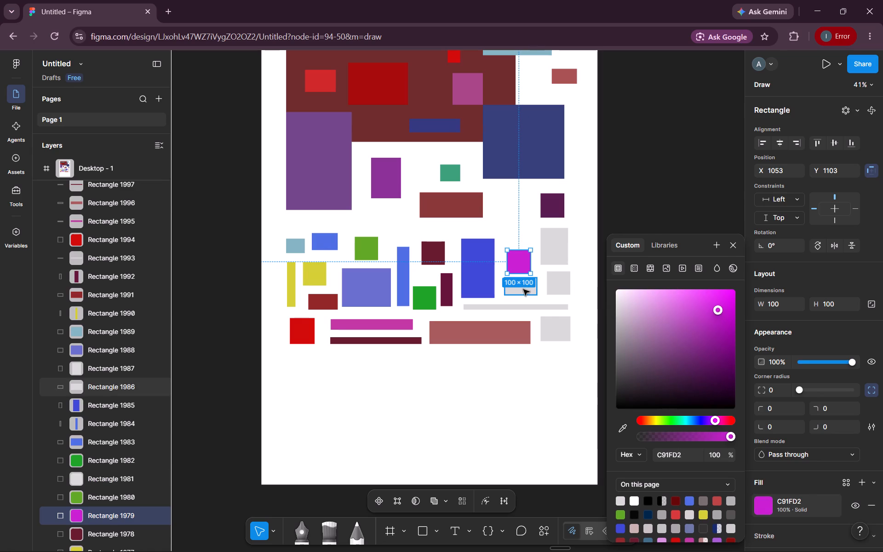
left_click(524, 290)
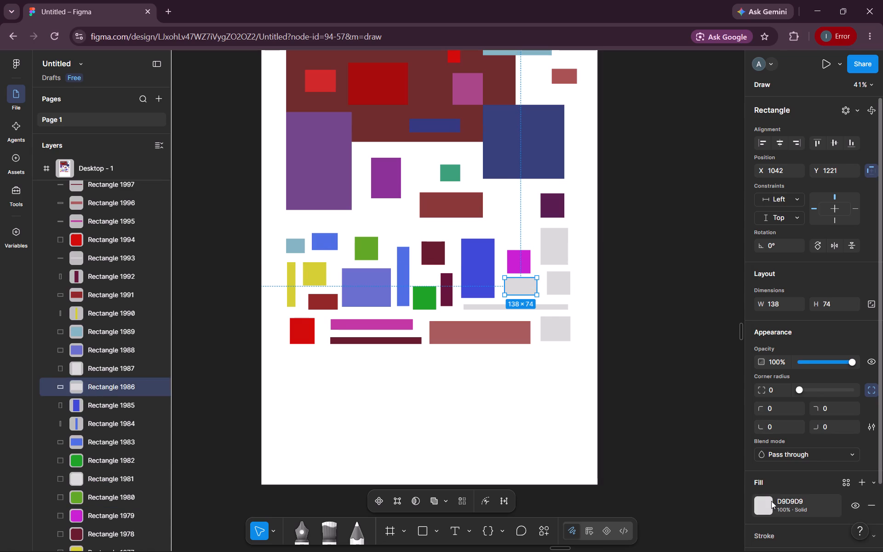
left_click(771, 501)
left_click_drag(704, 366, 701, 328)
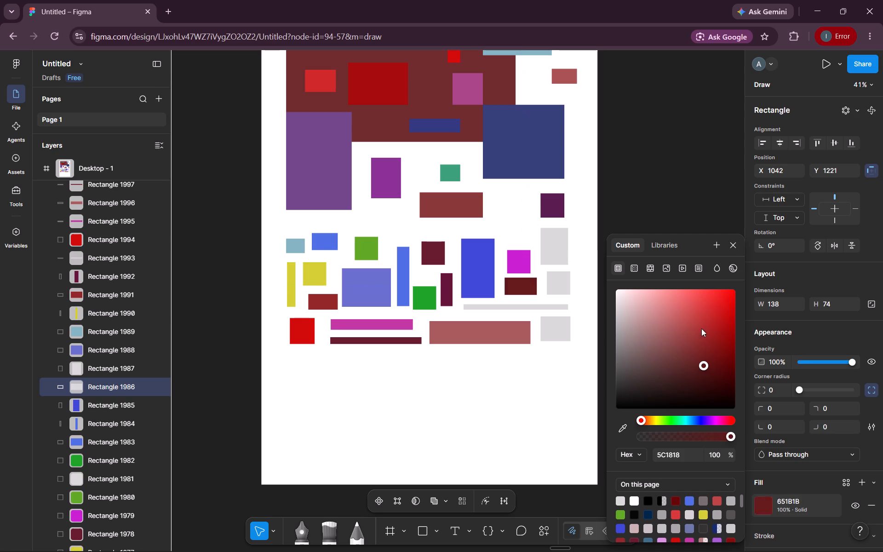
left_click_drag(701, 328, 692, 305)
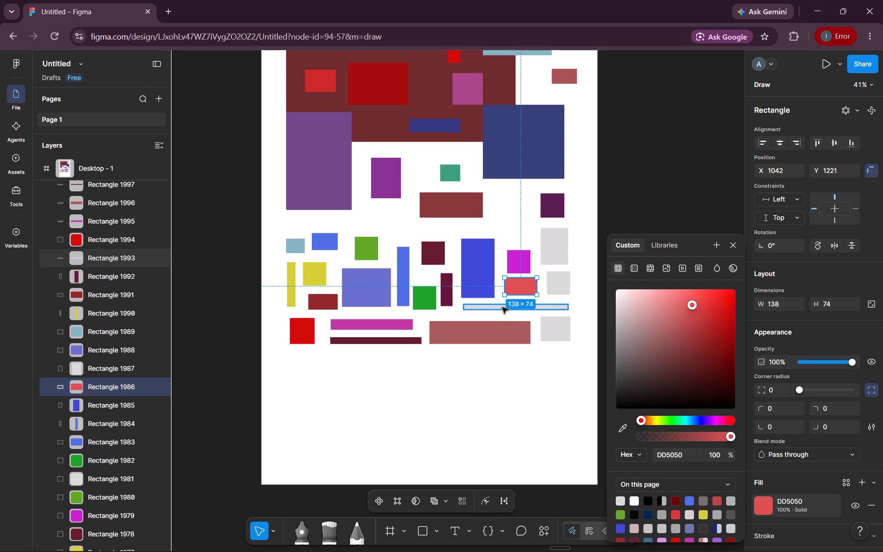
Fill the thin 448 × 23 bar above the dusty red rectangle with custom dark blue 024499.
left_click(502, 307)
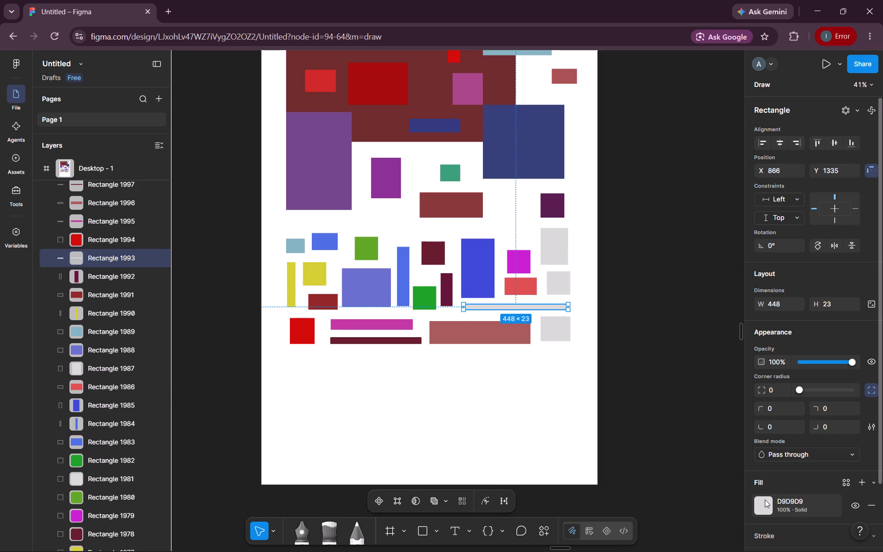
left_click(765, 500)
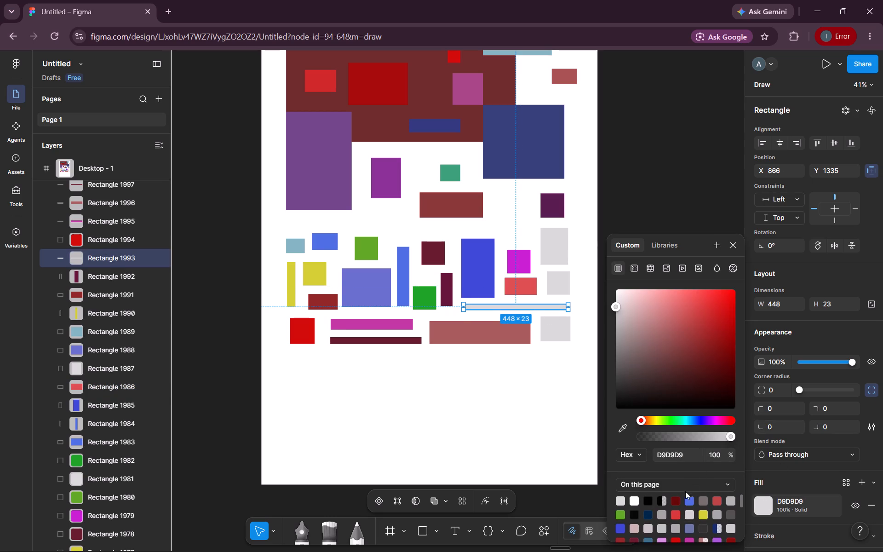
left_click(716, 499)
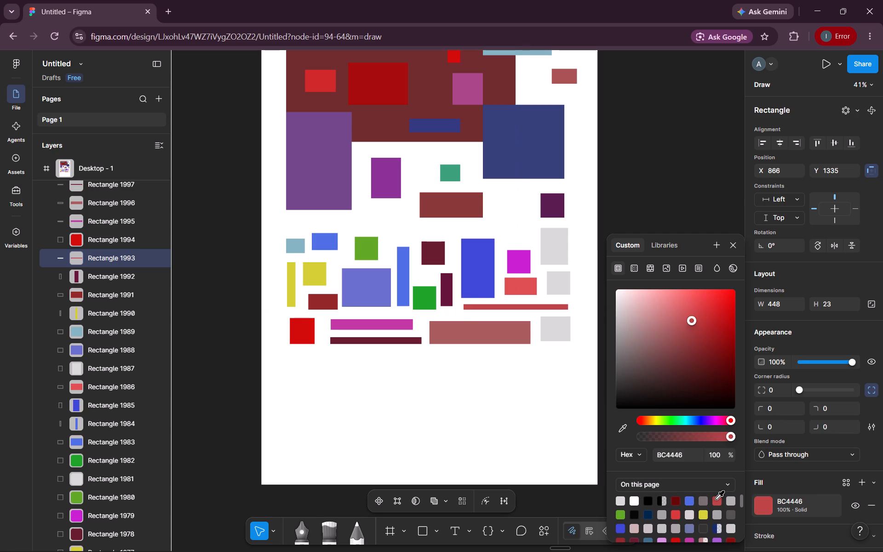
left_click(694, 421)
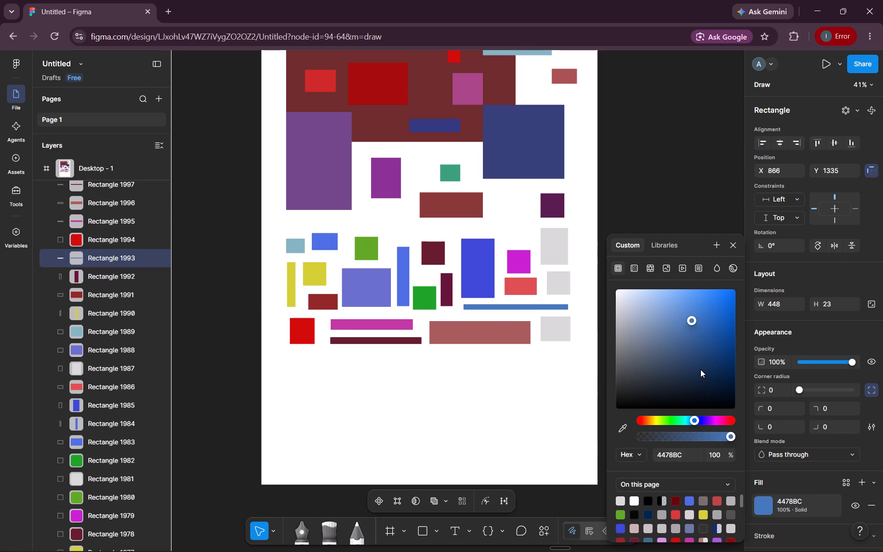
left_click_drag(700, 369, 727, 335)
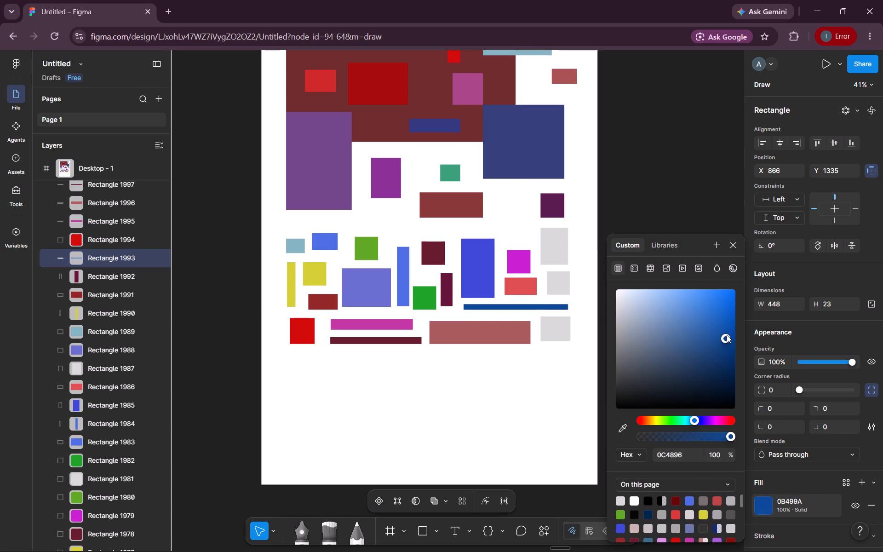
left_click_drag(727, 335, 734, 337)
Using page colours, fill the 128 × 106 rectangle with orange E9660E and the 118 × 158 rectangle with purple A759D5.
left_click(550, 332)
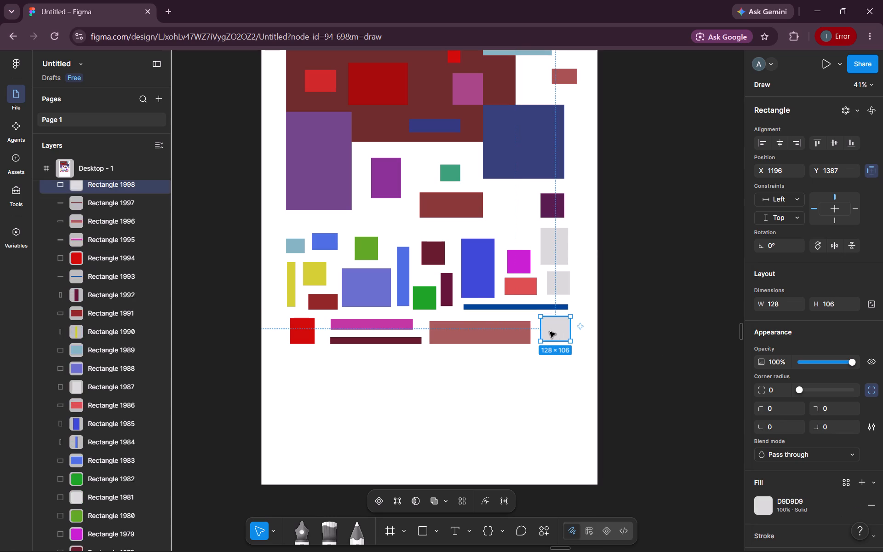
left_click(763, 503)
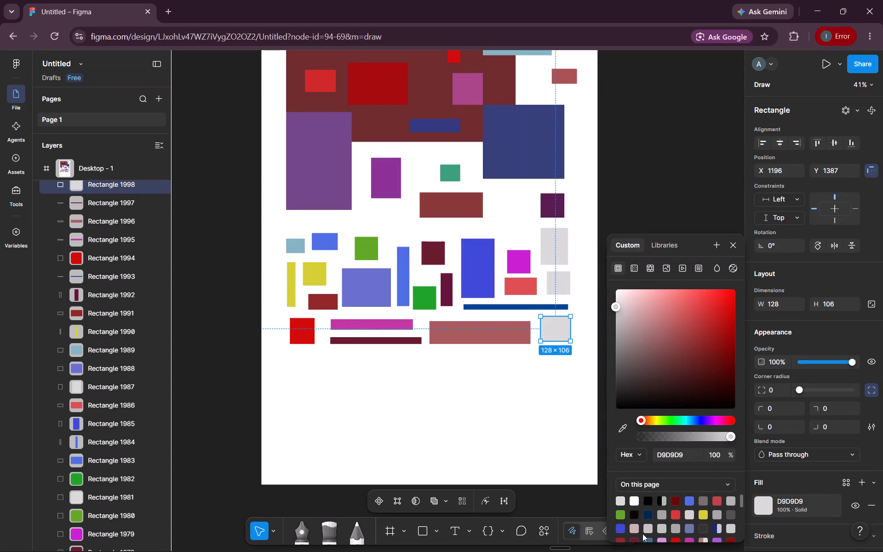
scroll(642, 534, "down", 1)
left_click(619, 516)
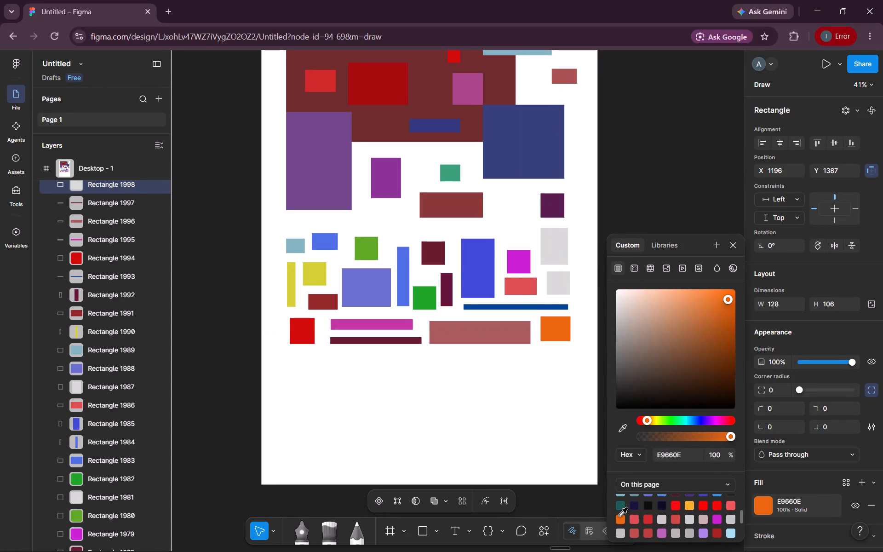
left_click(568, 247)
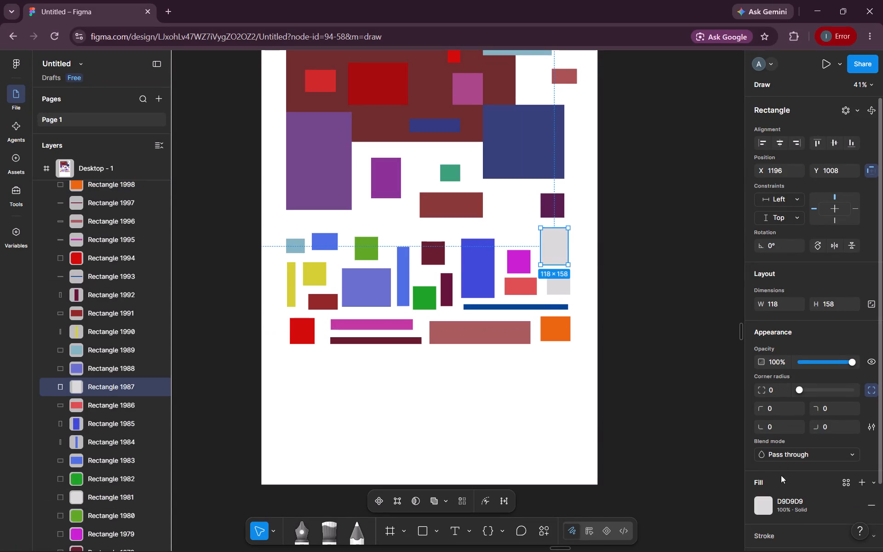
left_click(761, 509)
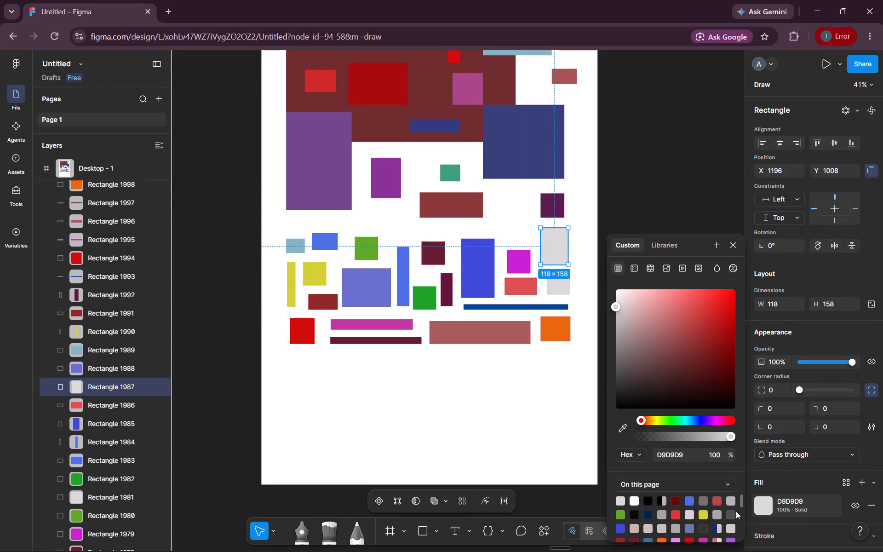
left_click(731, 540)
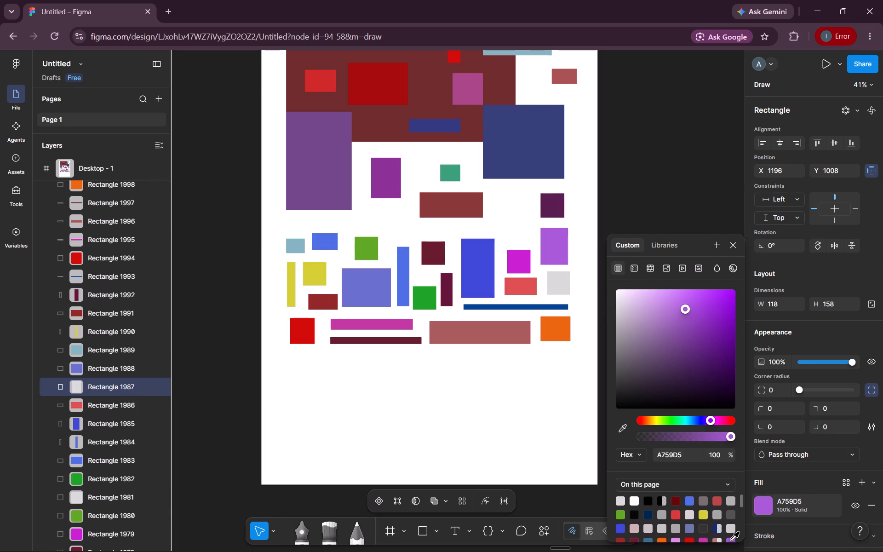
Fill the last grey 100 × 100 square at X 1223, Y 1194 with dark blue 024499 from the page colours.
left_click(564, 287)
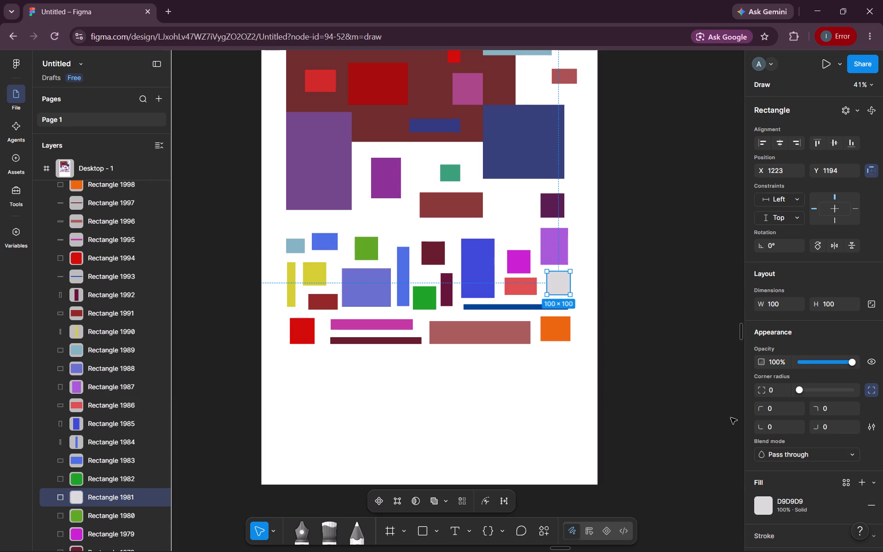
left_click(758, 504)
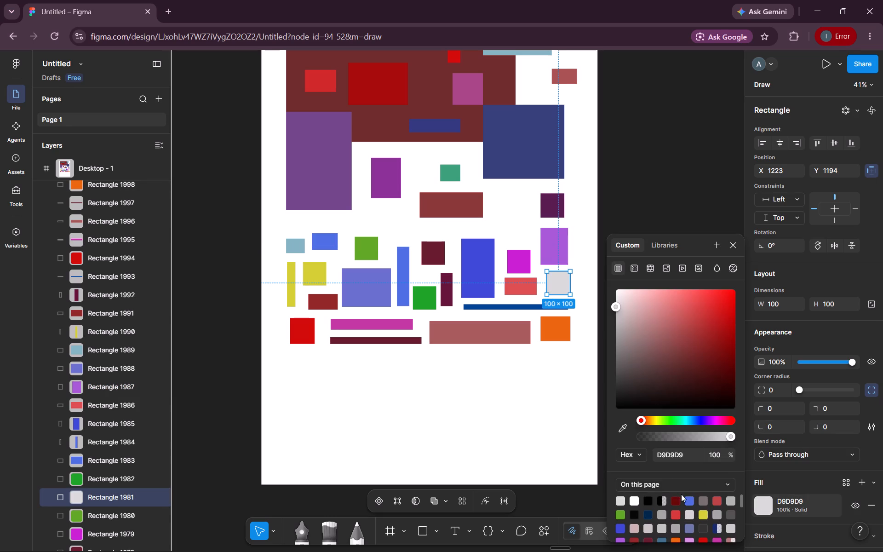
scroll(681, 494, "down", 2)
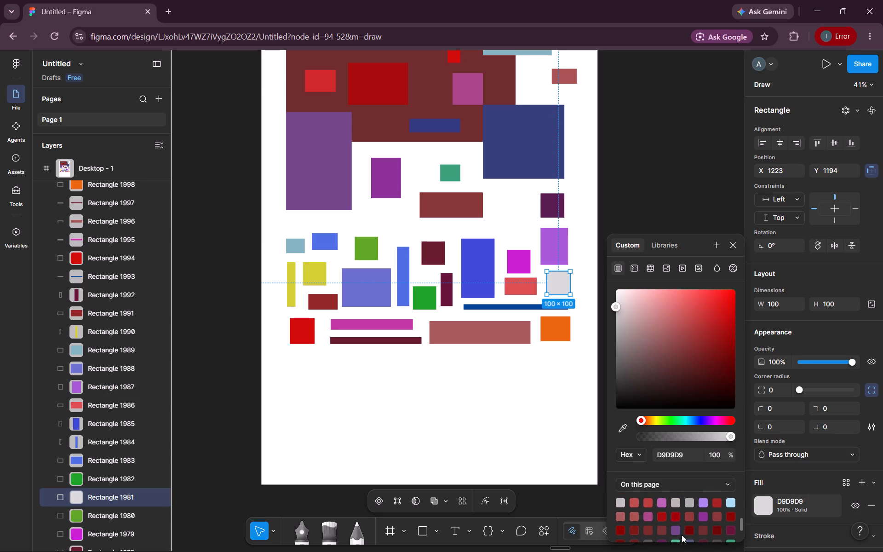
scroll(710, 537, "down", 1)
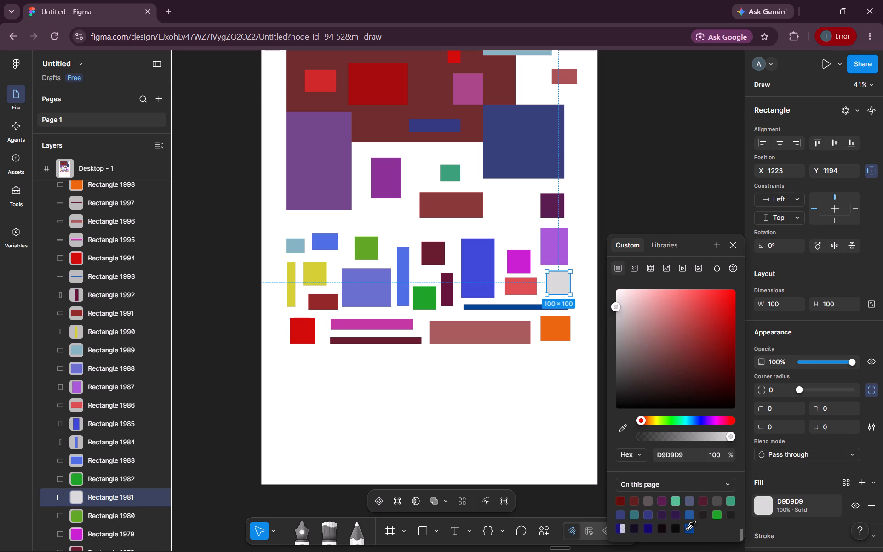
left_click(687, 529)
left_click(562, 507)
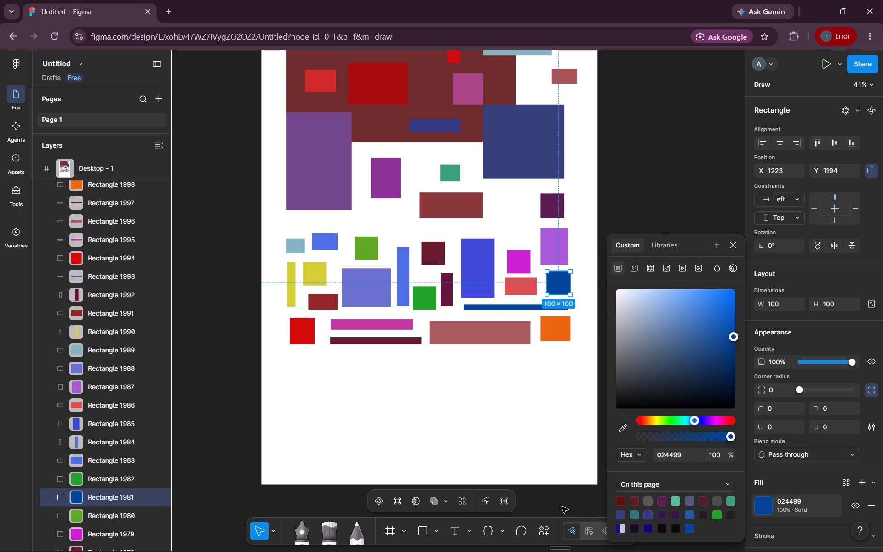
Draw a rectangle about 82 × 127 at about X 684, Y 385, between the dark red and pink blocks on the maroon background.
scroll(624, 351, "up", 2)
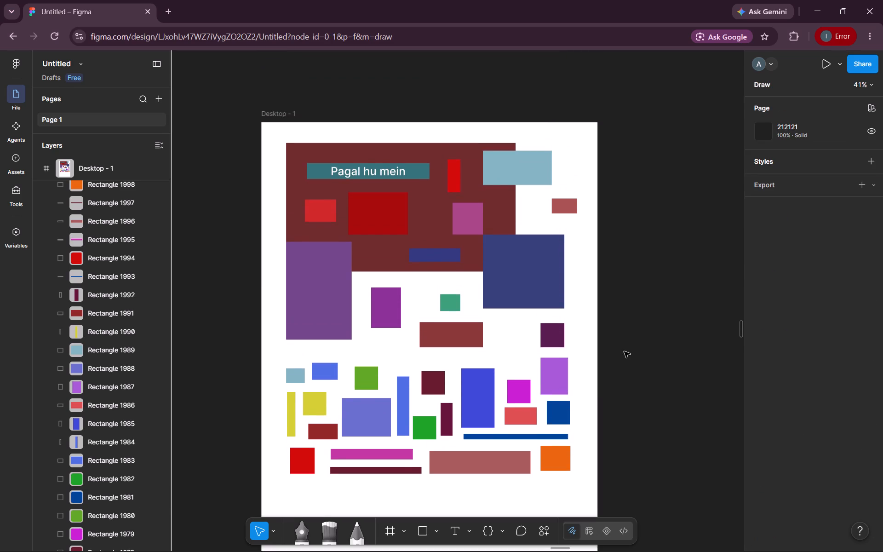
scroll(624, 351, "down", 1)
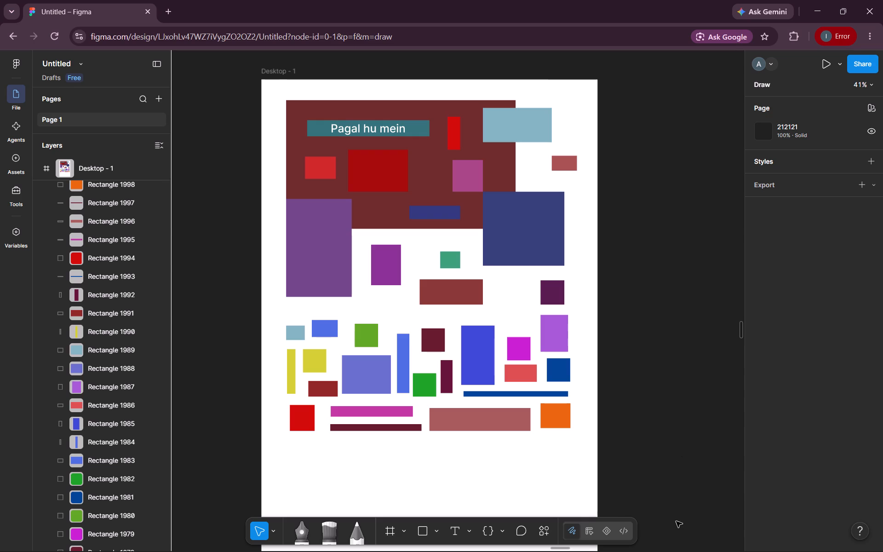
left_click(421, 529)
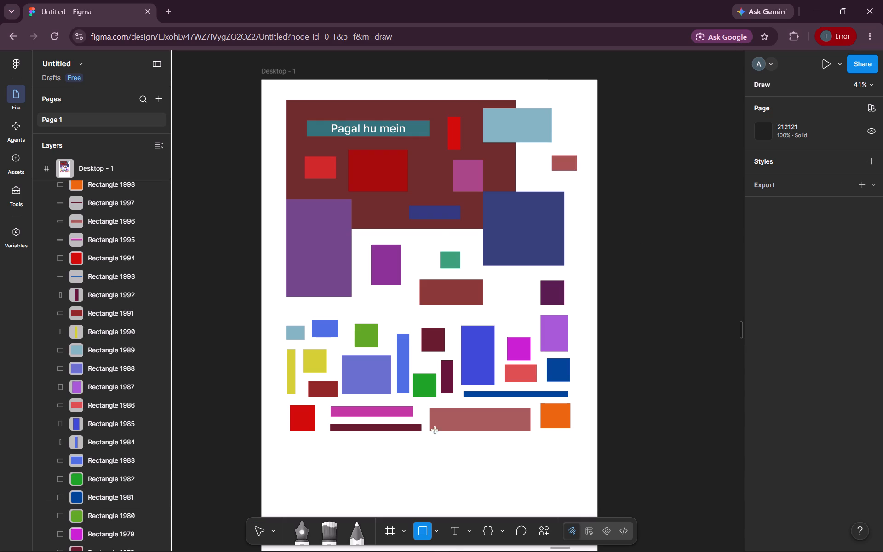
left_click_drag(421, 169, 437, 190)
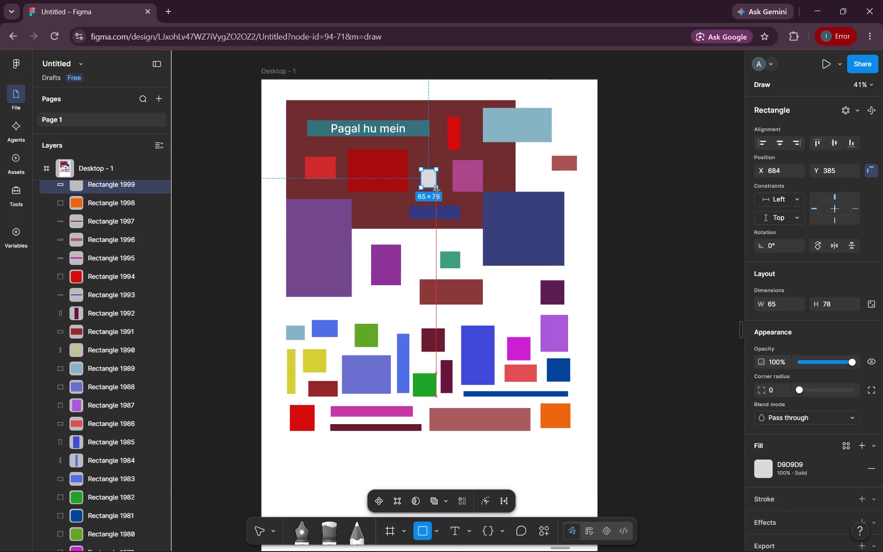
left_click_drag(437, 190, 439, 199)
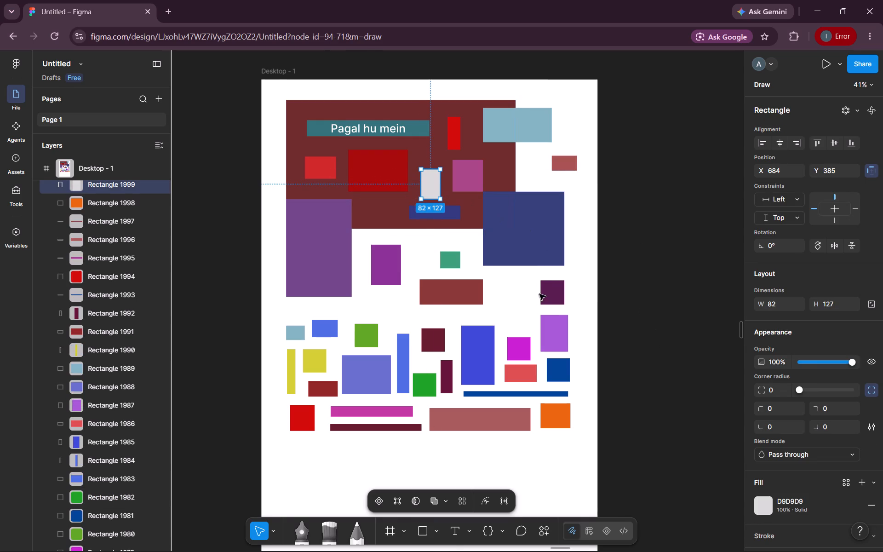
Draw a rectangle about 146 × 64 at about X 435, Y 552, beside the dark blue bar near the maroon background's lower edge.
left_click(422, 529)
left_click_drag(363, 208, 399, 220)
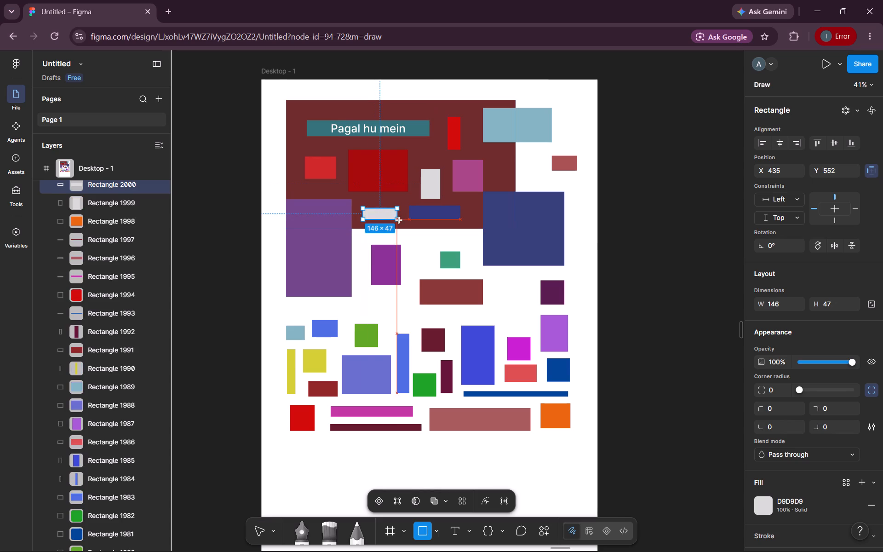
left_click_drag(399, 220, 397, 223)
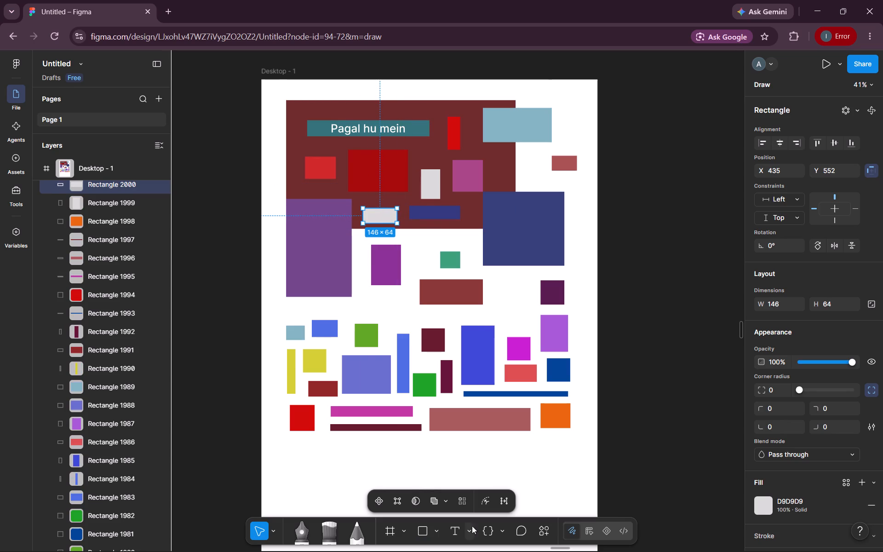
Draw a narrow rectangle about 25 × 64 at about X 903, Y 535, between the dark blue bar and the large navy block.
left_click(425, 526)
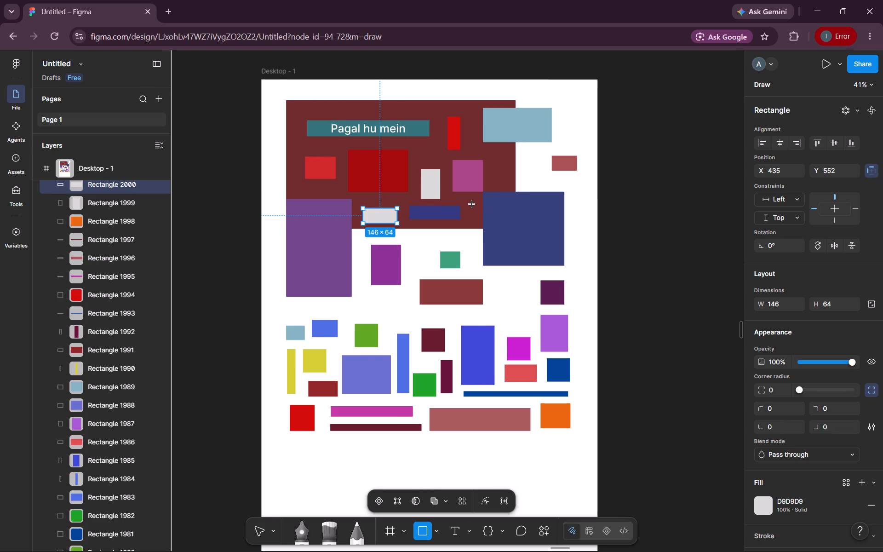
left_click_drag(472, 204, 477, 221)
Draw a rectangle about 59 × 69 at about X 994, Y 392, between the pink block and the maroon background's edge.
left_click(424, 531)
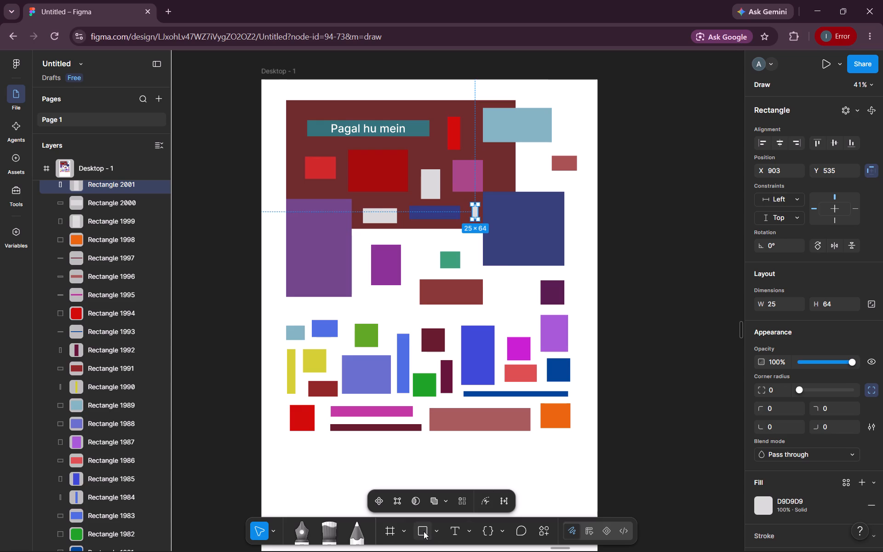
left_click_drag(493, 171, 505, 178)
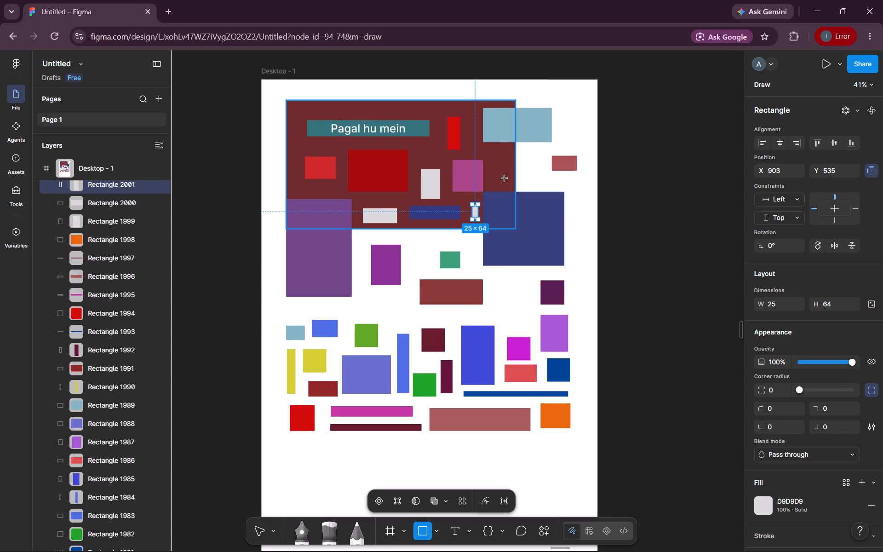
left_click_drag(505, 178, 510, 185)
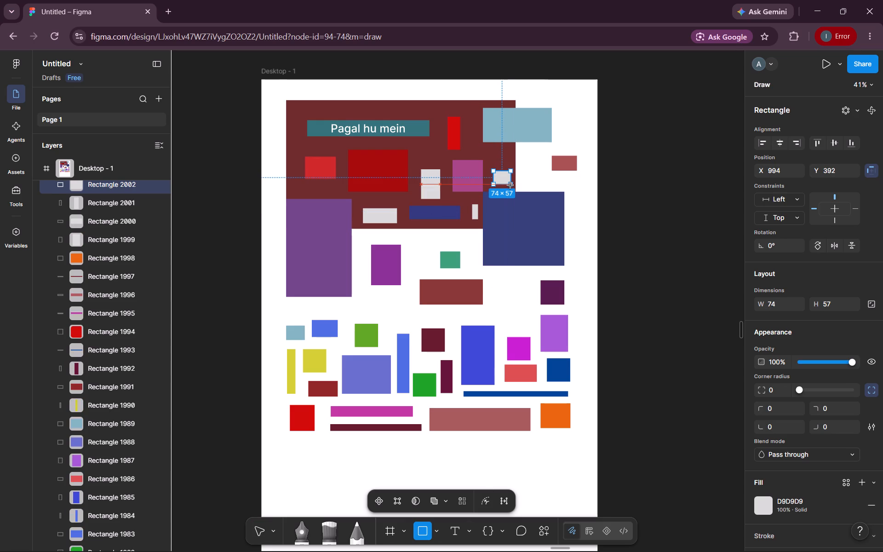
left_click_drag(510, 185, 510, 187)
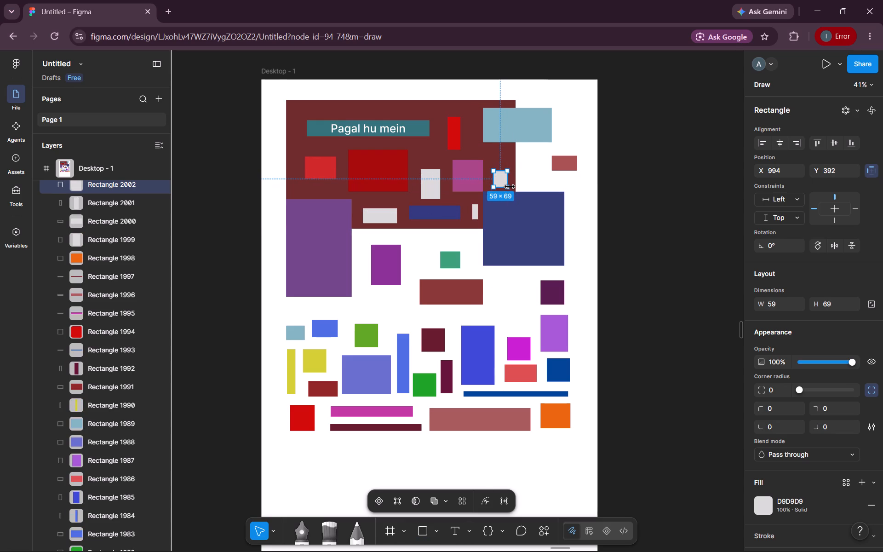
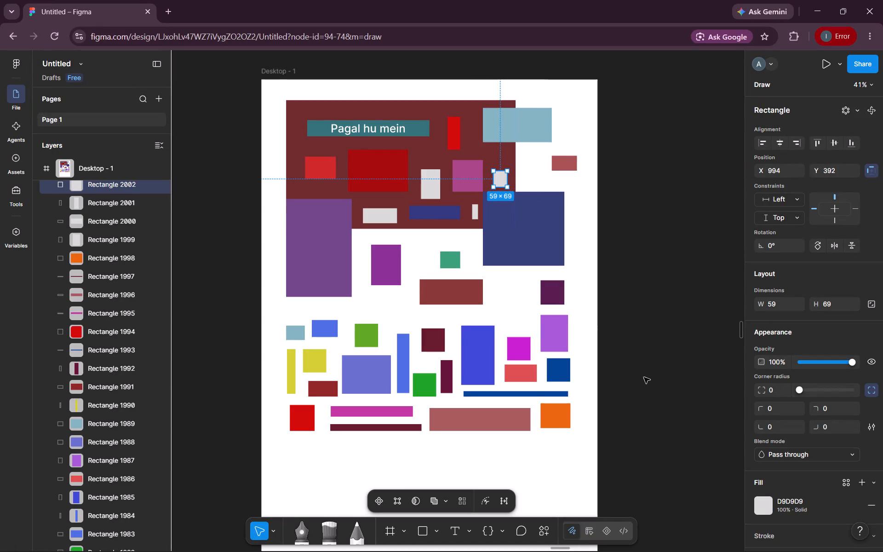
Draw a thin rectangle about 152 × 14 at about X 167, Y 274, between the teal text banner and the bright red block.
left_click(423, 525)
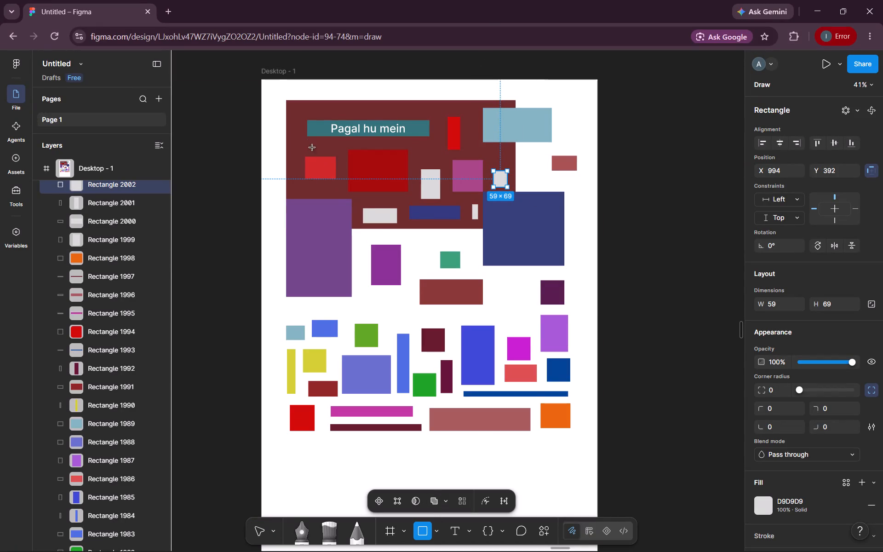
left_click_drag(300, 143, 324, 144)
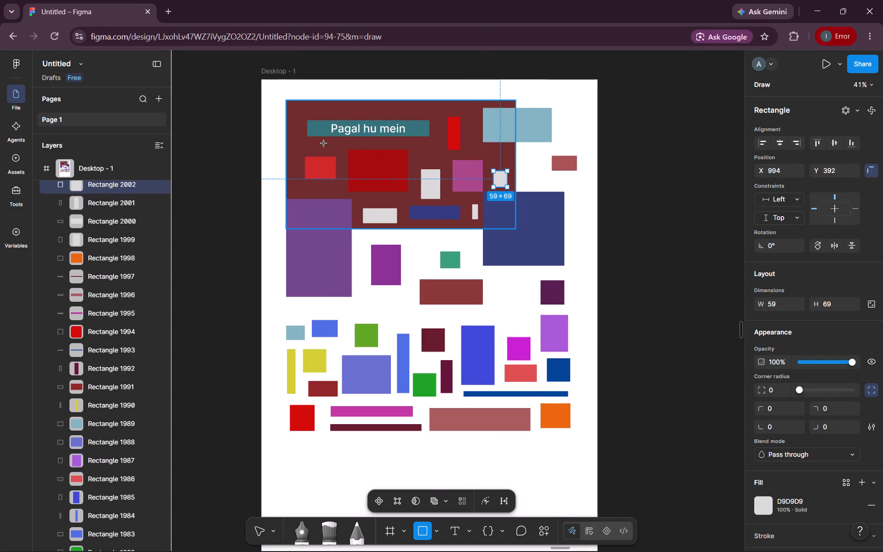
left_click_drag(324, 144, 333, 147)
Move the bright red block below the new thin strip down to about X 162, Y 392.
left_click_drag(326, 169, 321, 178)
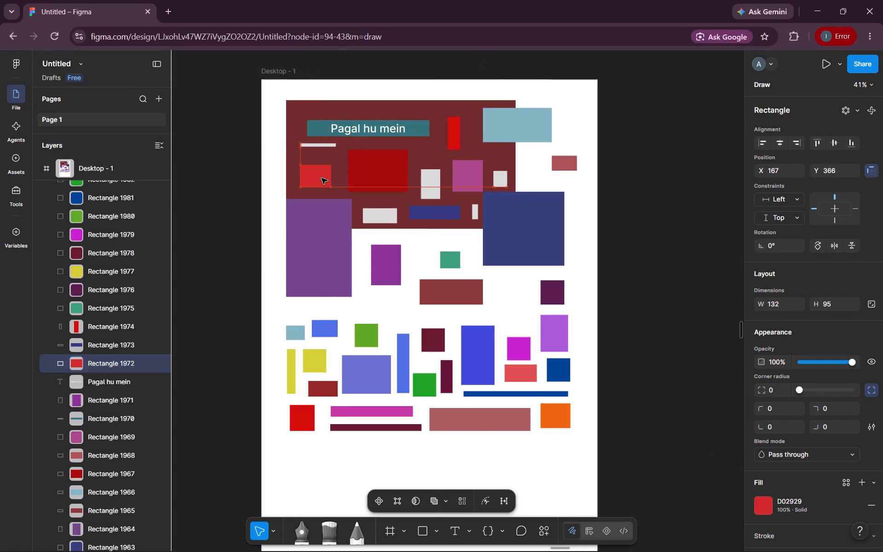
left_click_drag(321, 178, 320, 184)
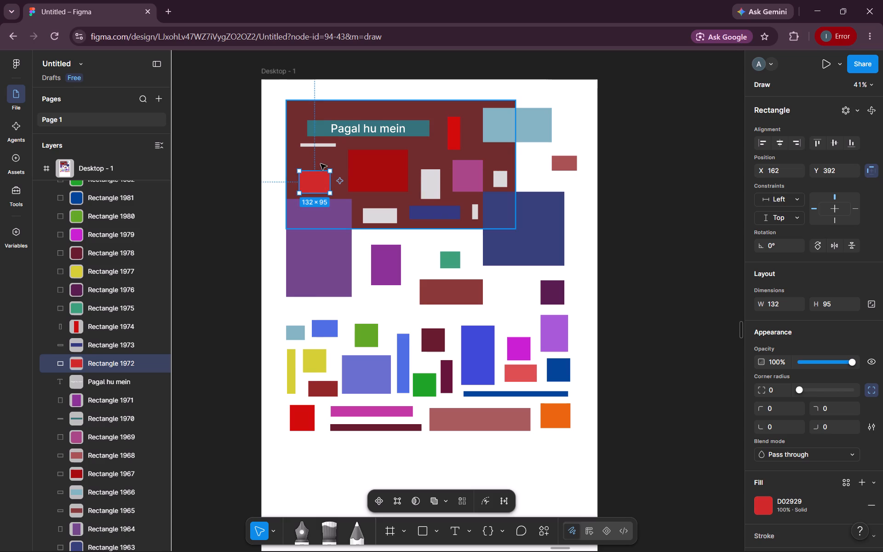
Stretch the thin grey strip beneath the teal text banner to a height of about 71.
left_click(318, 146)
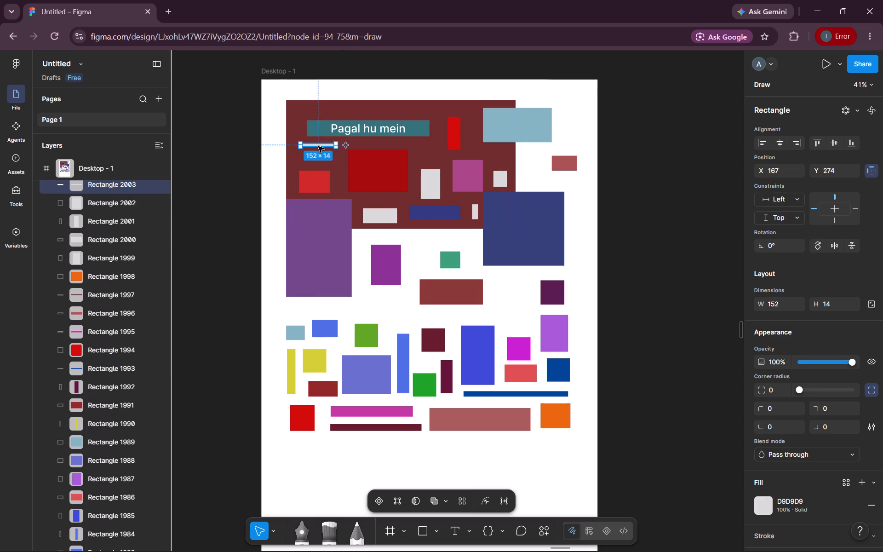
left_click_drag(320, 149, 320, 162)
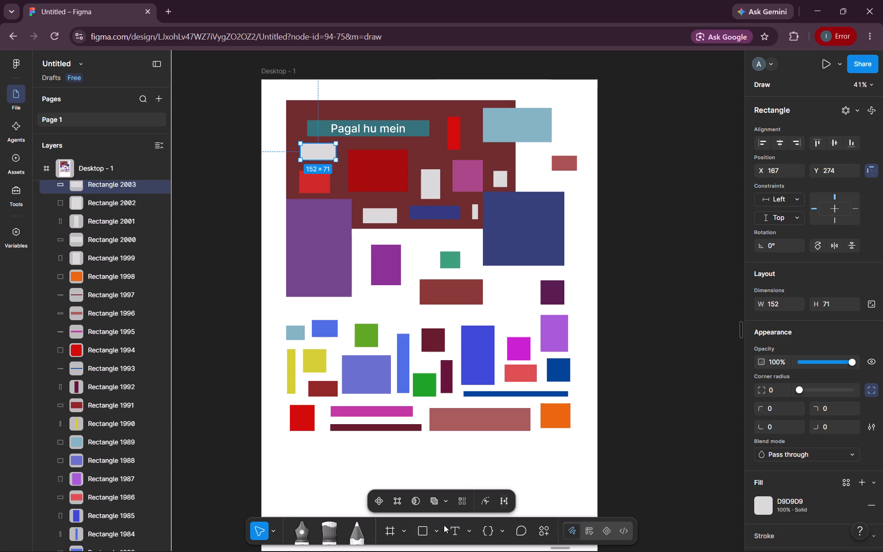
Draw a rectangle about 117 × 74 at about X 669, Y 271, above the tall grey rectangle on the maroon background.
left_click(418, 534)
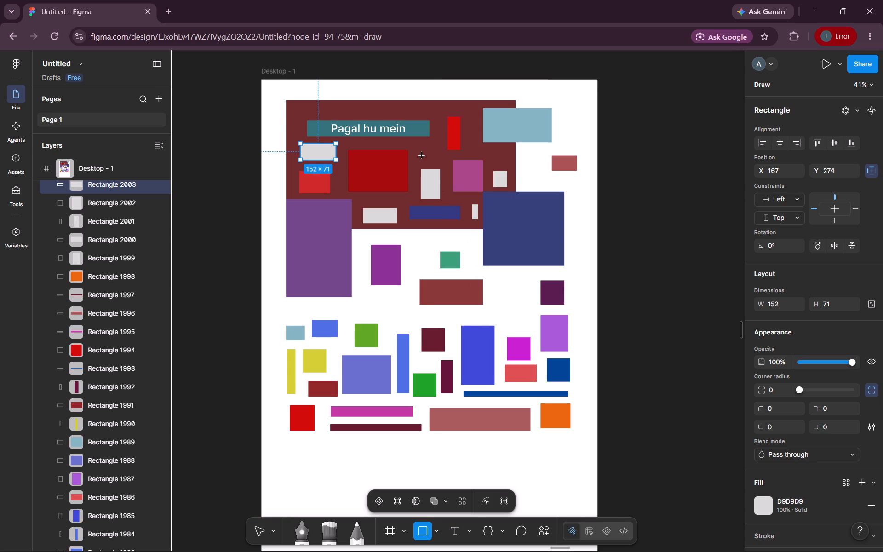
left_click_drag(417, 143, 441, 158)
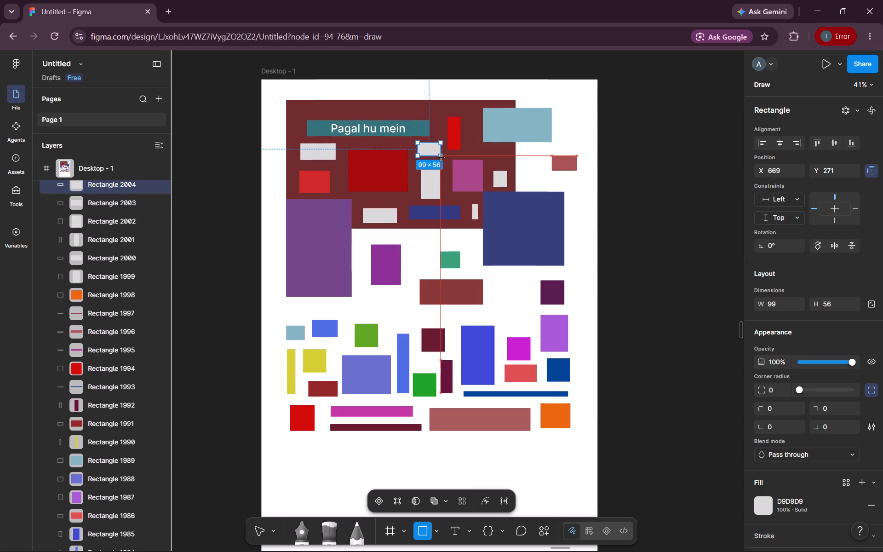
left_click_drag(441, 158, 443, 160)
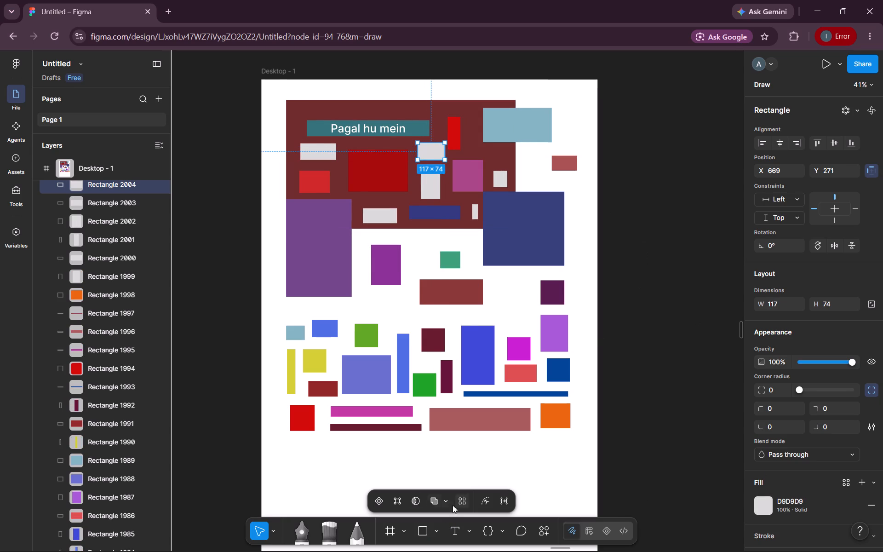
Draw a narrow rectangle about 30 × 98 at about X 886, Y 212, between the tall red block and the light blue block.
left_click(422, 529)
left_click_drag(468, 129, 475, 153)
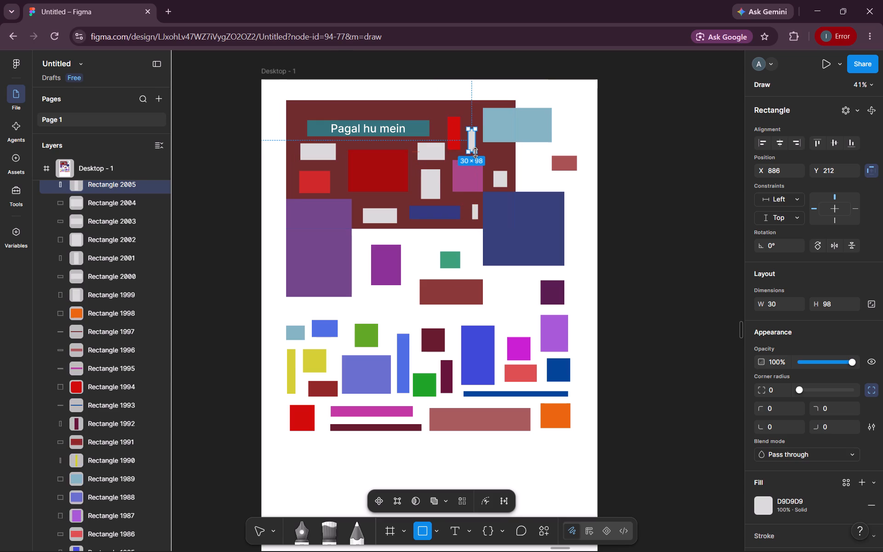
Draw a rectangle about 76 × 63 at about X 977, Y 296, between the light blue block and the small grey square.
left_click(424, 535)
left_click_drag(489, 149, 509, 162)
Draw a rectangle about 80 × 119 at about X 640, Y 690, between the purple and green blocks below the maroon background.
left_click(420, 538)
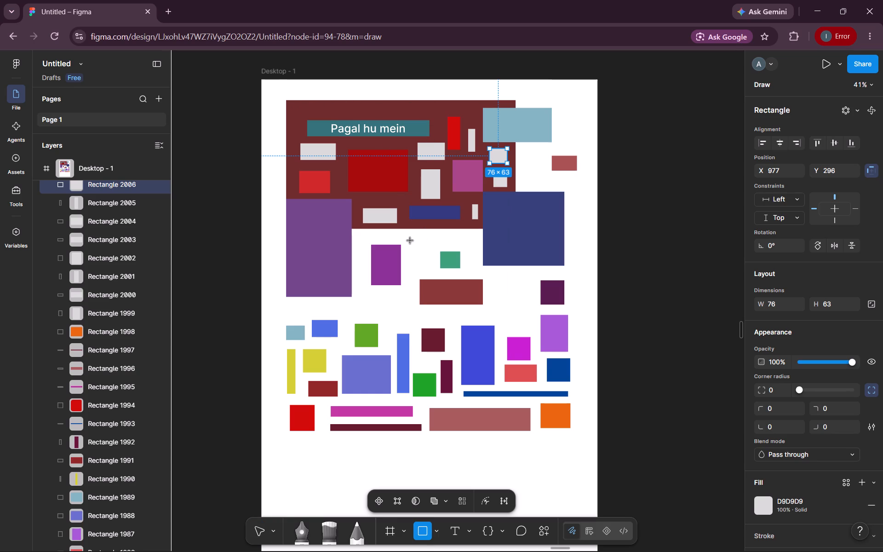
left_click_drag(411, 241, 428, 270)
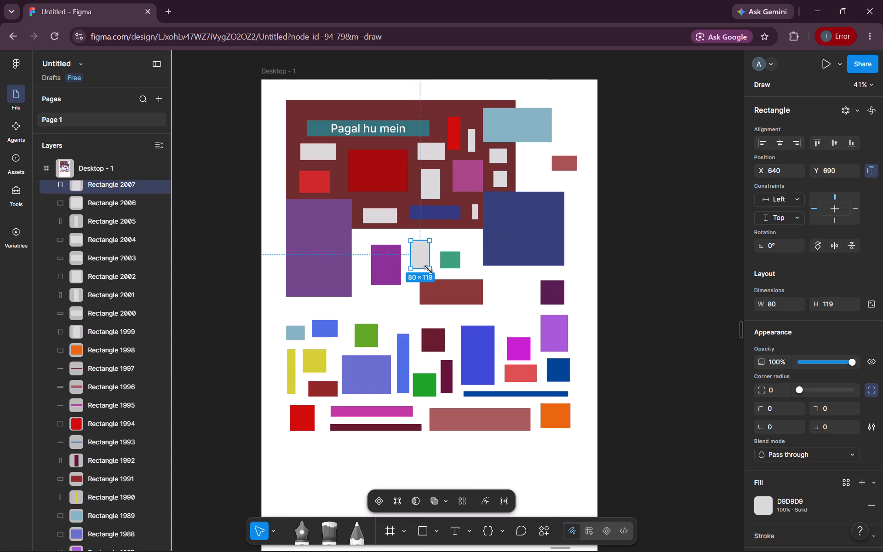
Draw a rectangle about 139 × 216 at about X 1014, Y 838, between the wide brownish-red block and the dark purple square.
left_click(416, 522)
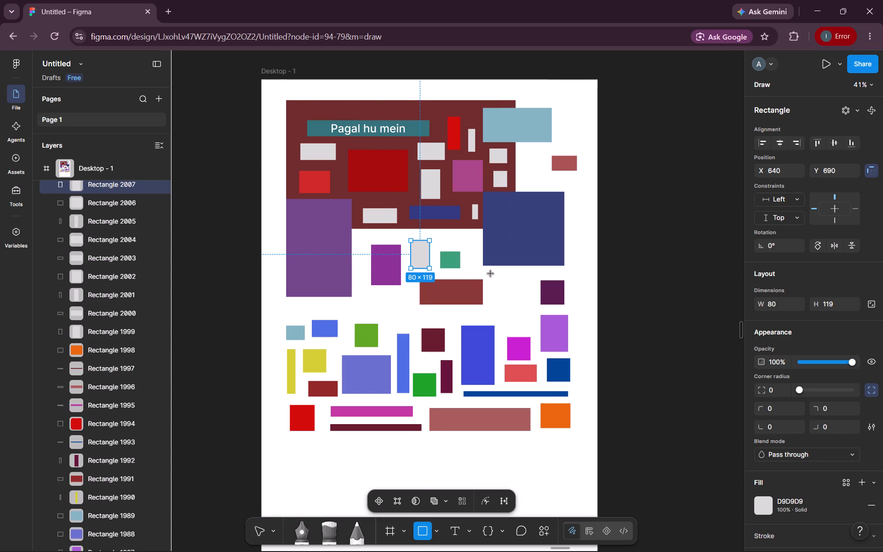
left_click_drag(498, 275, 530, 325)
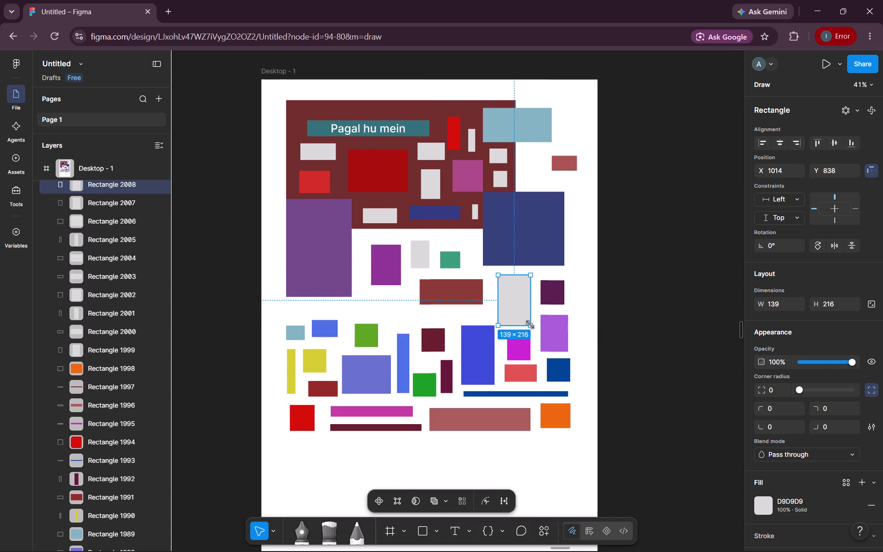
Draw a rectangle about 158 × 69 at about X 450, Y 926, between the purple block and the green square below it.
left_click(419, 525)
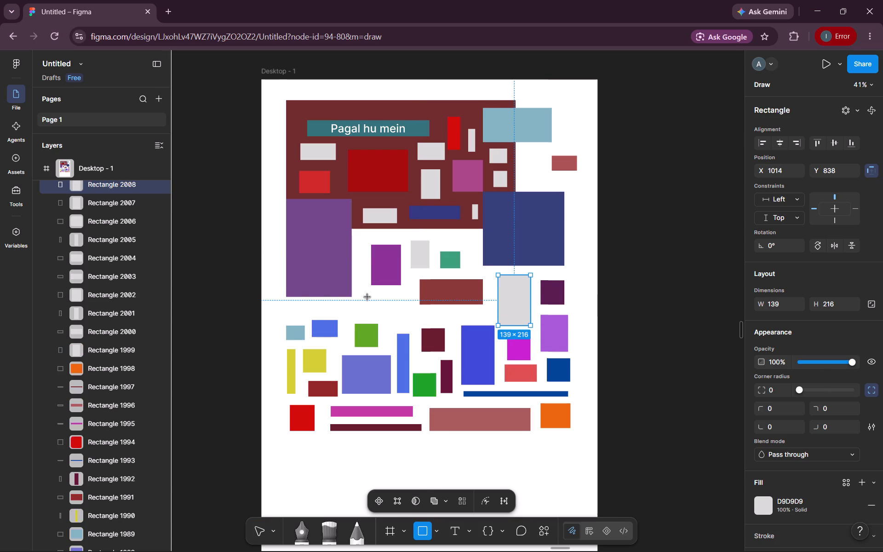
left_click_drag(366, 296, 404, 311)
Draw a flat rectangle about 237 × 32 at about X 150, Y 976, below the large purple block.
left_click(424, 532)
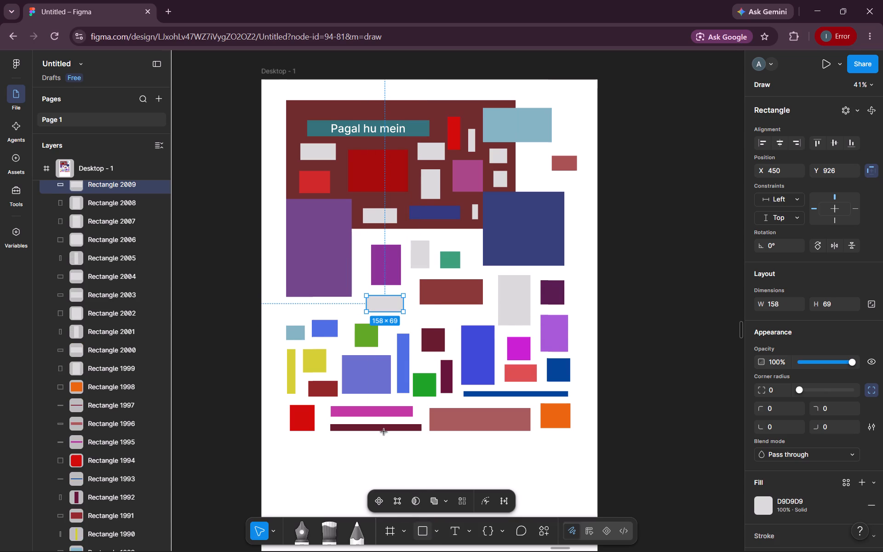
left_click_drag(296, 307, 346, 313)
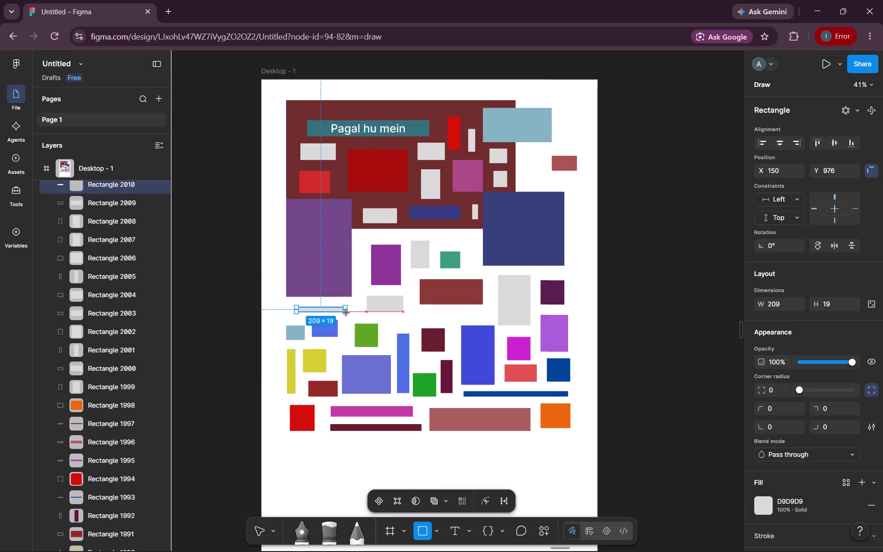
left_click_drag(346, 313, 352, 317)
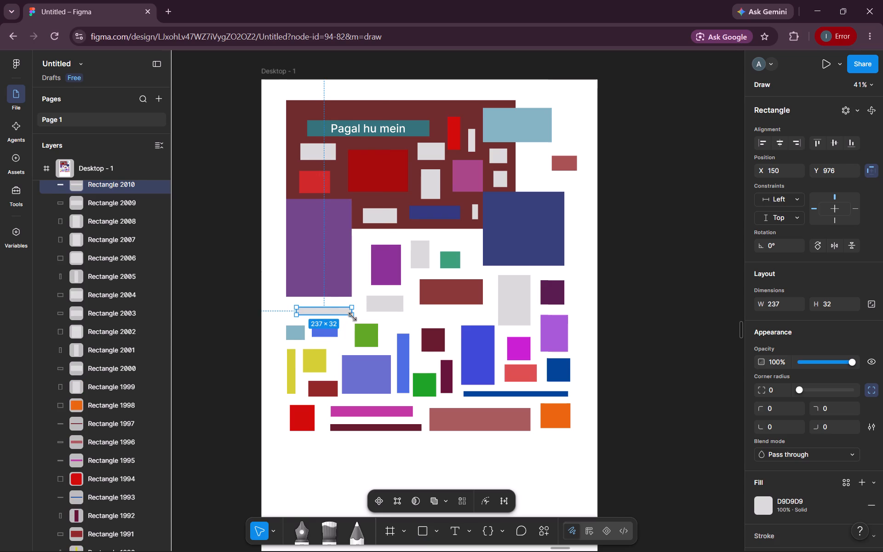
Draw a flat rectangle about 318 × 30 at about X 659, Y 1000, below the wide brownish-red block.
left_click(420, 526)
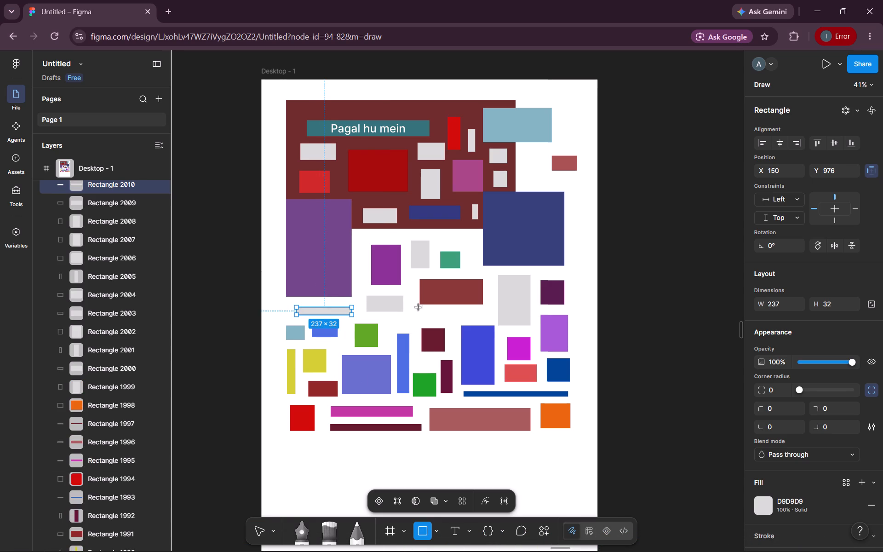
left_click_drag(415, 313, 415, 313)
left_click_drag(415, 313, 461, 322)
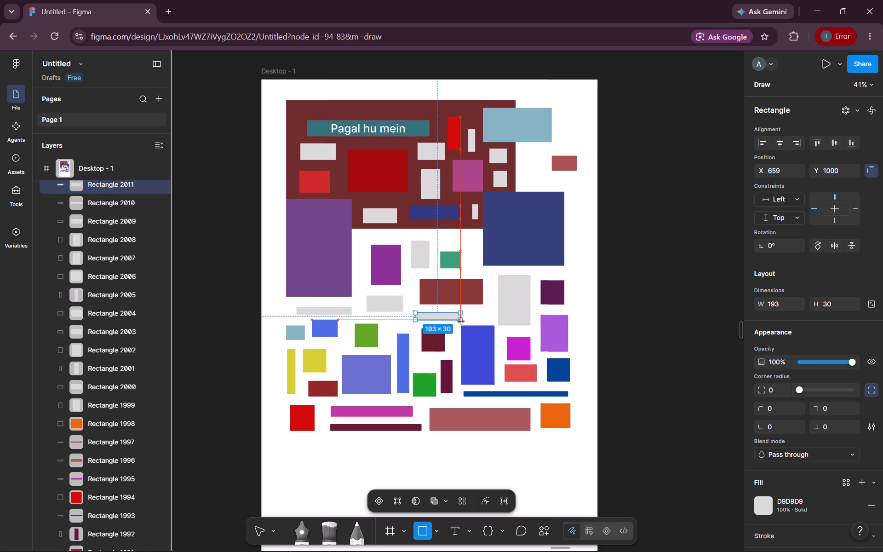
left_click_drag(461, 322, 487, 322)
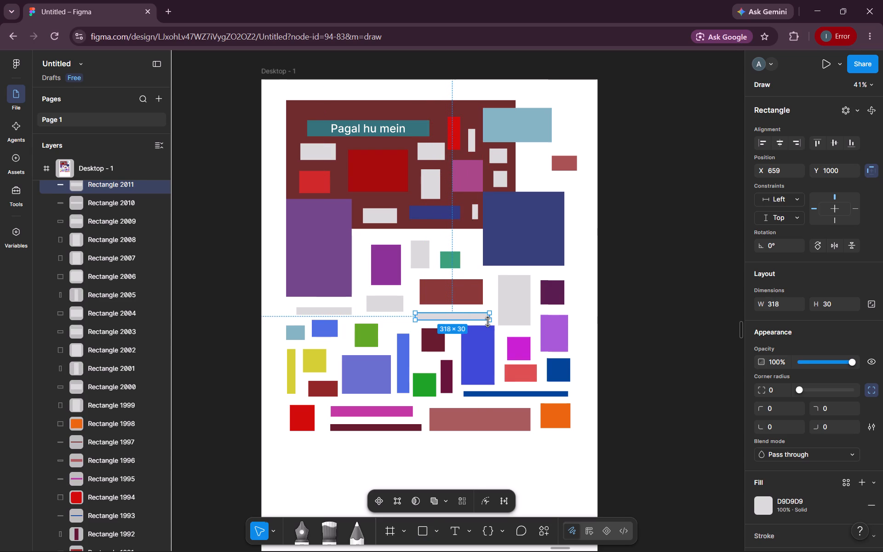
Draw a narrow rectangle about 39 × 92 at about X 516, Y 1054, between the light green square and the tall blue bar.
left_click(419, 524)
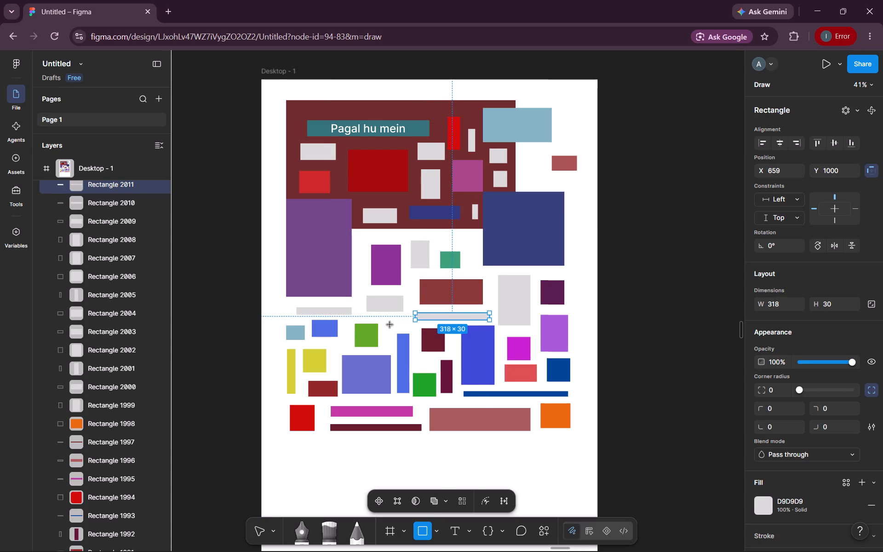
left_click_drag(387, 322, 397, 351)
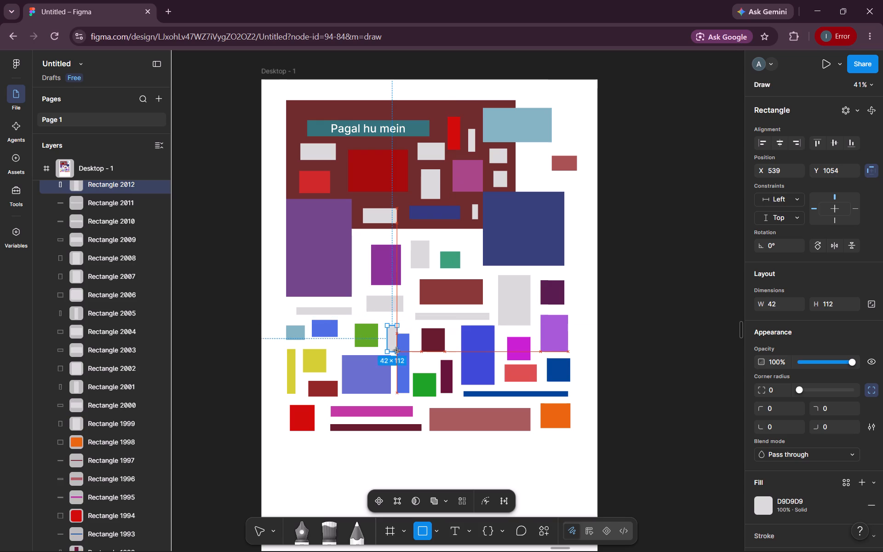
left_click_drag(397, 351, 393, 347)
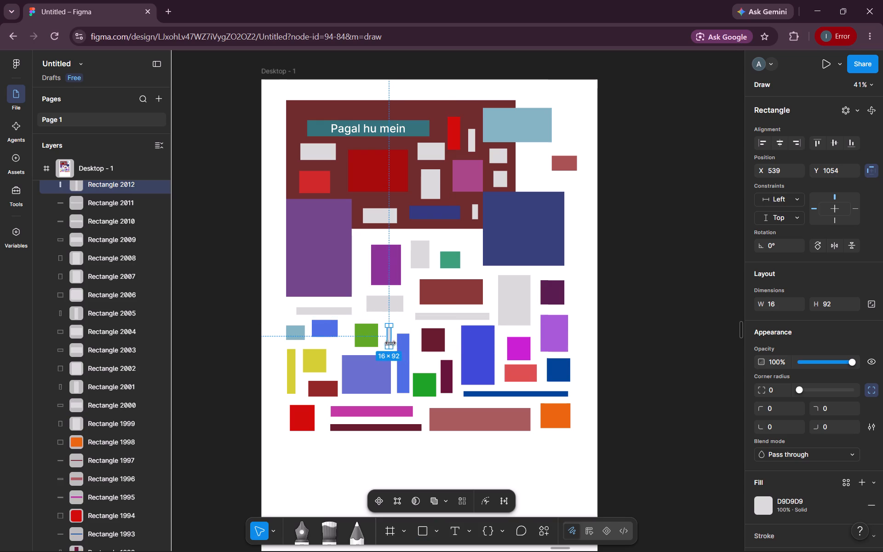
left_click(384, 339)
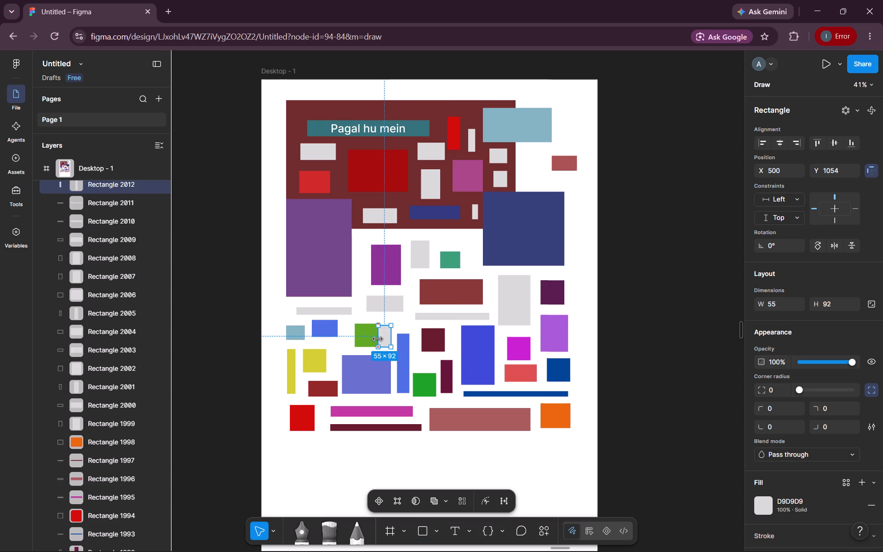
Draw a rectangle about 52 × 130 at about X 864, Y 665, between the teal-green block and the large navy block.
left_click(420, 524)
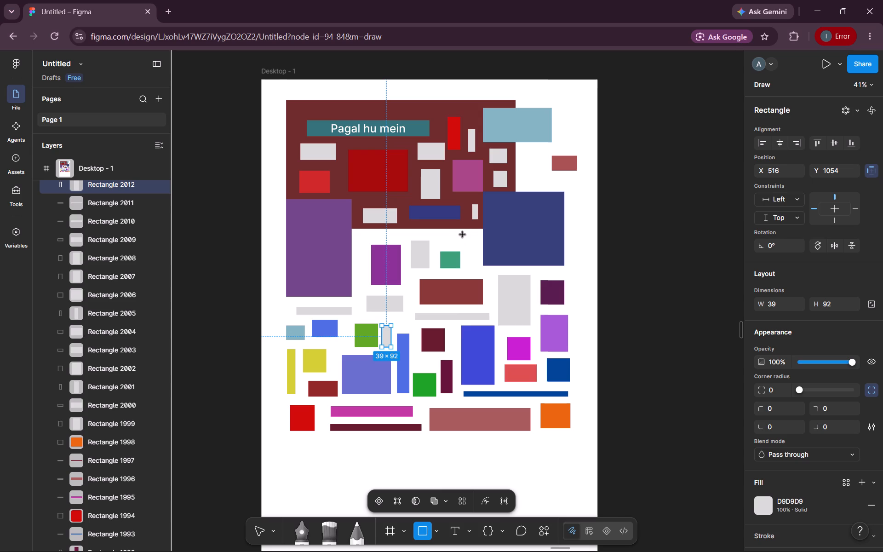
left_click_drag(463, 235, 476, 264)
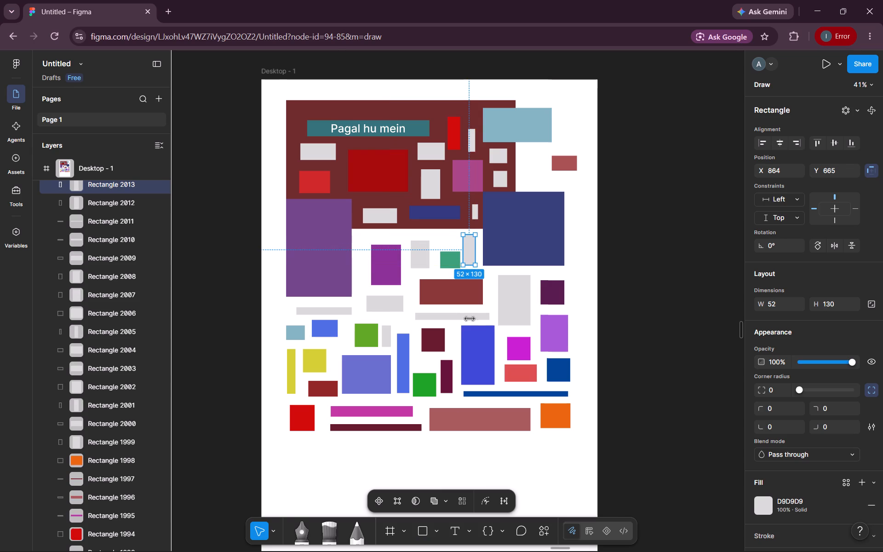
Draw a rectangle about 82 × 43 at about X 743, Y 665, above the teal-green block.
left_click(422, 530)
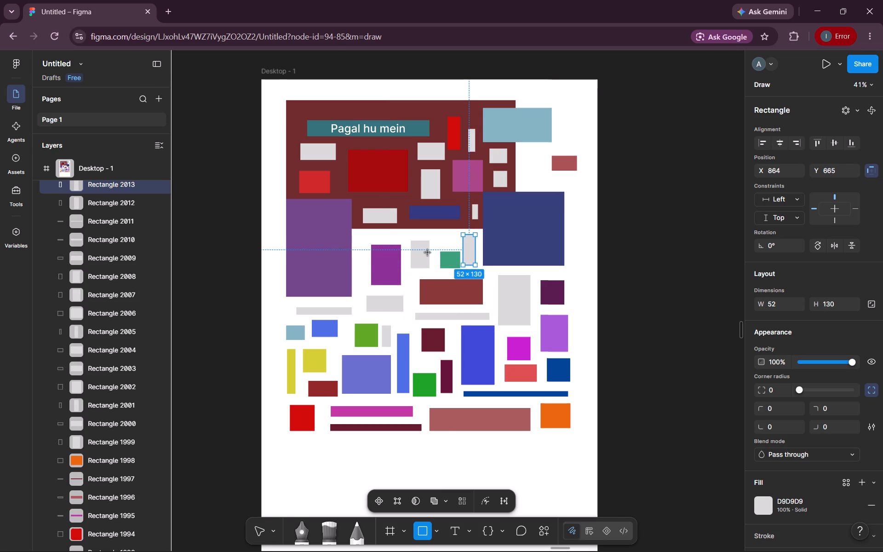
left_click_drag(435, 235, 444, 239)
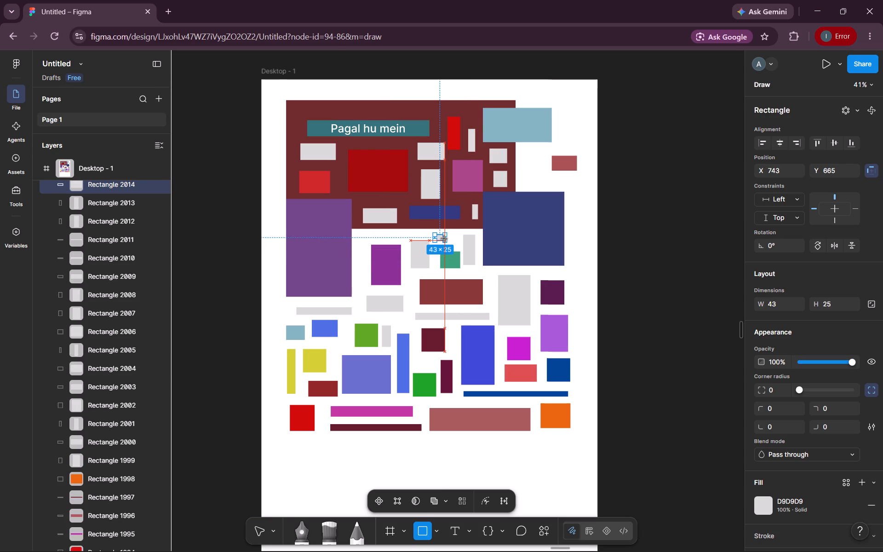
left_click_drag(444, 239, 455, 243)
Draw a narrow rectangle about 22 × 141 at about X 413, Y 668, between the large purple block and the smaller purple block.
left_click(421, 529)
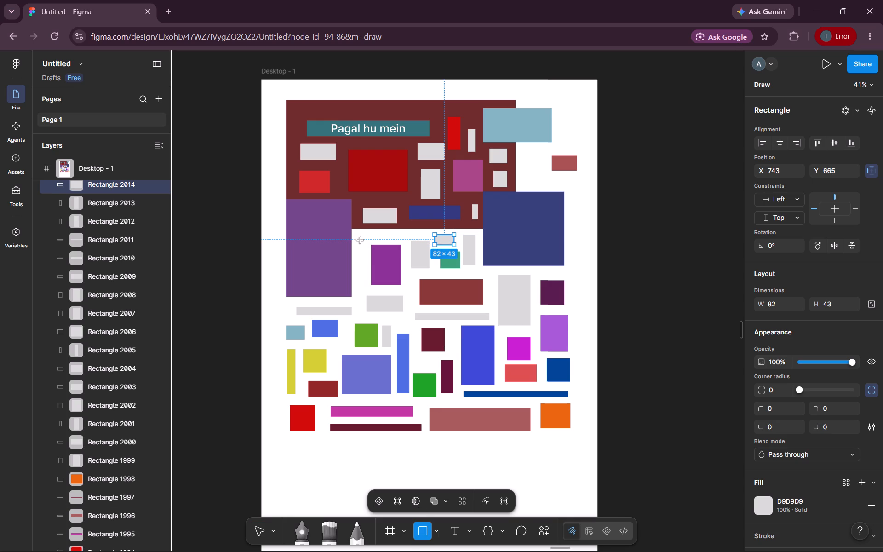
left_click_drag(358, 235, 362, 259)
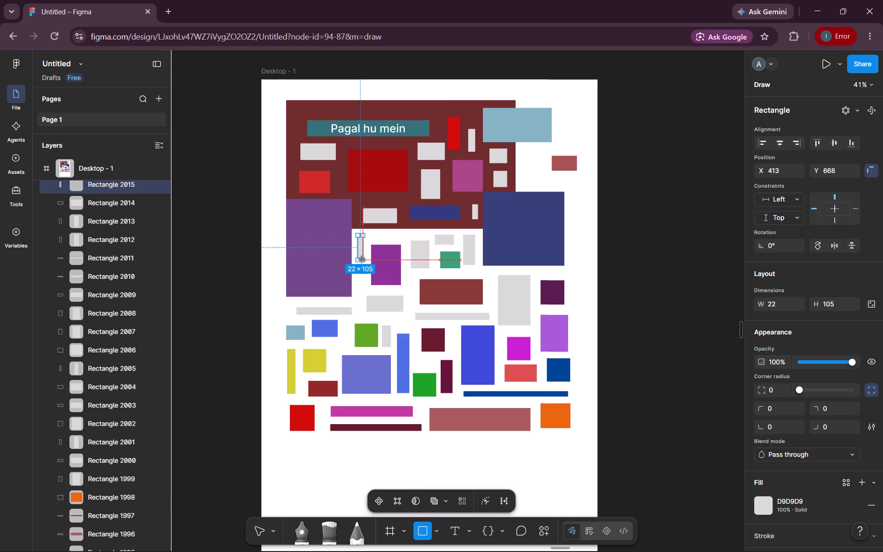
left_click_drag(362, 259, 364, 262)
left_click_drag(364, 262, 361, 268)
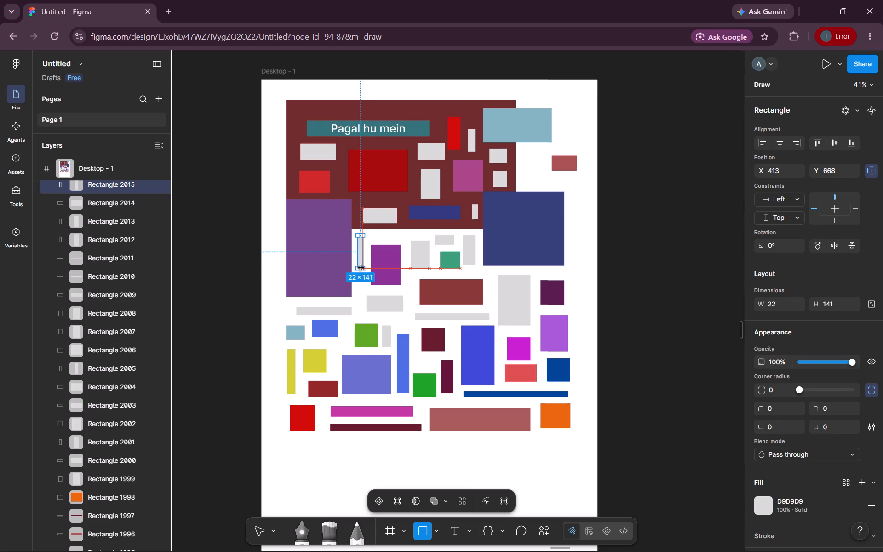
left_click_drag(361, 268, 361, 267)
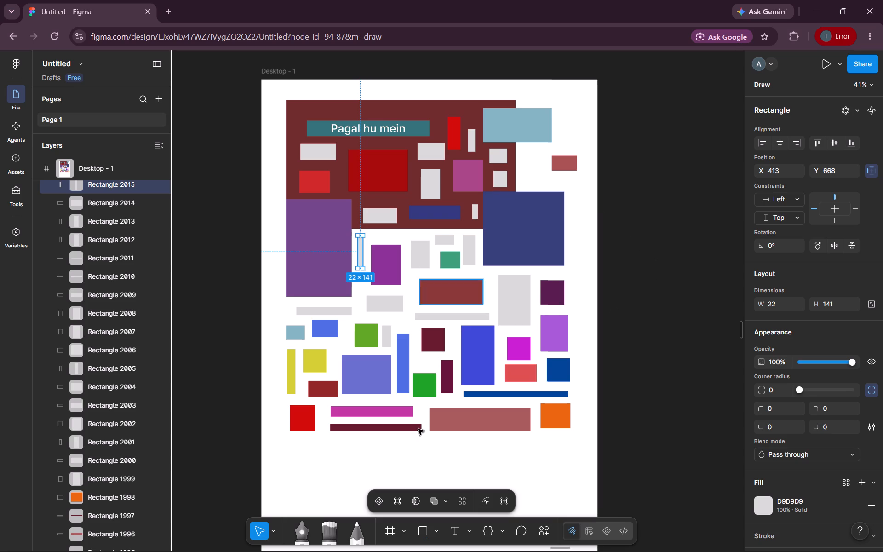
Draw a rectangle about 89 × 141 at about X 1122, Y 308, between the maroon background block and the small muted red rectangle.
left_click(426, 536)
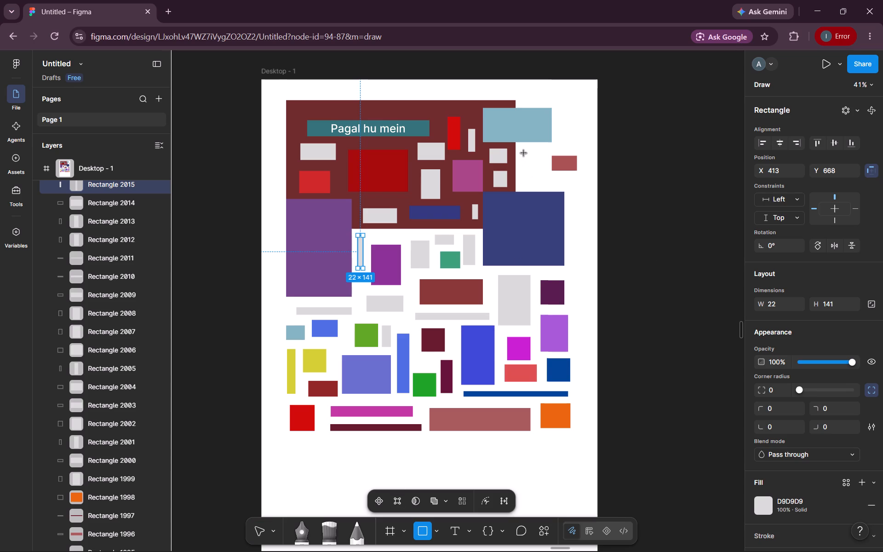
left_click_drag(523, 151, 540, 184)
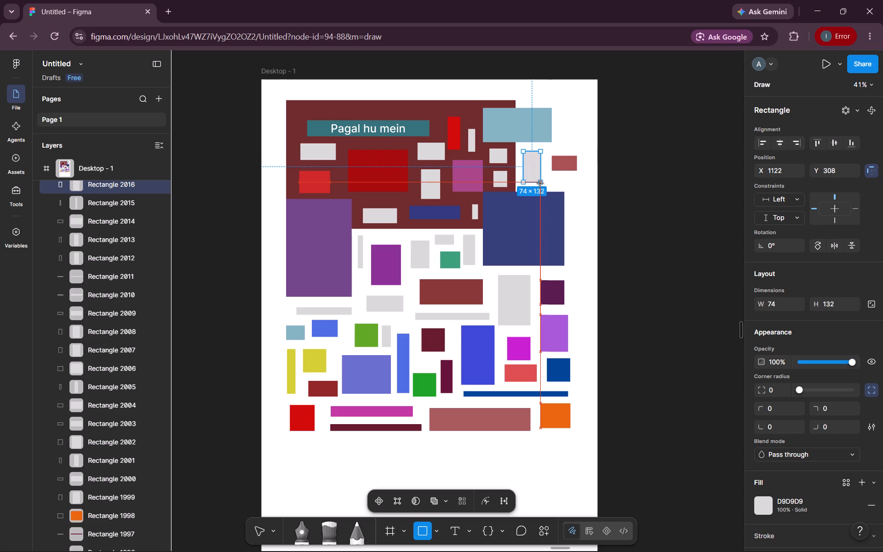
left_click_drag(540, 184, 544, 185)
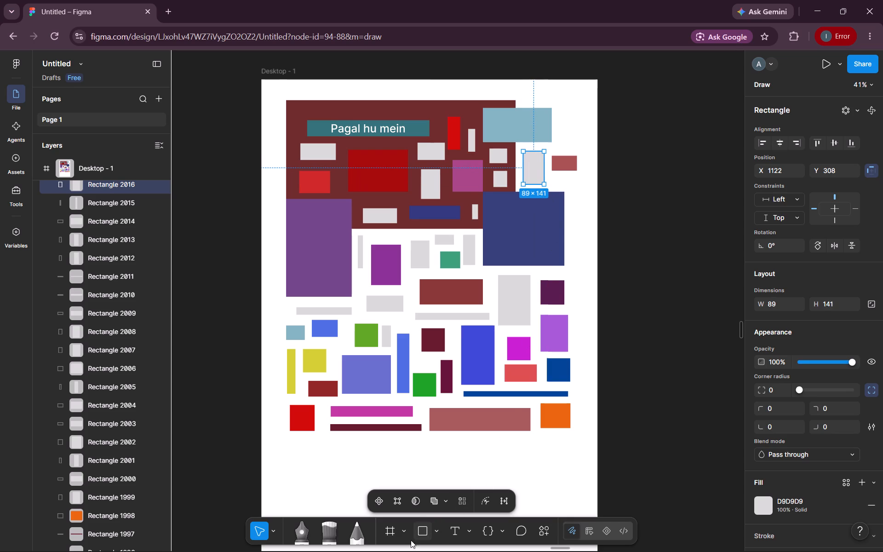
Draw a tall rectangle about 66 × 158 at about X 1273, Y 138, beside the light blue block.
left_click(418, 535)
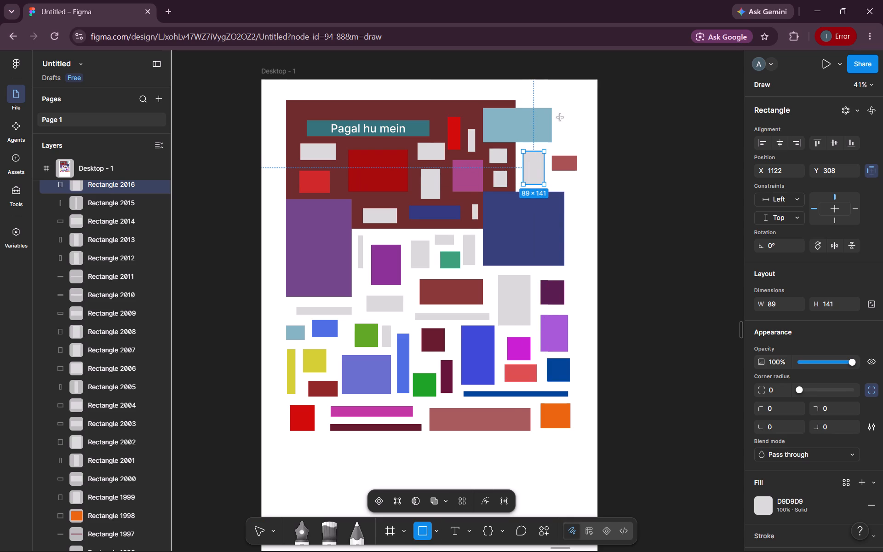
left_click_drag(558, 111, 573, 147)
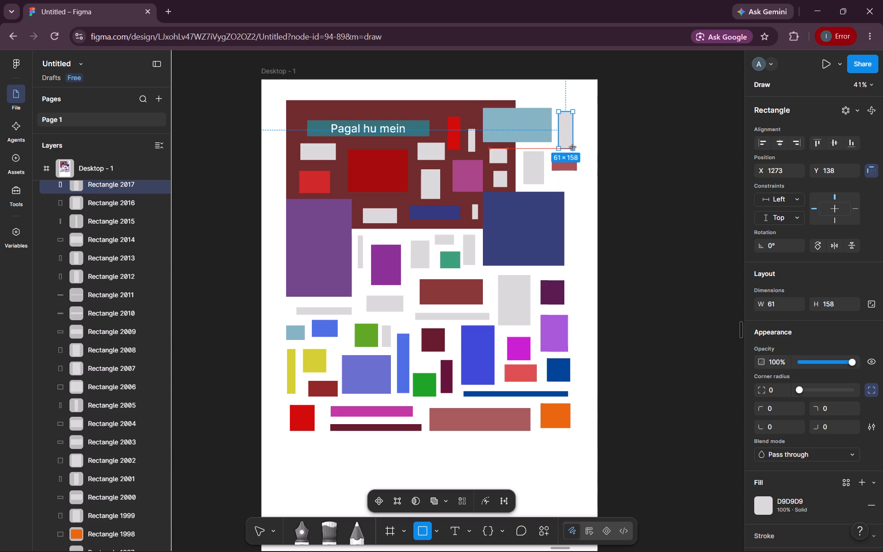
left_click_drag(573, 147, 573, 147)
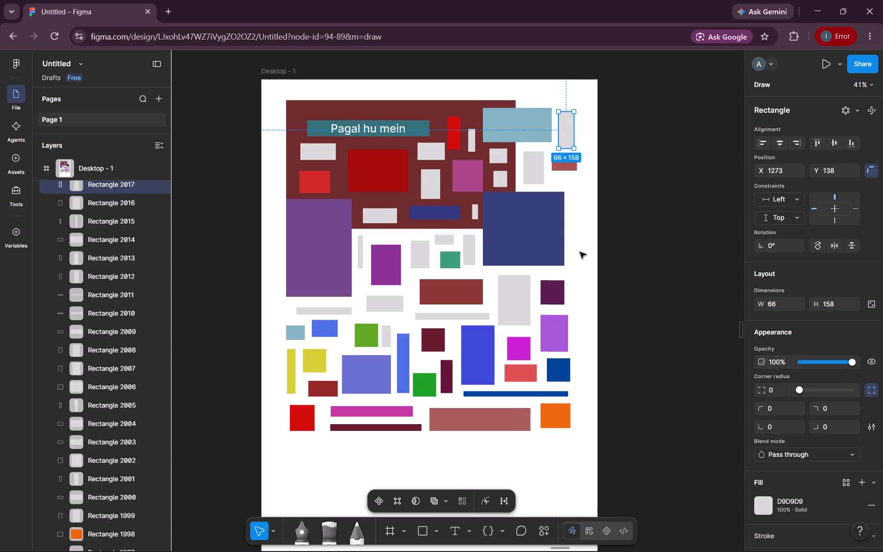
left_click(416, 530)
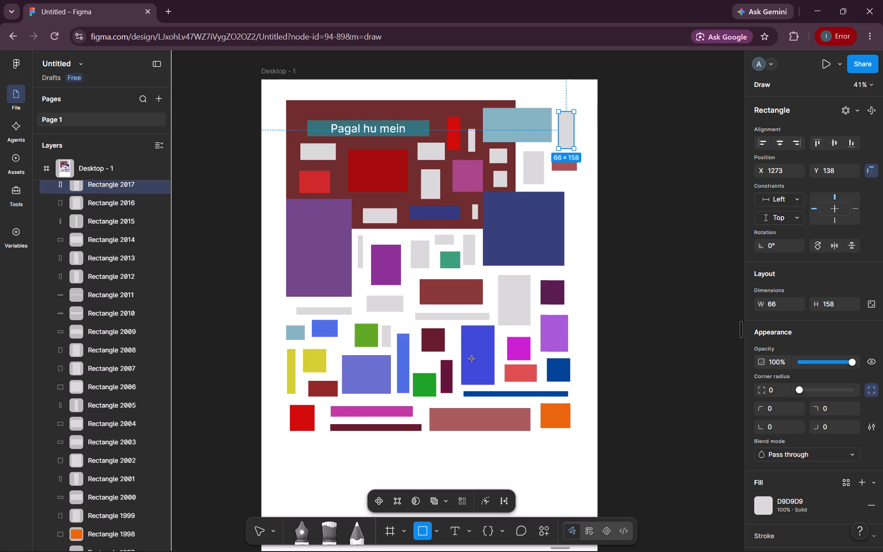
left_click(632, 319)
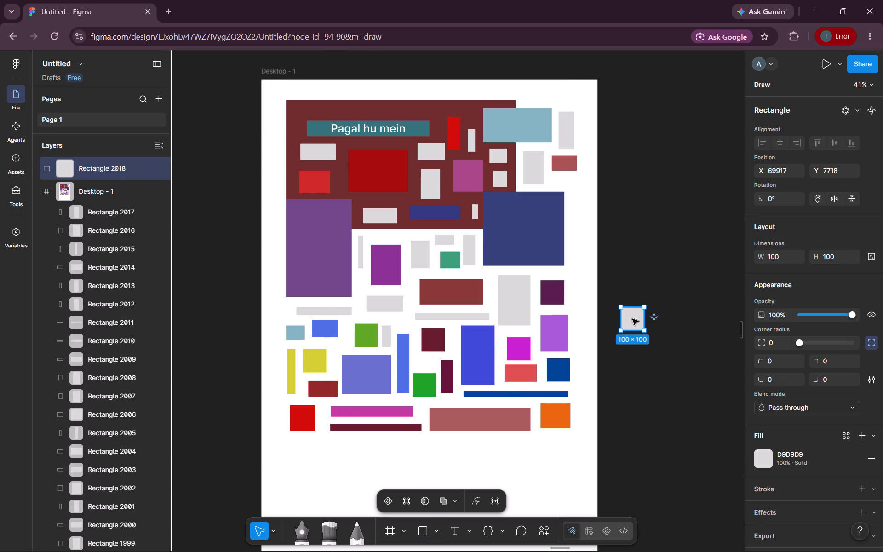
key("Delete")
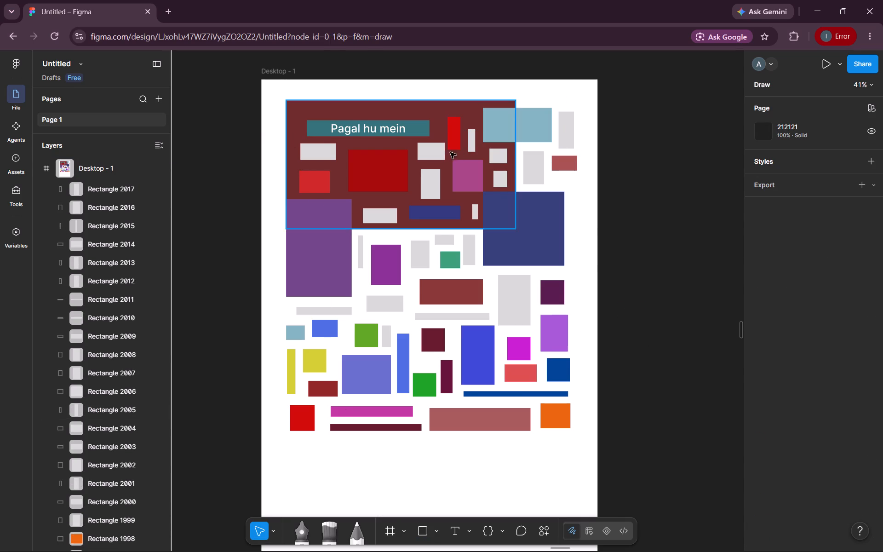
Fill the grey 152 × 71 rectangle below the title banner with olive yellow, about A7B326.
left_click(328, 156)
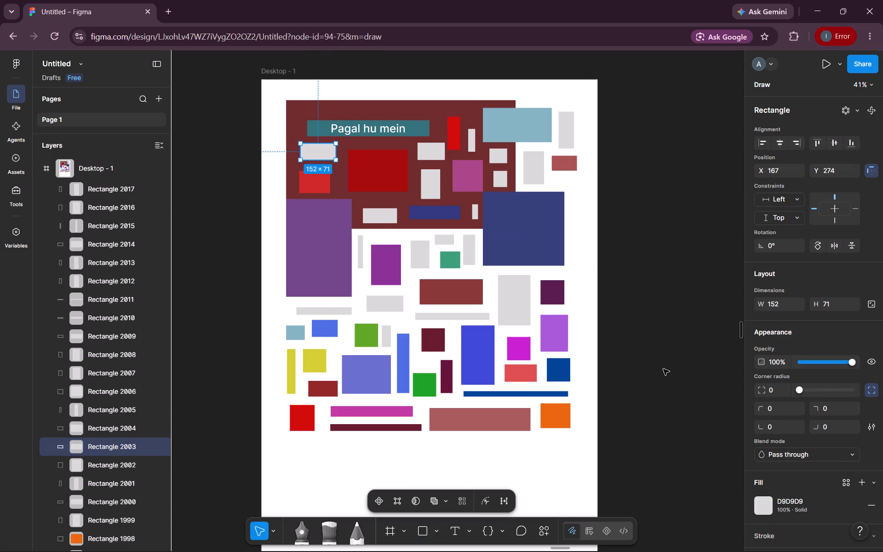
left_click(764, 503)
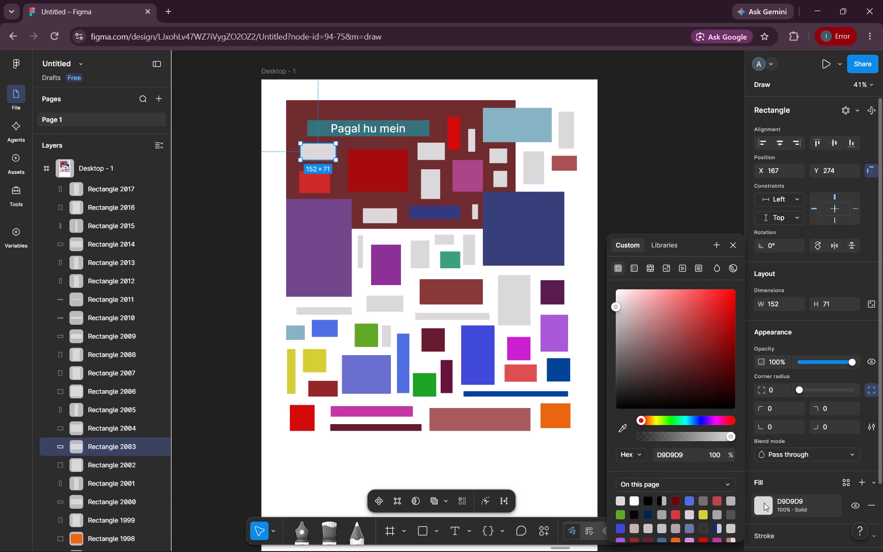
left_click(670, 422)
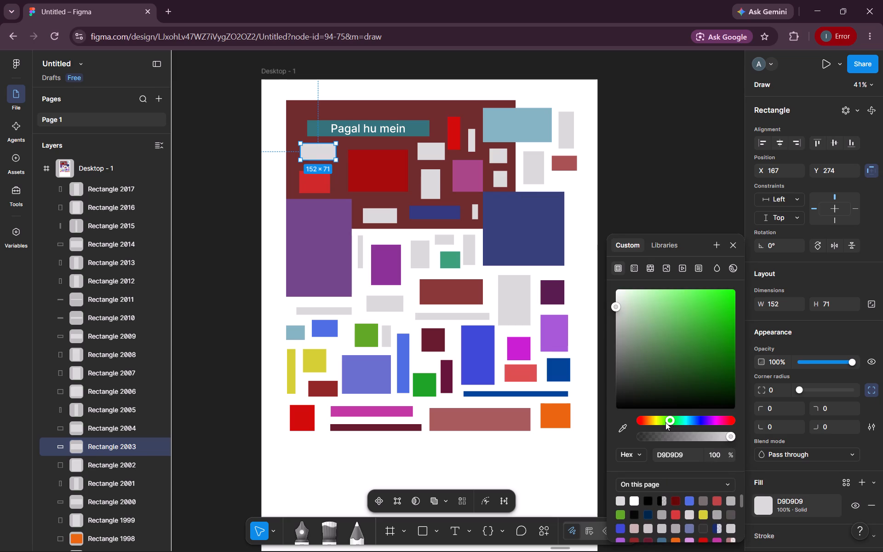
left_click(657, 420)
left_click_drag(709, 330, 711, 320)
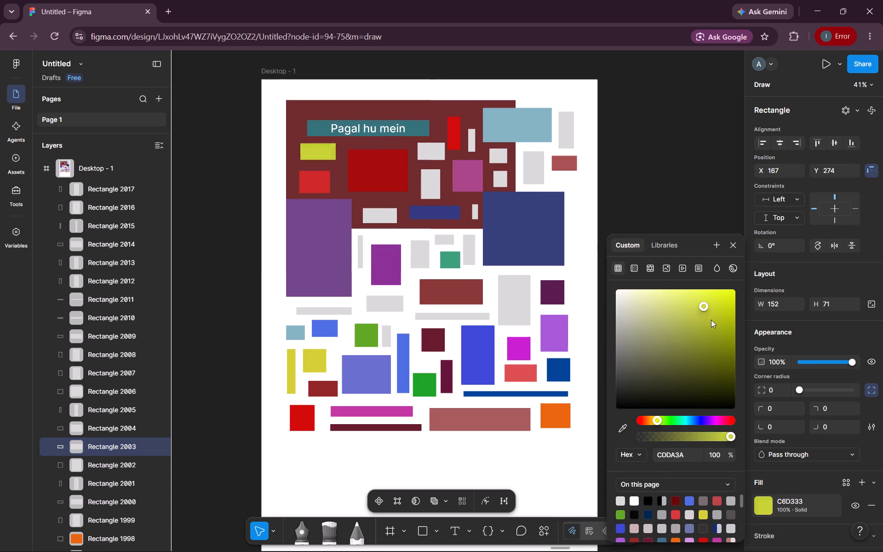
left_click_drag(711, 320, 710, 325)
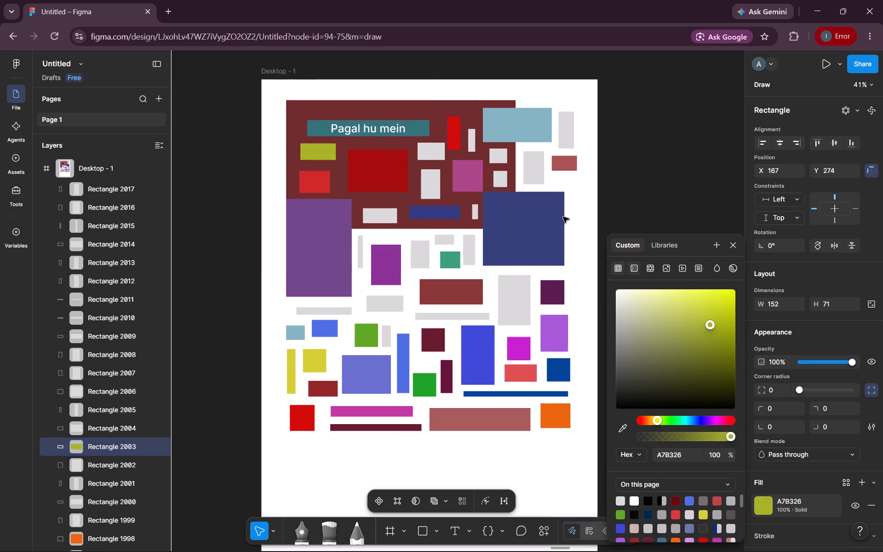
Fill the grey 117 × 74 rectangle beside the large red block with golden yellow, about EBBD48.
left_click(438, 155)
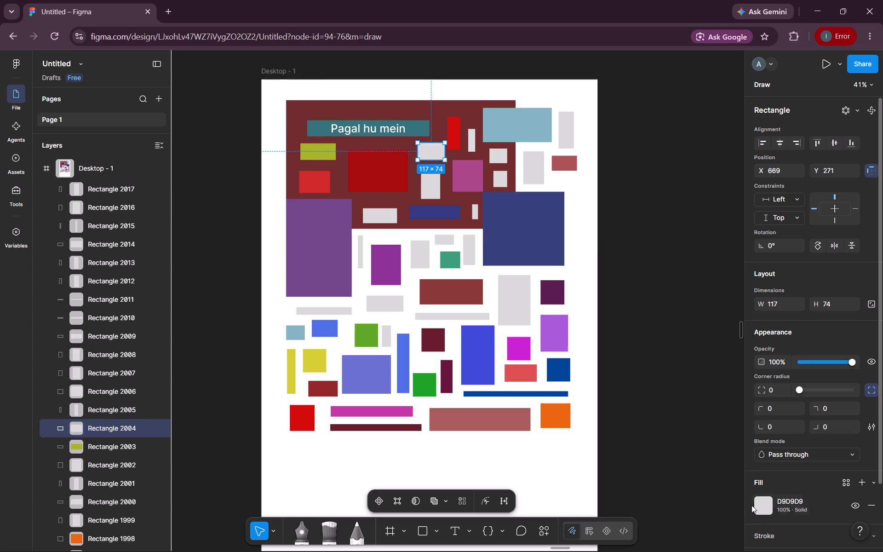
left_click(767, 509)
double_click(652, 420)
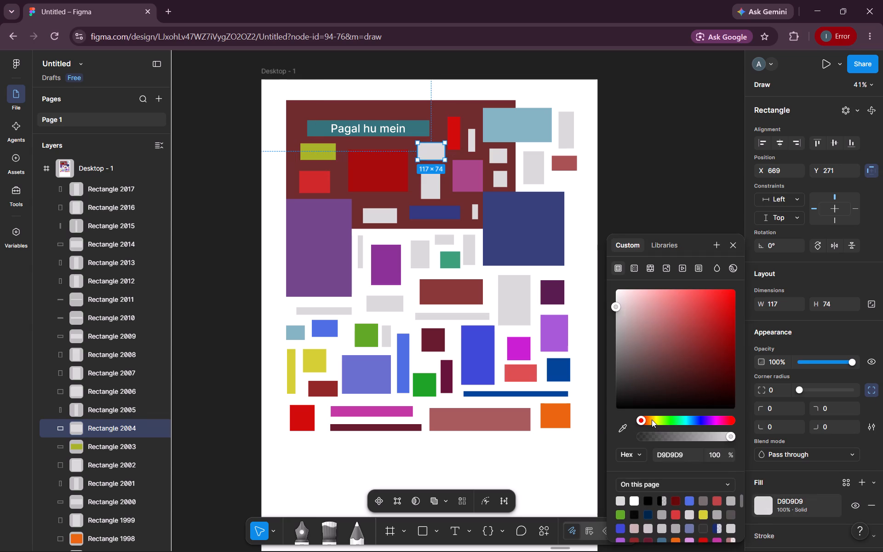
left_click_drag(705, 319, 699, 299)
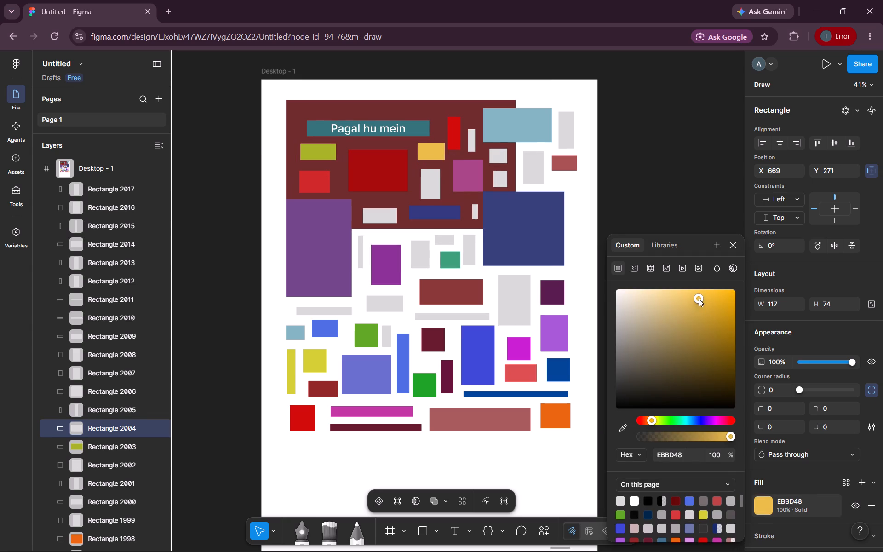
Fill the narrow grey 30 × 98 rectangle between the tall red bar and the light blue block with bright yellow.
left_click(473, 147)
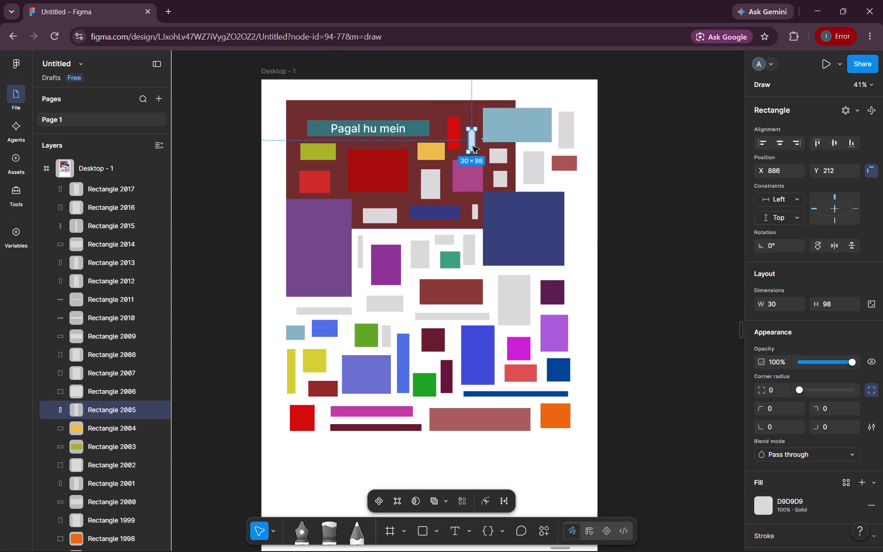
left_click(769, 505)
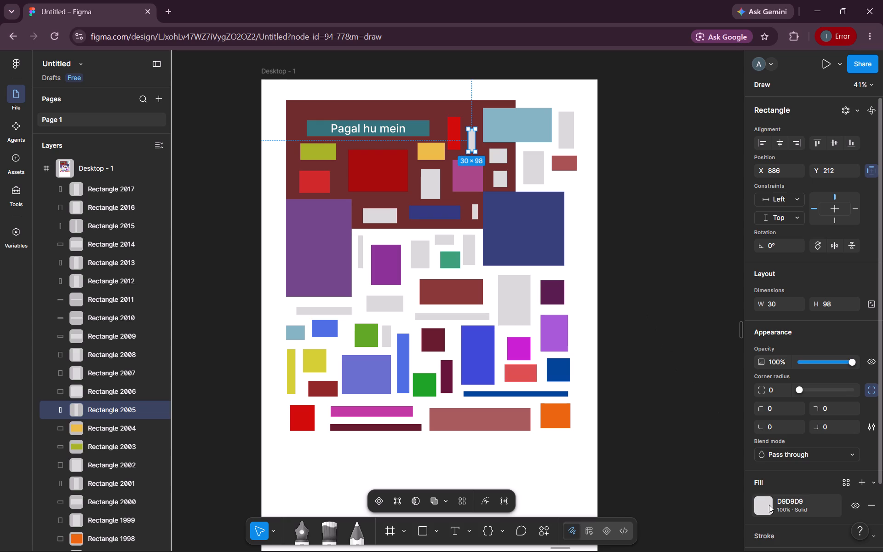
left_click(654, 419)
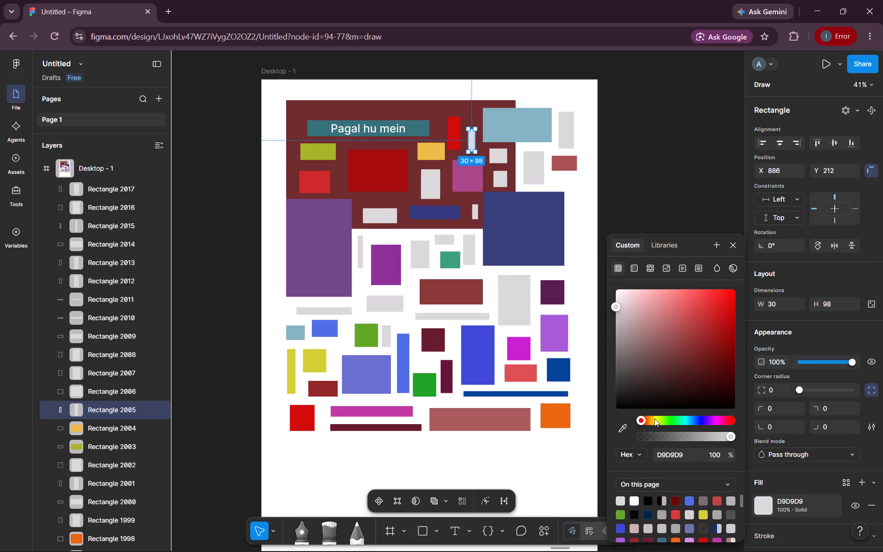
left_click_drag(700, 319, 727, 299)
Fill the tall grey 66 × 158 rectangle beside the light blue block with mustard yellow.
left_click(558, 134)
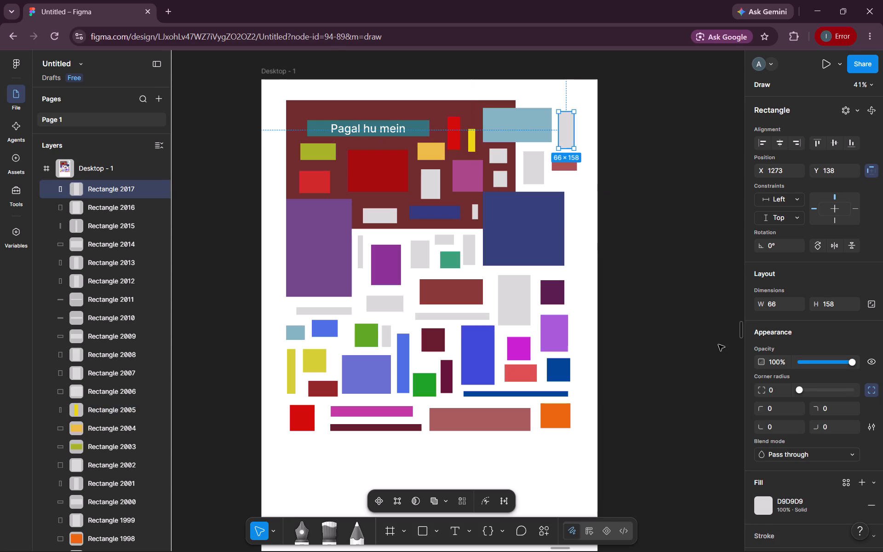
left_click(770, 500)
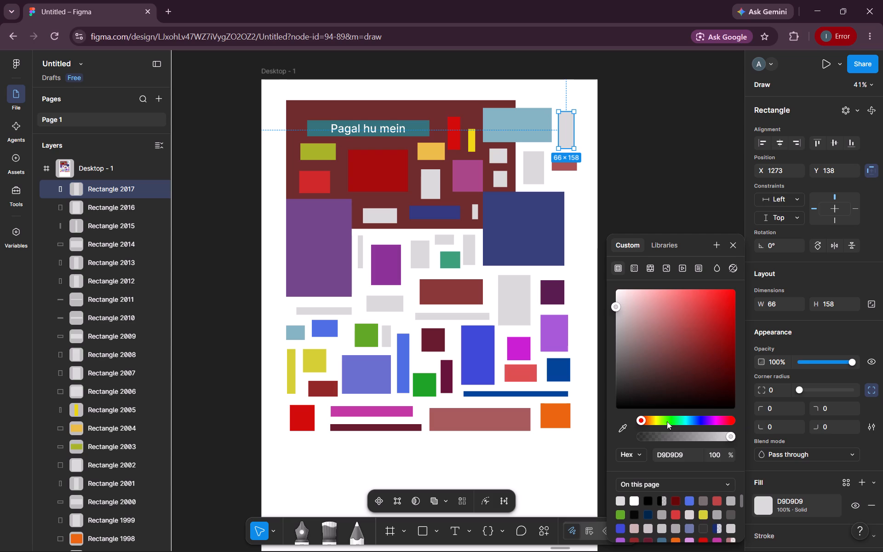
left_click(654, 421)
left_click_drag(671, 331, 697, 309)
Fill the grey 89 × 141 rectangle between the maroon background and the small muted red rectangle with light orange, about FFC65B.
left_click(536, 171)
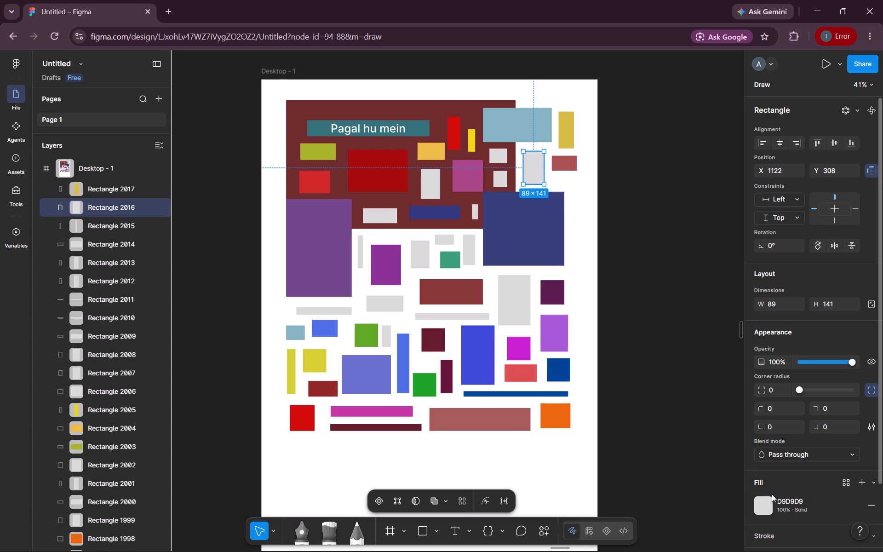
left_click(766, 506)
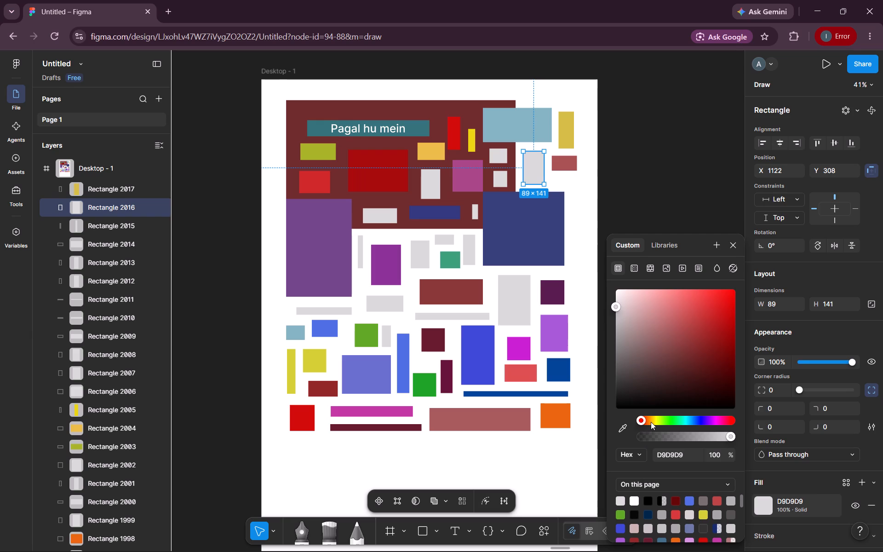
left_click(651, 422)
left_click_drag(662, 343, 704, 299)
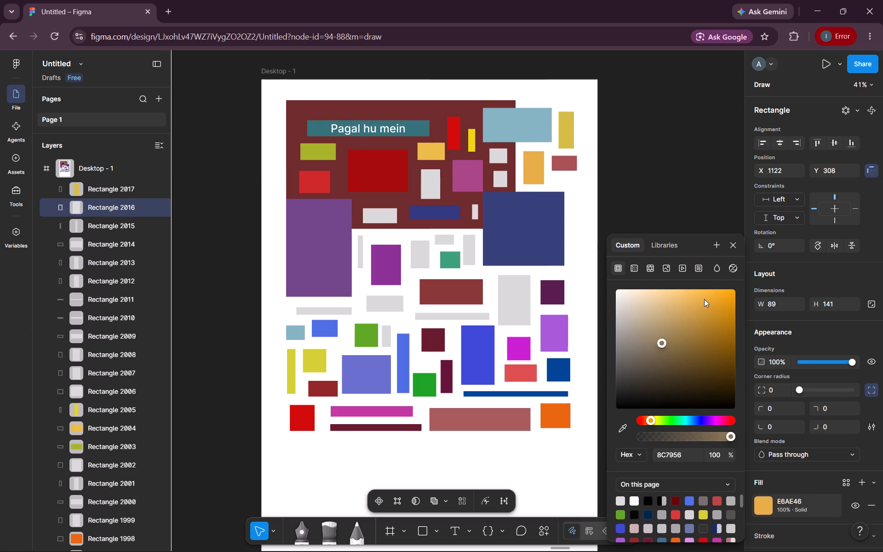
left_click_drag(704, 299, 692, 294)
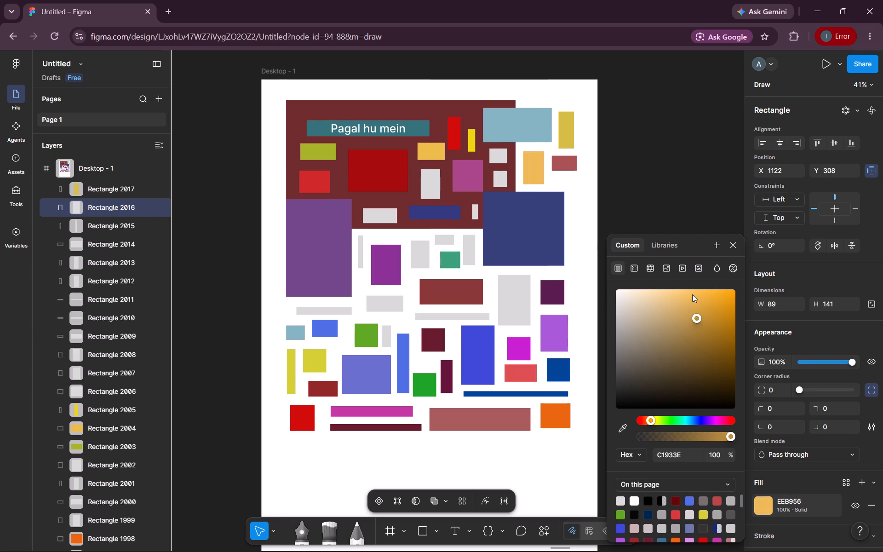
left_click_drag(692, 294, 693, 287)
Fill the small grey 76 × 63 rectangle just below the light blue block with dark gold, about C3AB32.
left_click(501, 163)
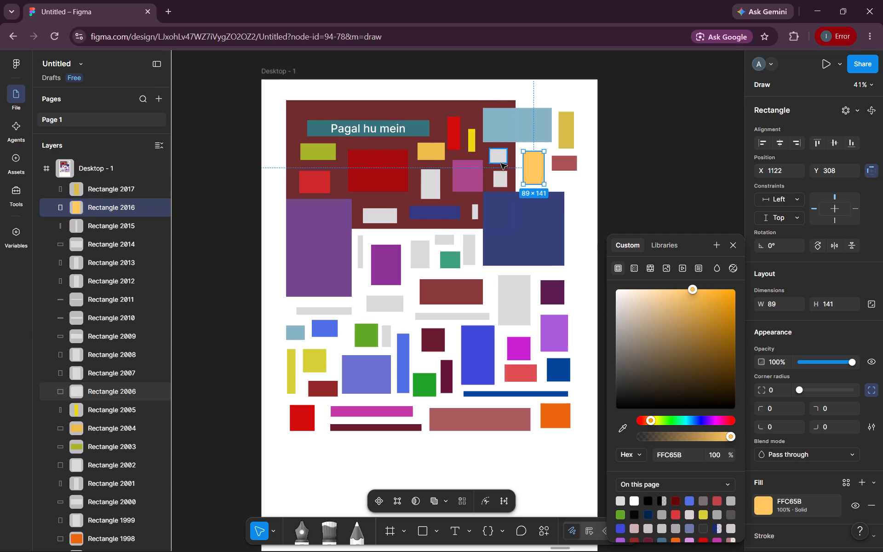
left_click(768, 502)
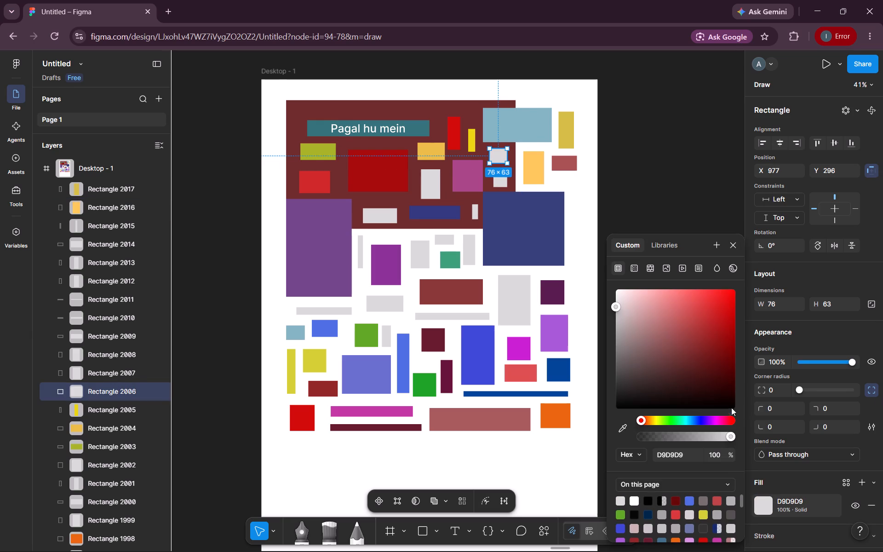
left_click(654, 419)
left_click_drag(659, 337, 700, 314)
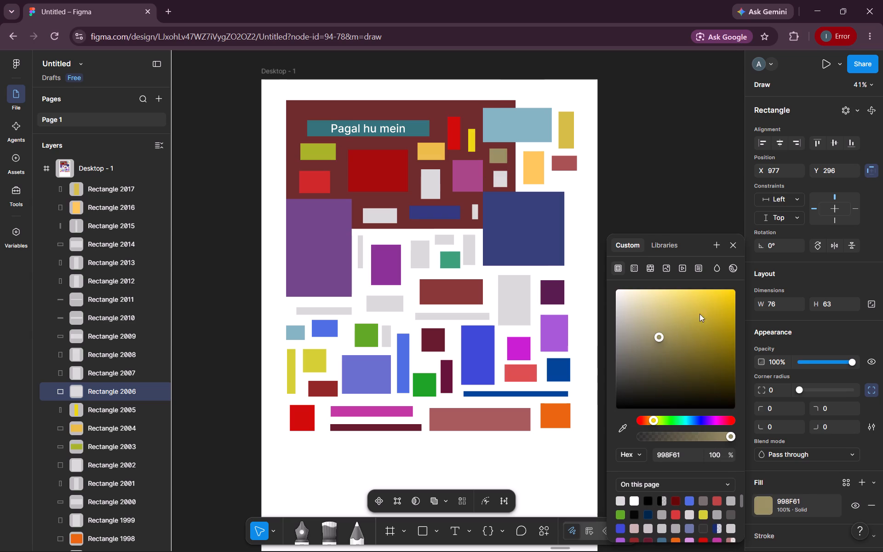
left_click_drag(700, 314, 705, 317)
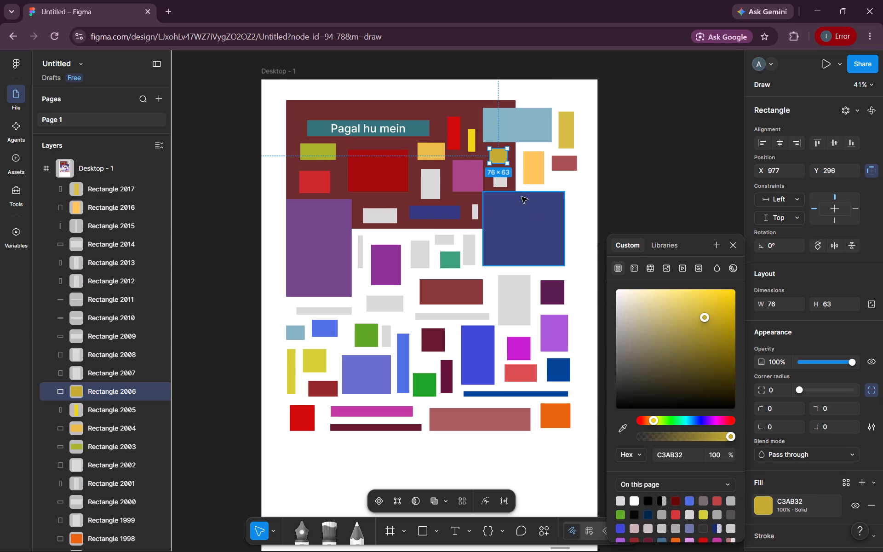
Fill the grey 82 × 127 rectangle between the large red block and the magenta-purple block with muted green, about 6A9141.
left_click(433, 186)
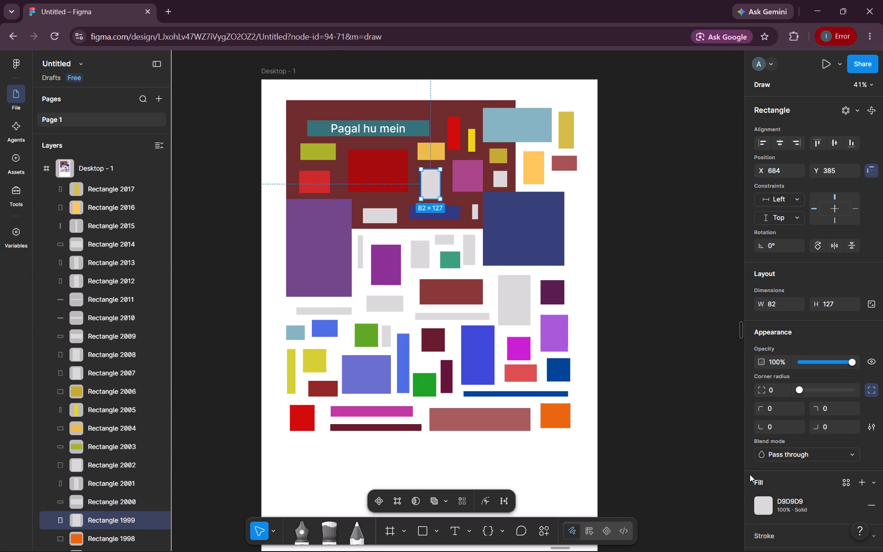
left_click(759, 496)
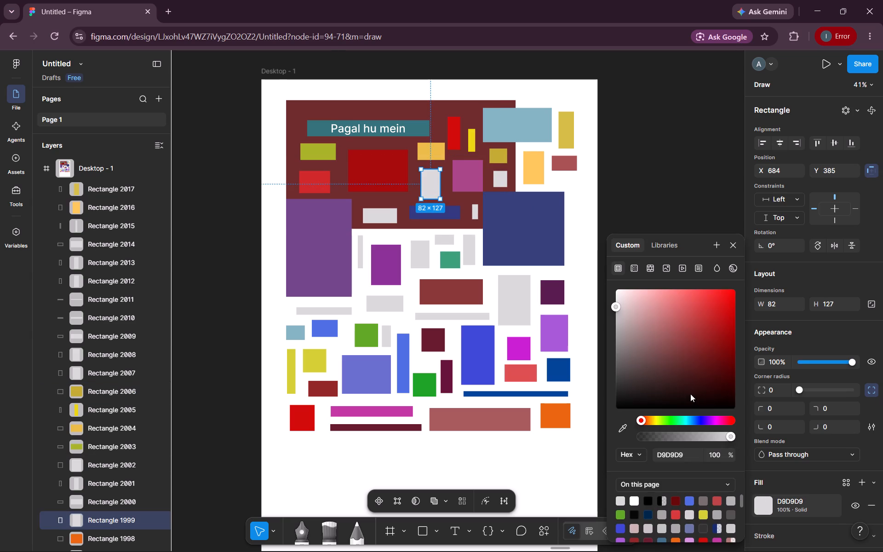
left_click(663, 418)
left_click_drag(667, 341, 689, 325)
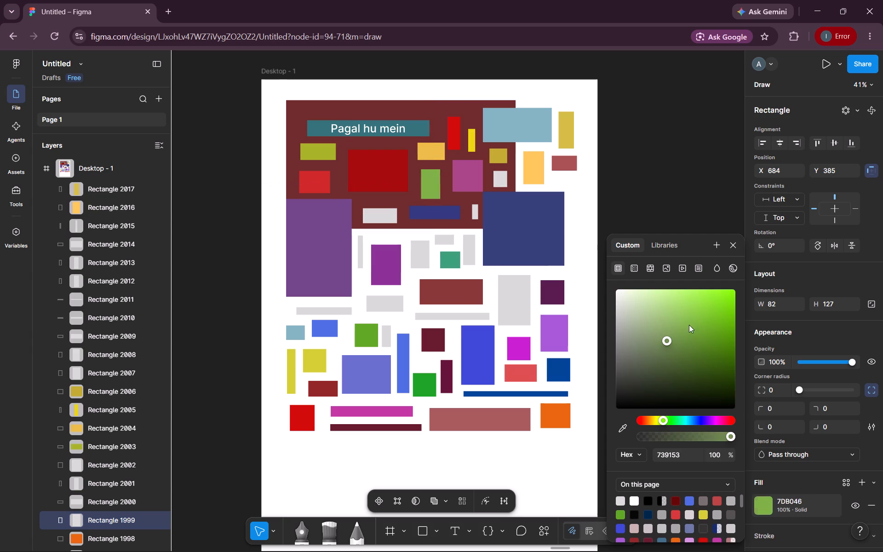
left_click_drag(689, 325, 682, 341)
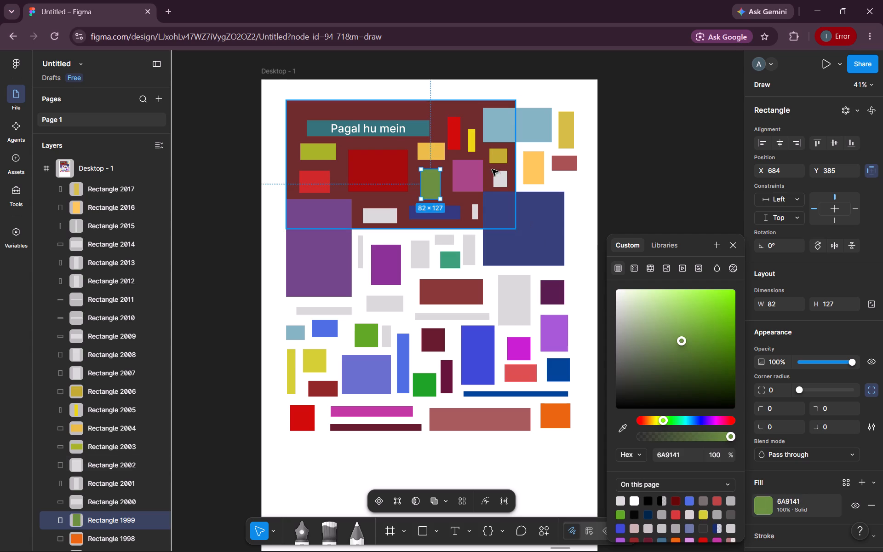
Fill the small grey 59 × 69 rectangle below the dark gold one with bright coral red.
left_click(499, 179)
left_click(766, 504)
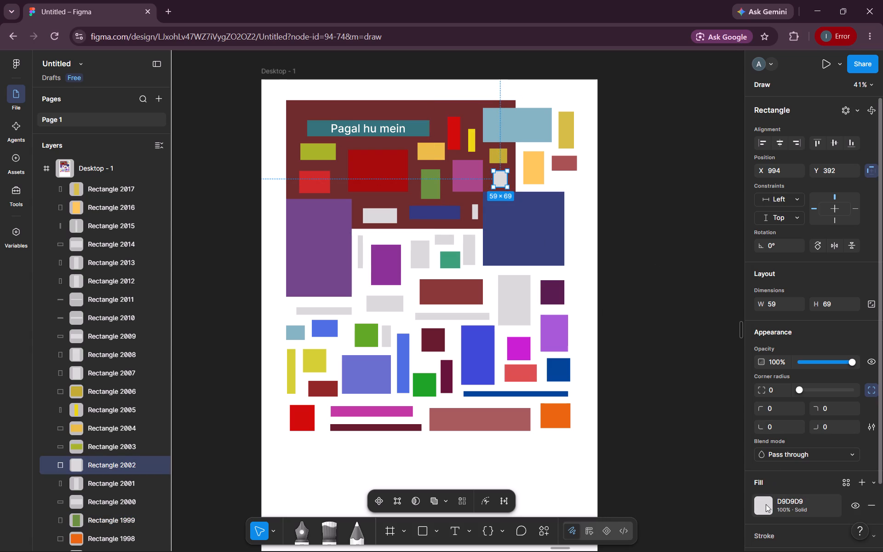
left_click_drag(682, 370, 701, 281)
Fill the grey 146 × 64 rectangle near the maroon background's lower edge with cyan, about 2CCBDC.
left_click(384, 212)
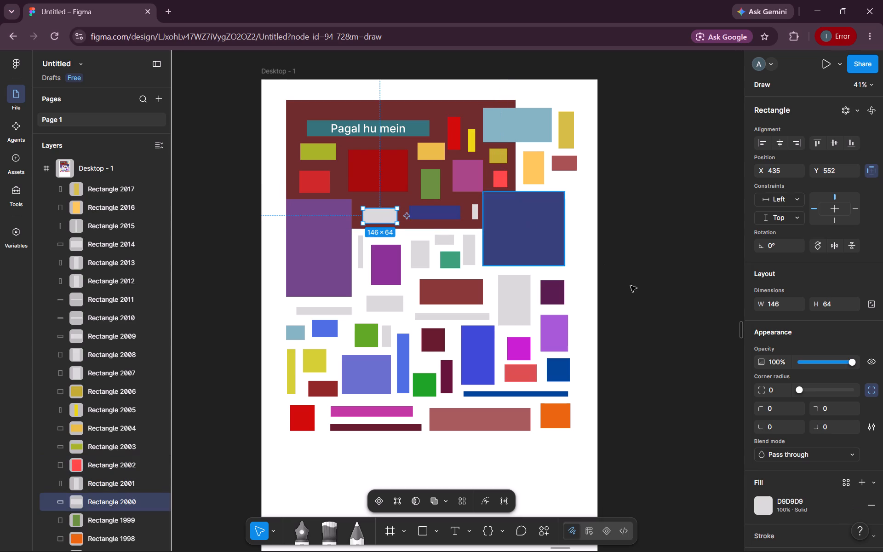
left_click(767, 505)
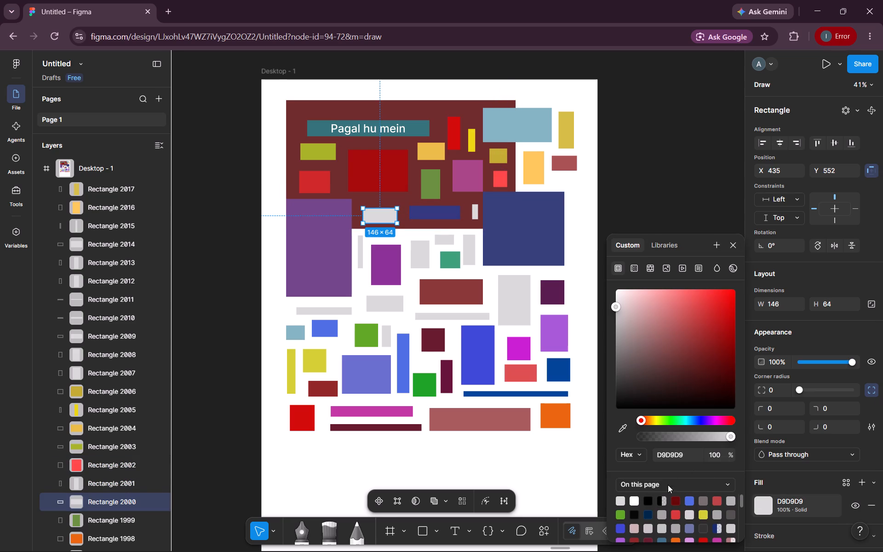
left_click(688, 421)
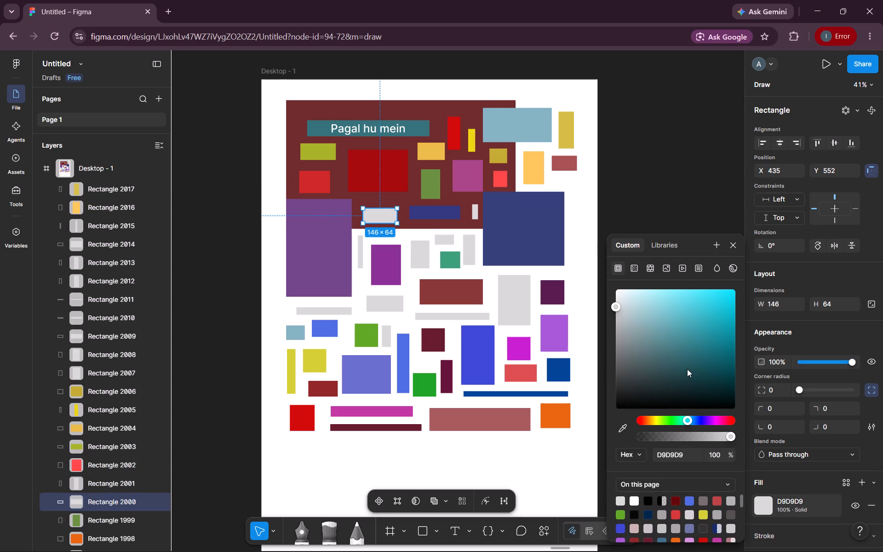
left_click_drag(687, 369, 711, 305)
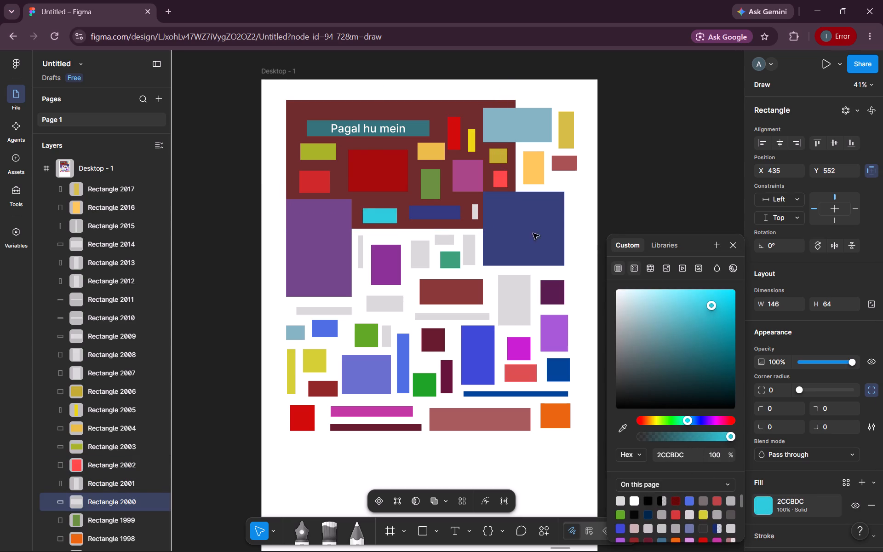
Fill the small grey 25 × 64 rectangle beside the navy bar on the maroon background with purple, about 9D3FCC.
left_click(475, 213)
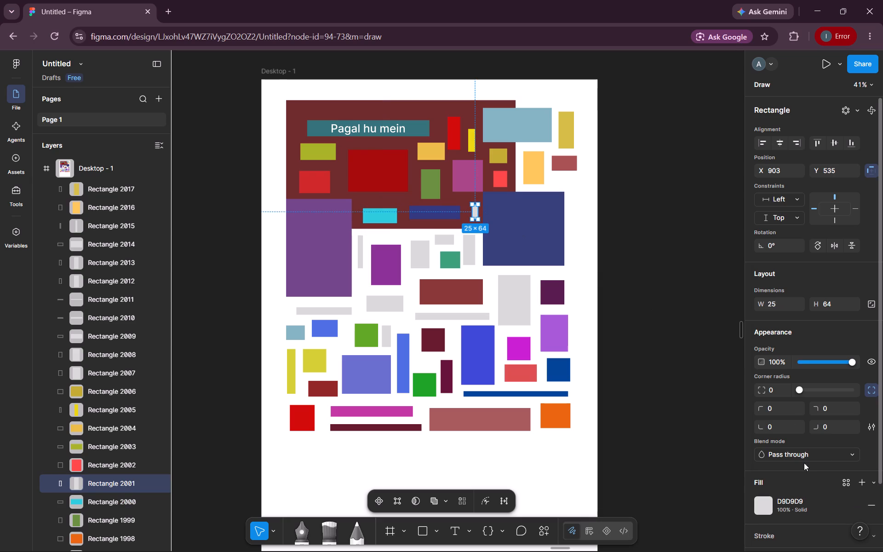
left_click(770, 499)
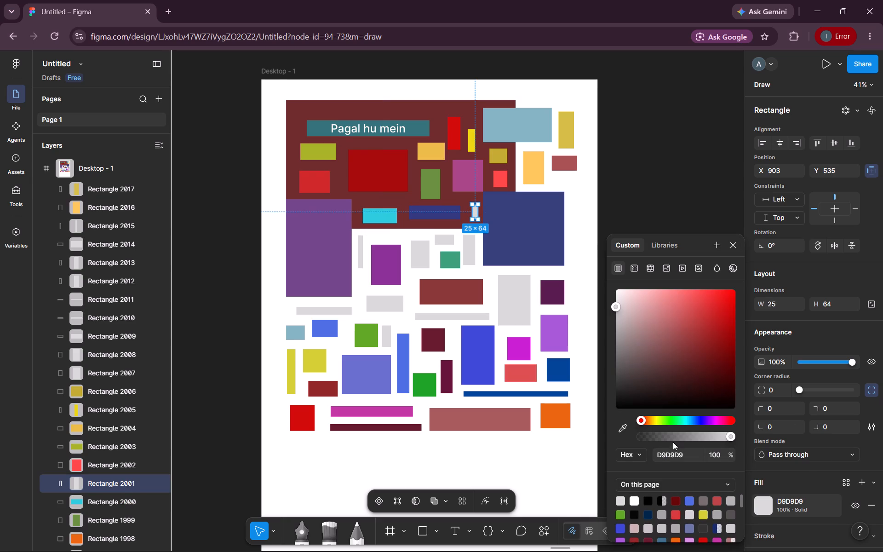
left_click_drag(704, 420, 711, 419)
left_click_drag(699, 346, 699, 324)
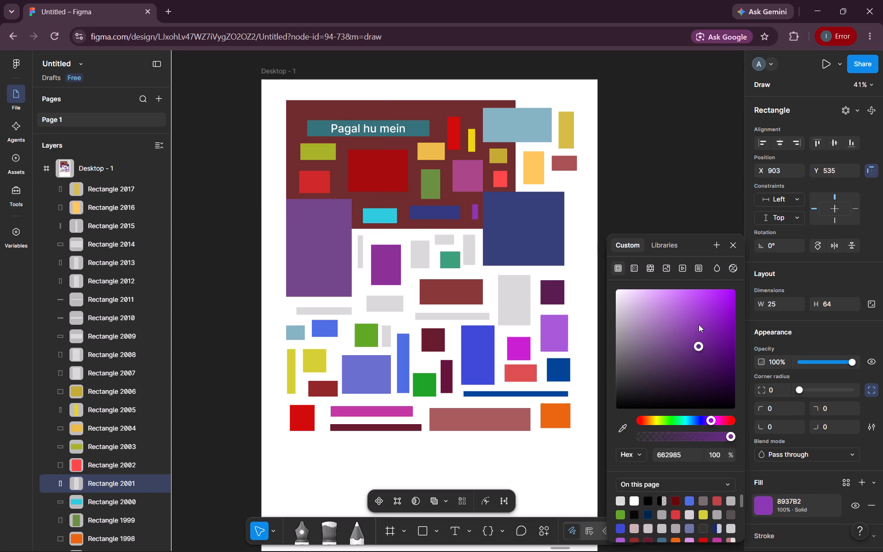
left_click_drag(699, 324, 699, 313)
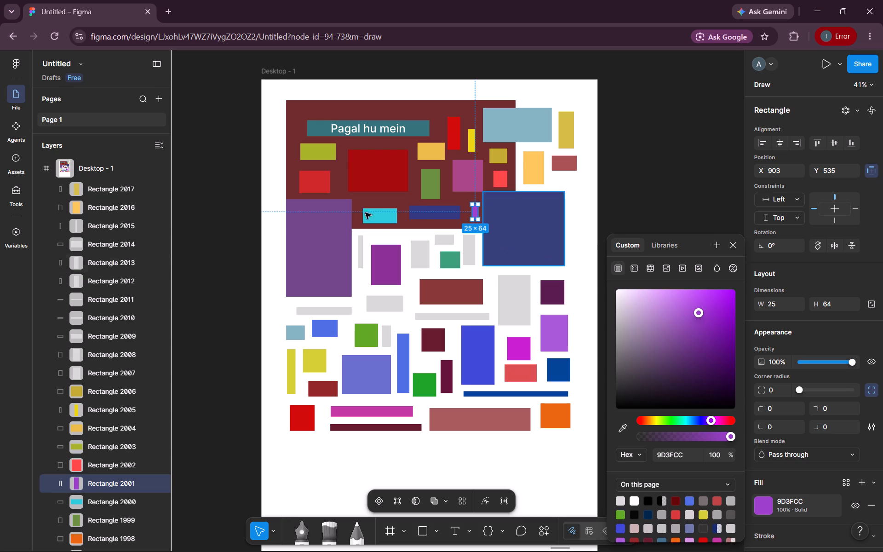
Widen the narrow grey 141-high rectangle beside the large purple block to 37 and fill it with muted teal, about 4A8779.
left_click(360, 256)
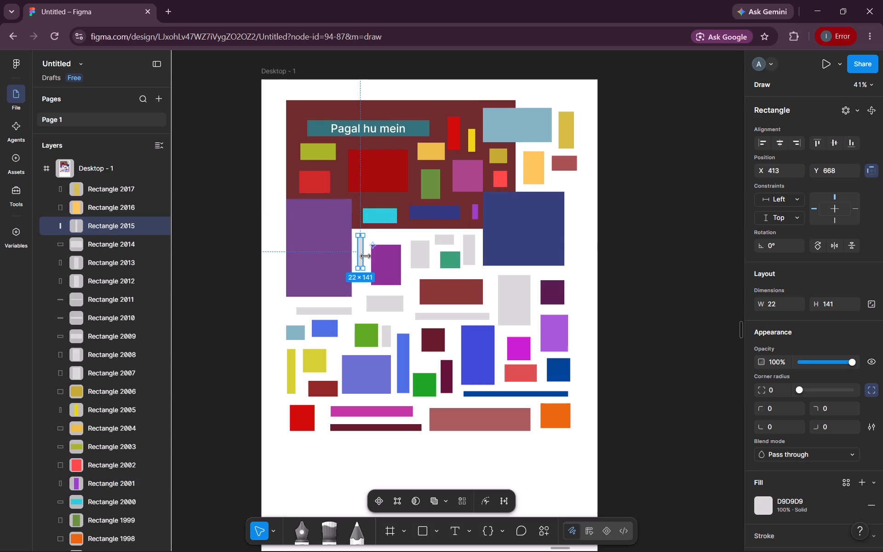
left_click(365, 256)
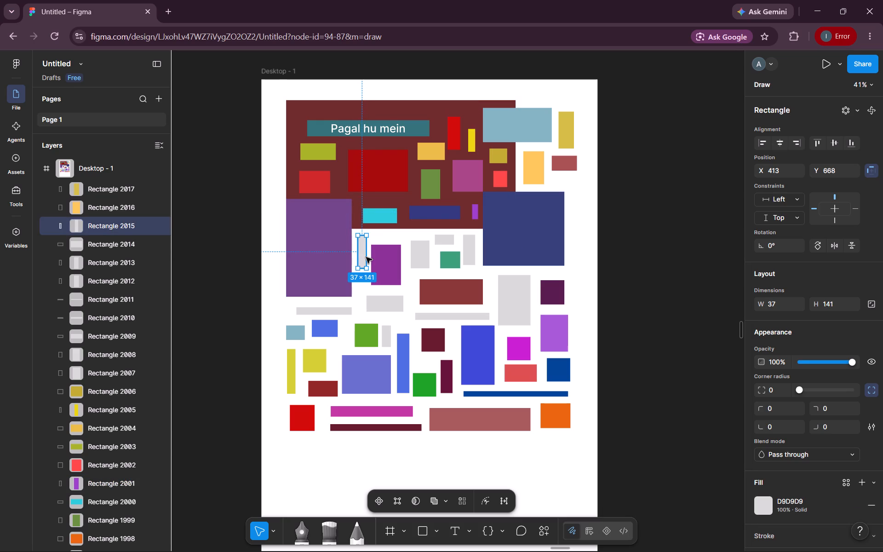
left_click(776, 509)
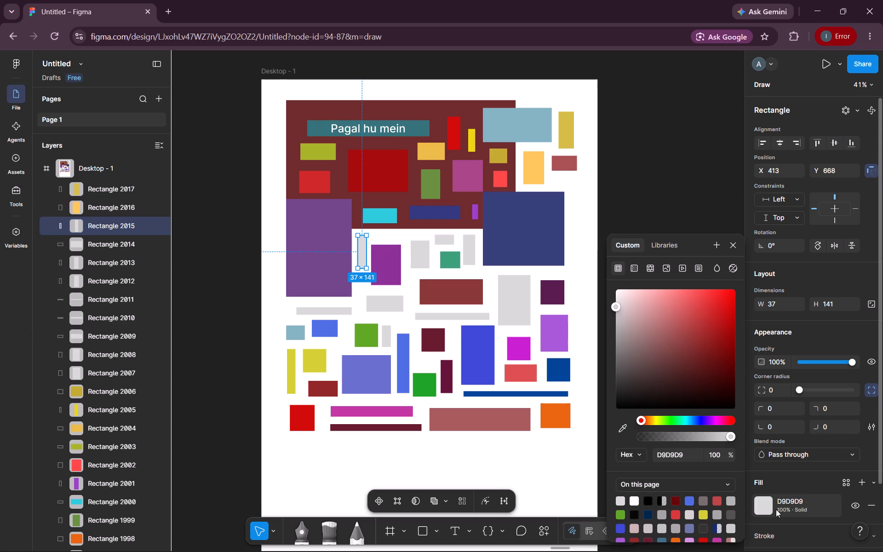
left_click(682, 425)
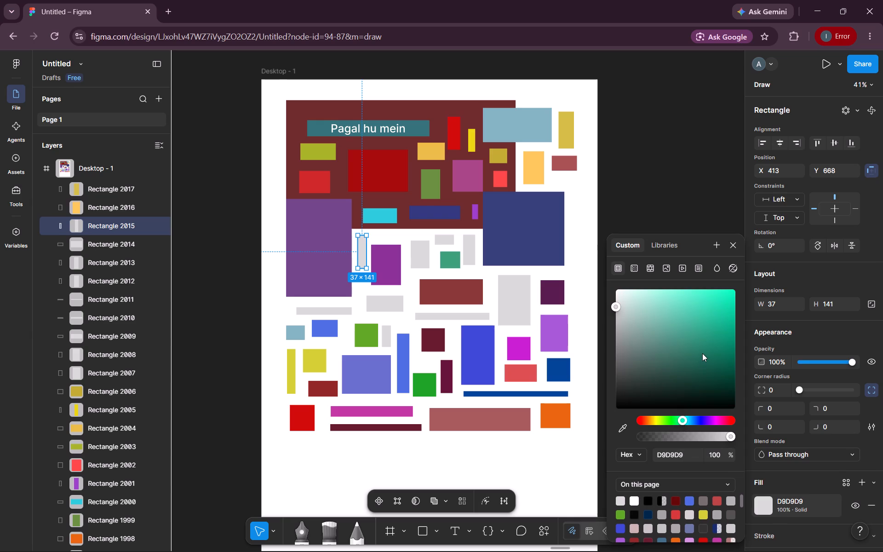
left_click_drag(702, 353, 670, 345)
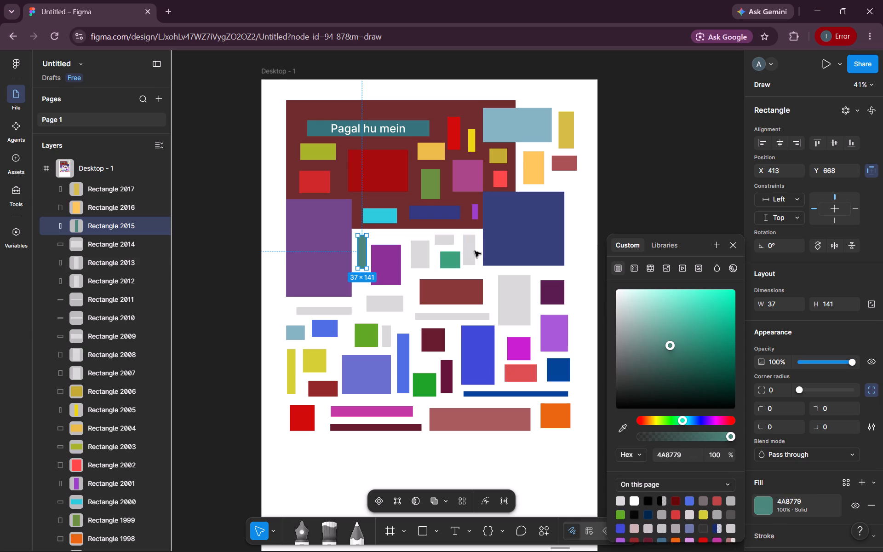
Fill the grey 52 × 130 rectangle beside the small green block with dark red, about 8D0303.
left_click(473, 250)
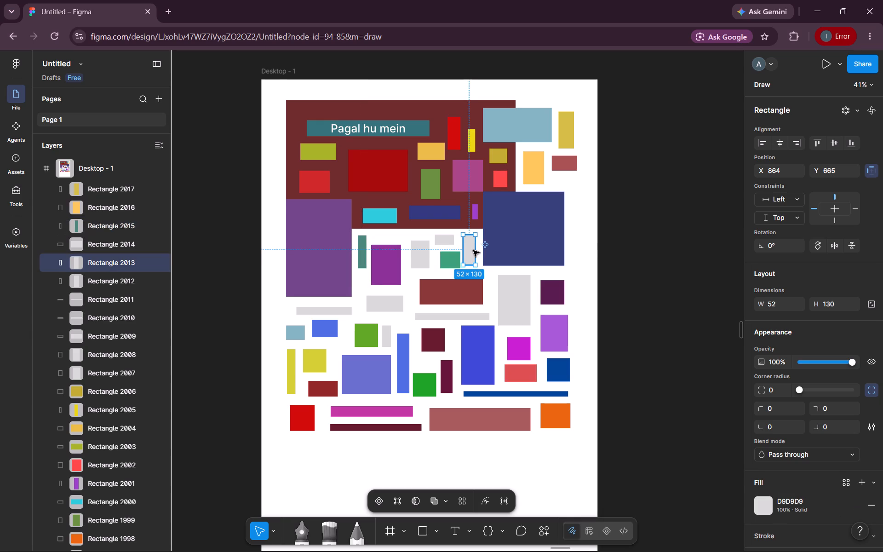
left_click(764, 513)
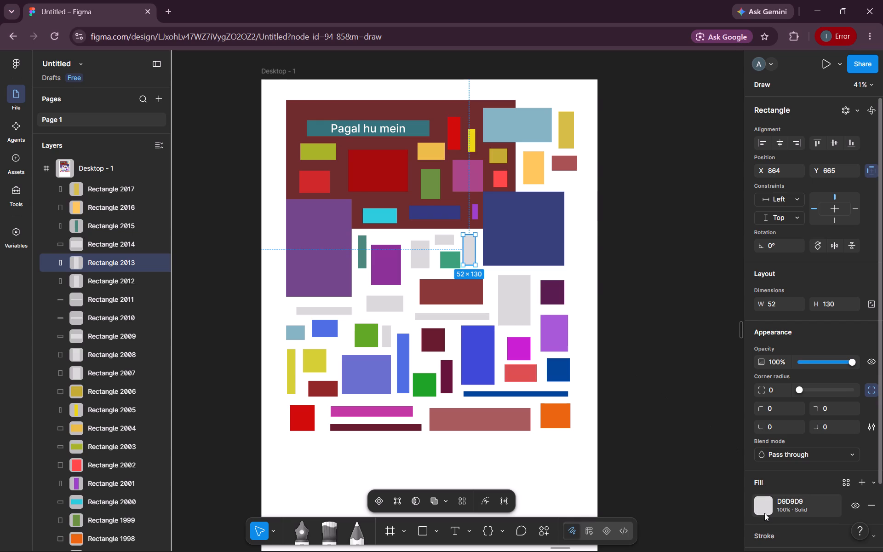
left_click_drag(675, 377, 709, 315)
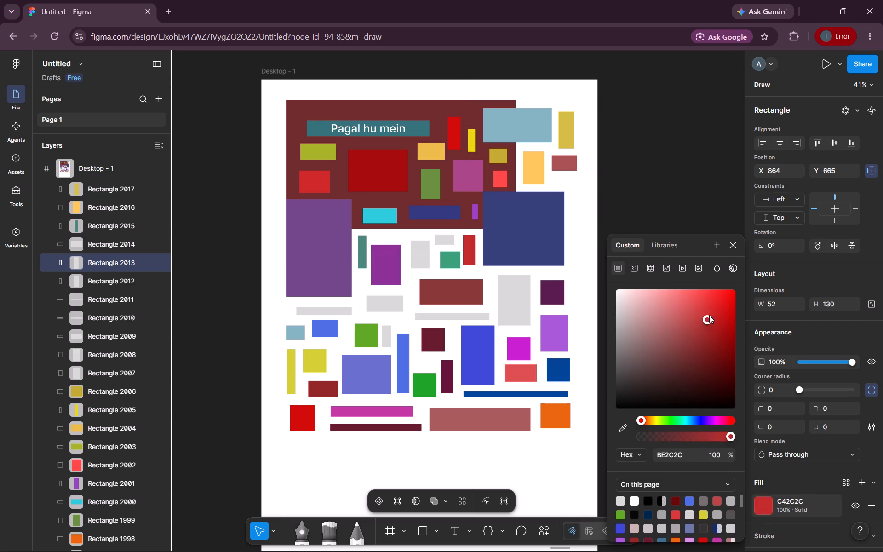
left_click_drag(709, 315, 733, 343)
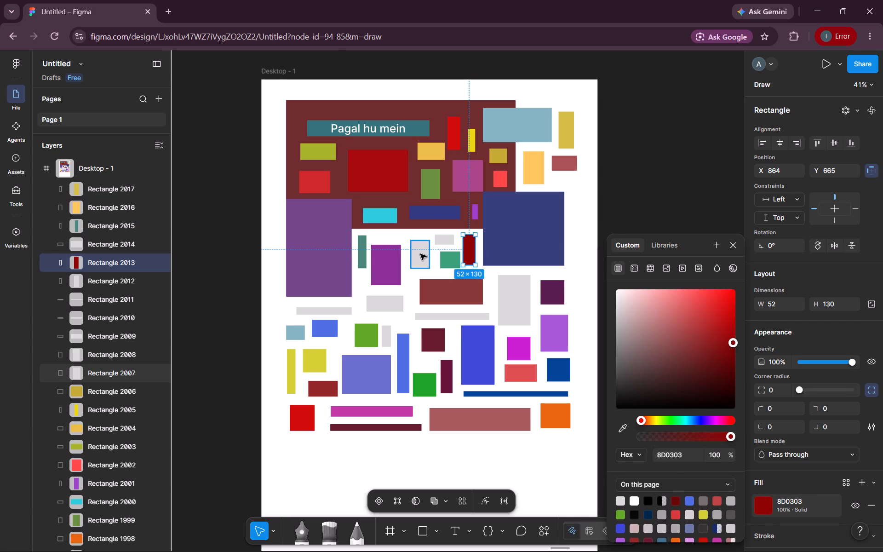
Fill the grey 80 × 119 rectangle between the purple and green blocks below the maroon background with muted red.
left_click(420, 254)
left_click(770, 504)
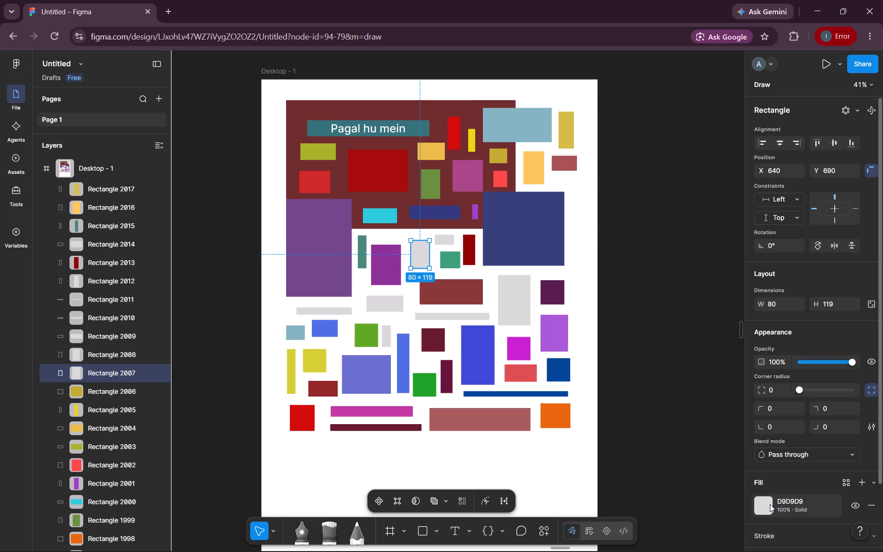
left_click_drag(679, 358, 677, 333)
Fill the small grey 82 × 43 rectangle just above the green block with deep blue, about 1B6892.
left_click(446, 241)
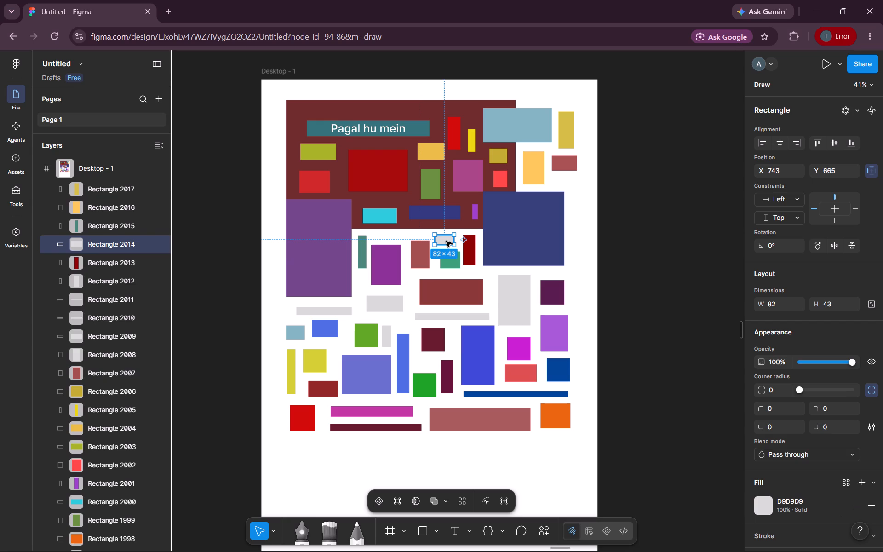
left_click(763, 507)
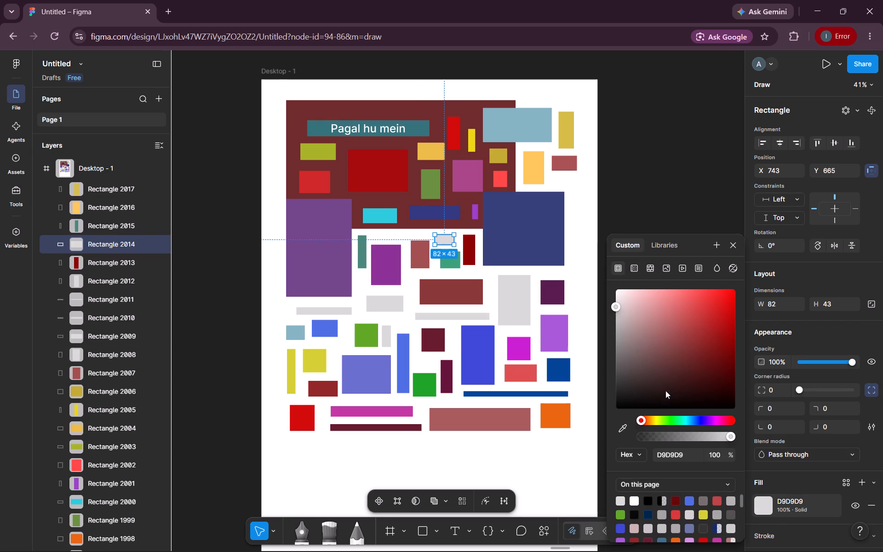
left_click(691, 421)
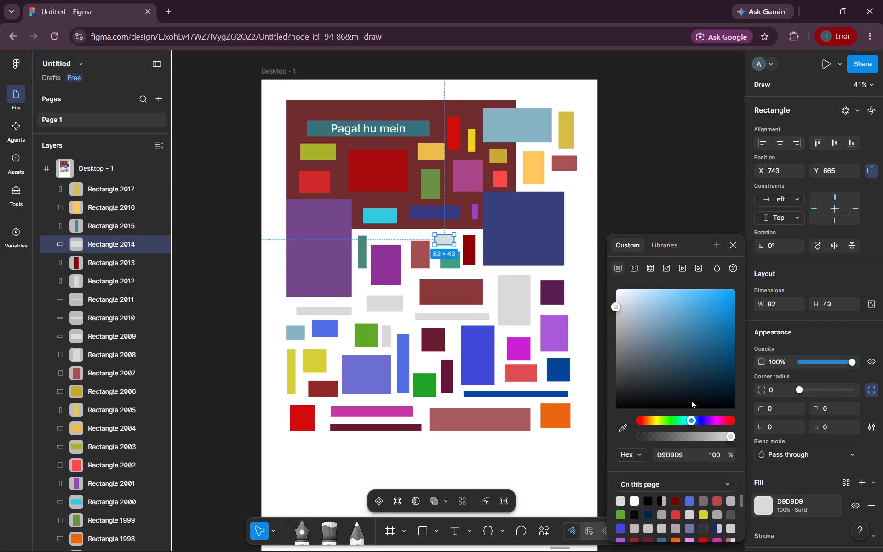
left_click_drag(689, 364, 713, 340)
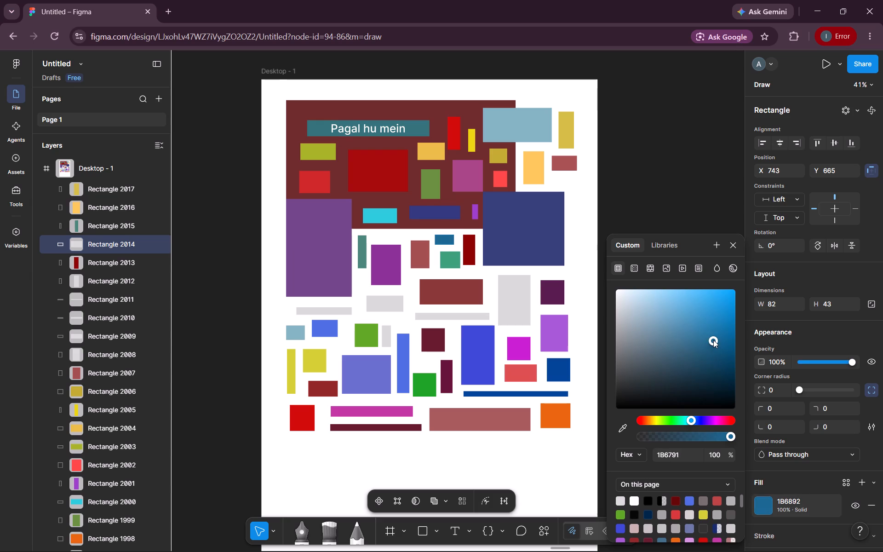
Fill the grey 158 × 69 rectangle below the medium purple block with bright magenta, about C225D7.
left_click(384, 299)
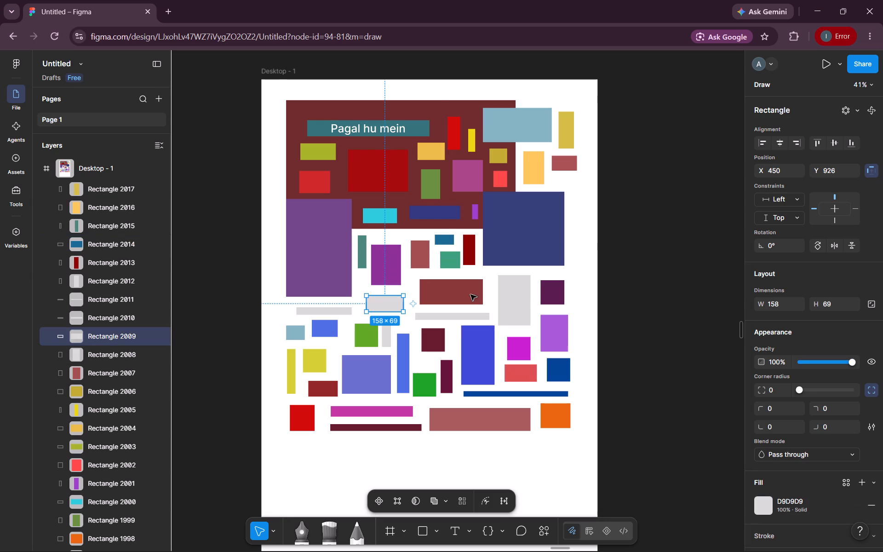
left_click(767, 506)
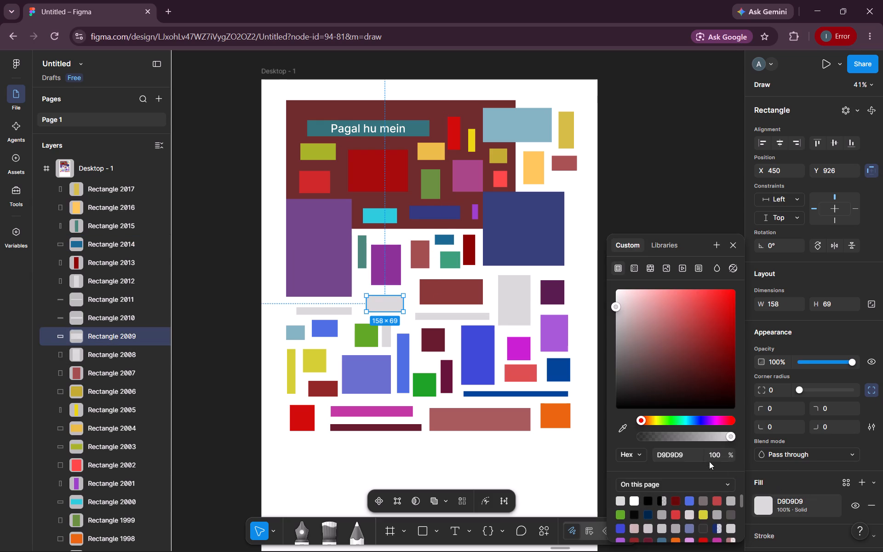
left_click_drag(725, 418, 714, 420)
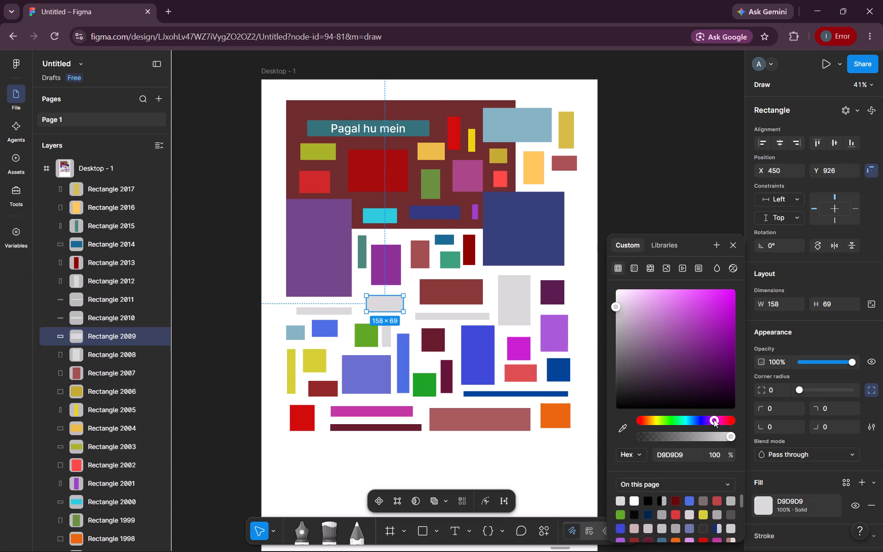
left_click_drag(705, 343, 715, 308)
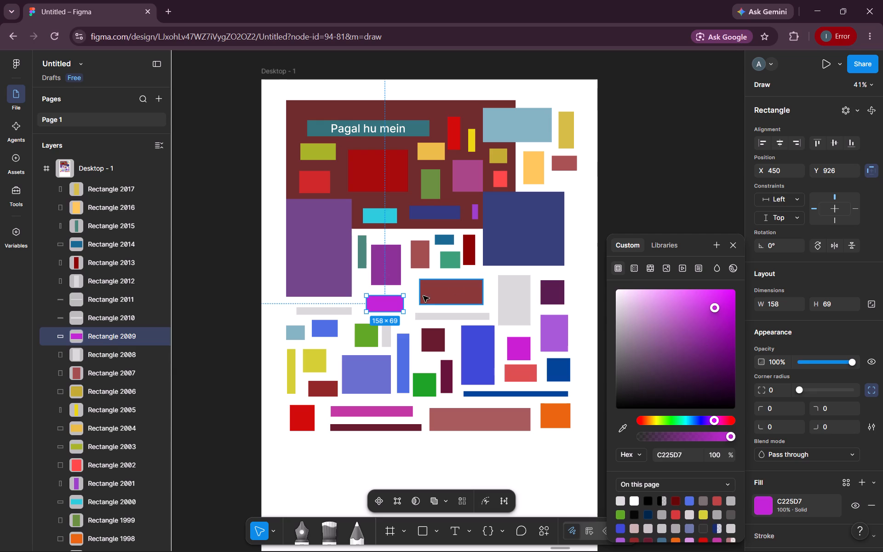
Fill the large grey 139 × 216 rectangle below the navy block with coral red, about E24D4D.
left_click(527, 309)
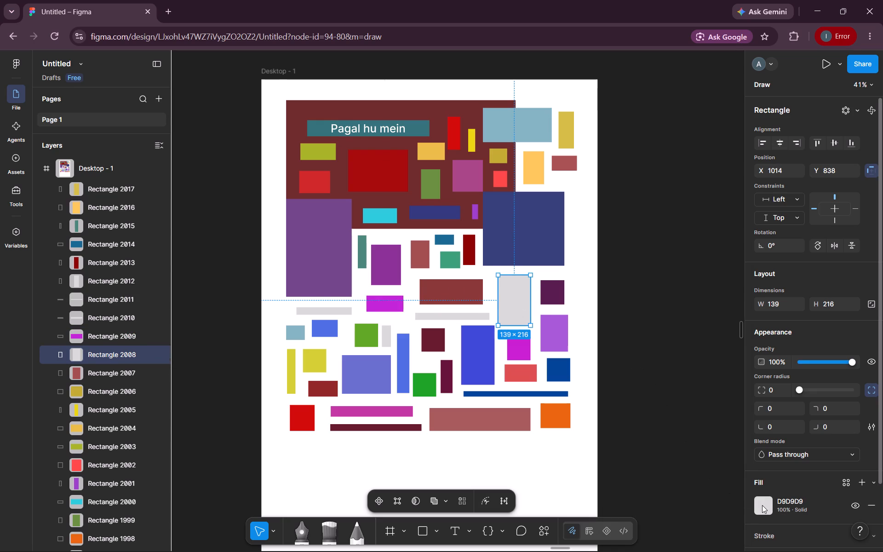
left_click(765, 504)
left_click_drag(674, 356, 694, 302)
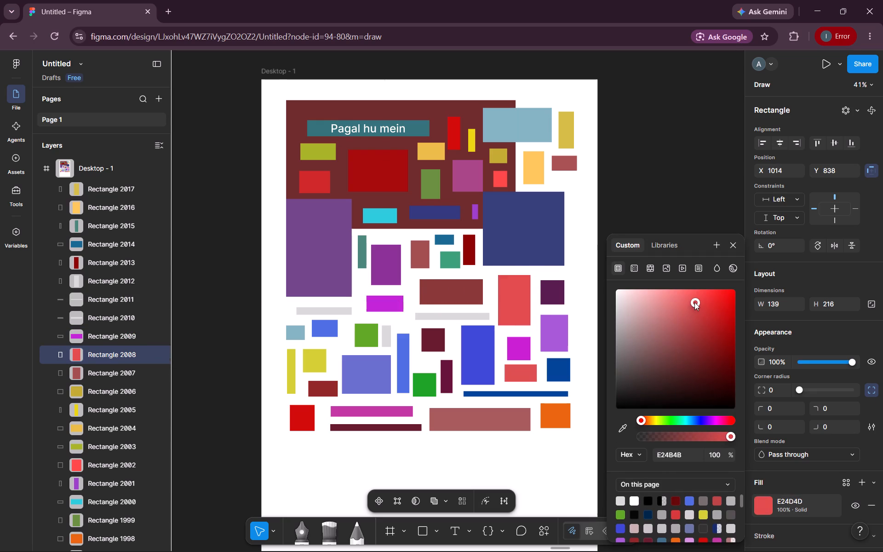
Fill the thin grey 237 × 32 bar below the large purple block with medium blue, about 4D55CC.
left_click(320, 310)
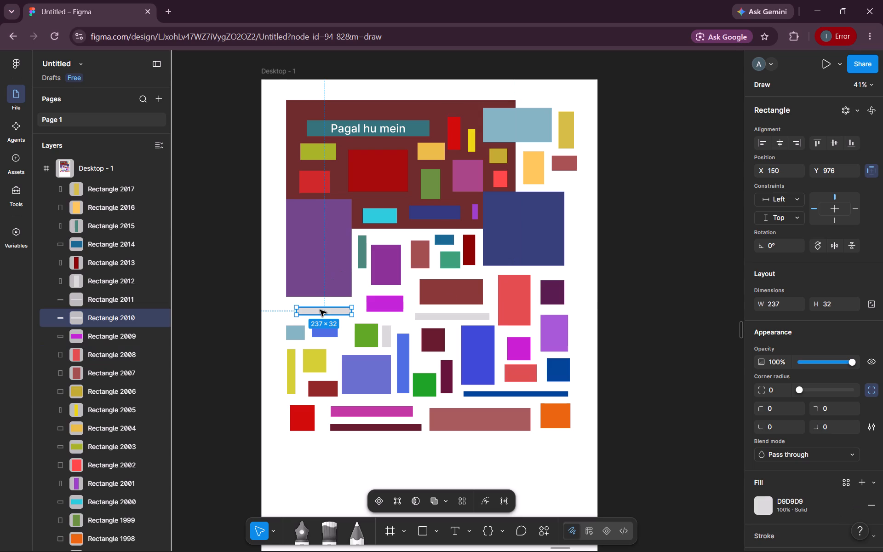
left_click(780, 513)
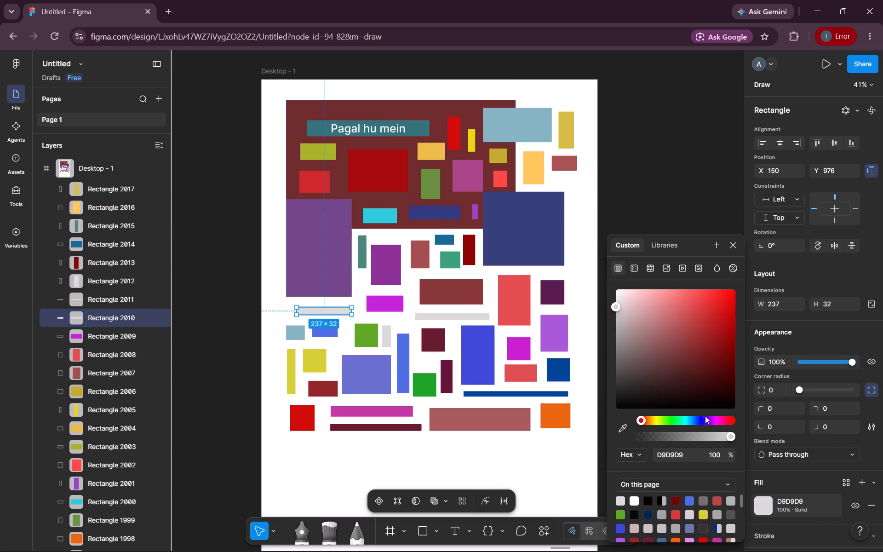
left_click_drag(691, 417, 700, 414)
left_click_drag(699, 357, 690, 310)
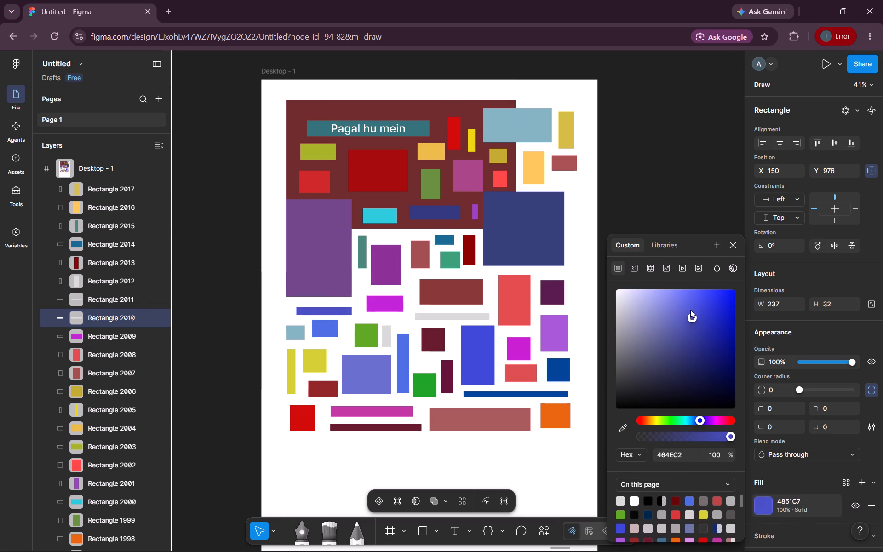
left_click_drag(690, 310, 690, 313)
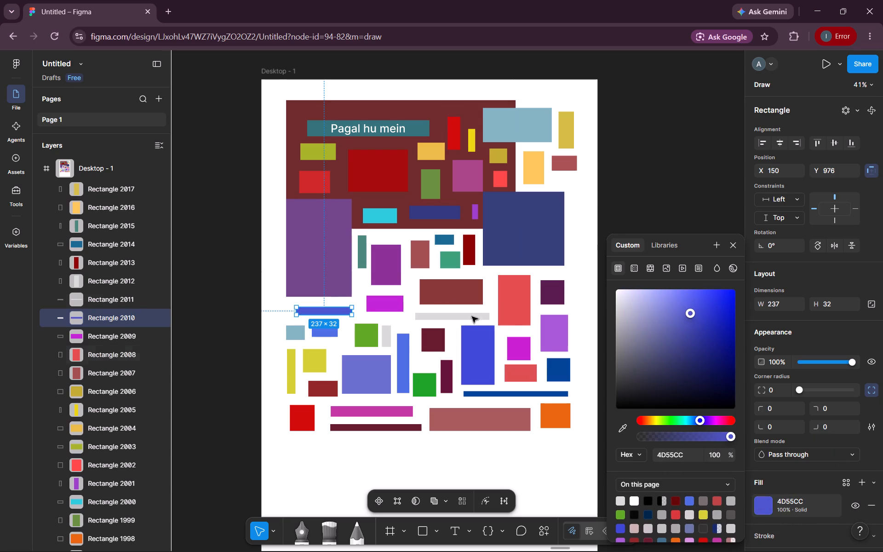
Fill the thin grey 318 × 30 bar below the brown-red block with amber, about C88E12.
left_click(466, 316)
left_click(759, 506)
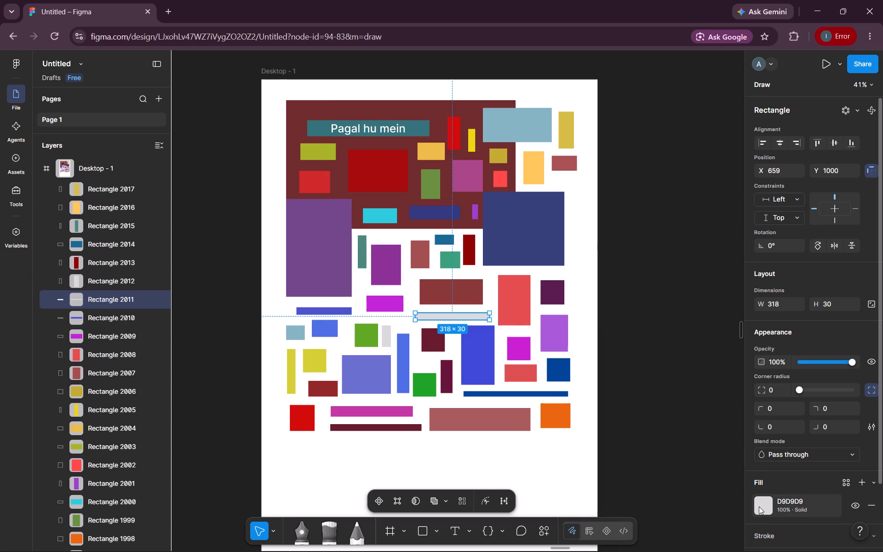
left_click(651, 421)
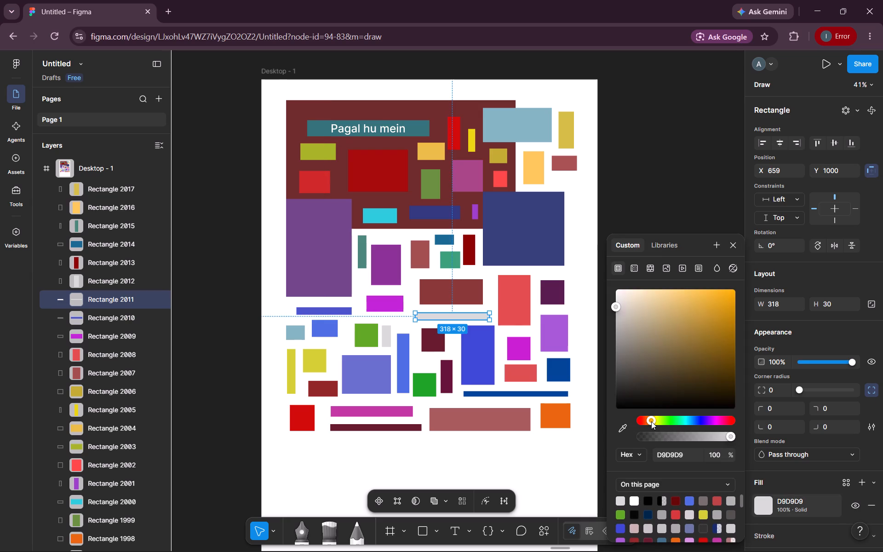
left_click_drag(694, 344, 730, 330)
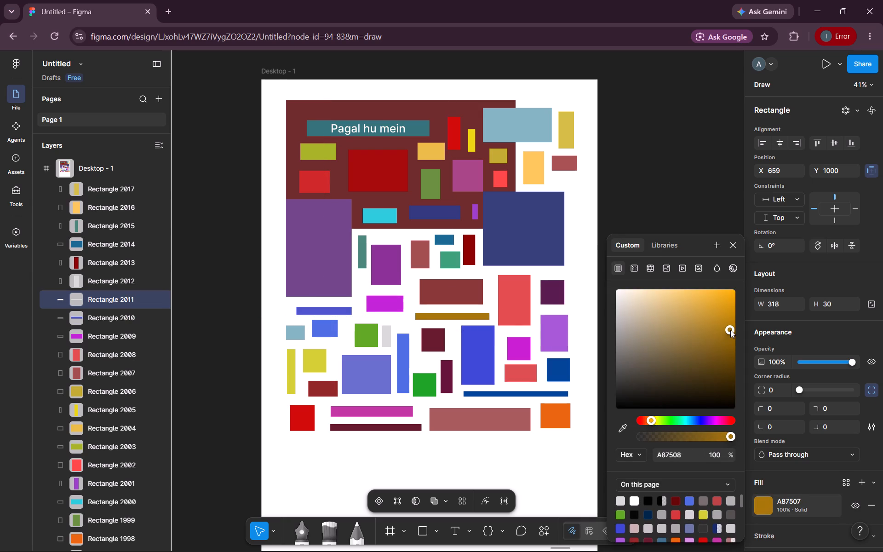
left_click_drag(730, 330, 724, 315)
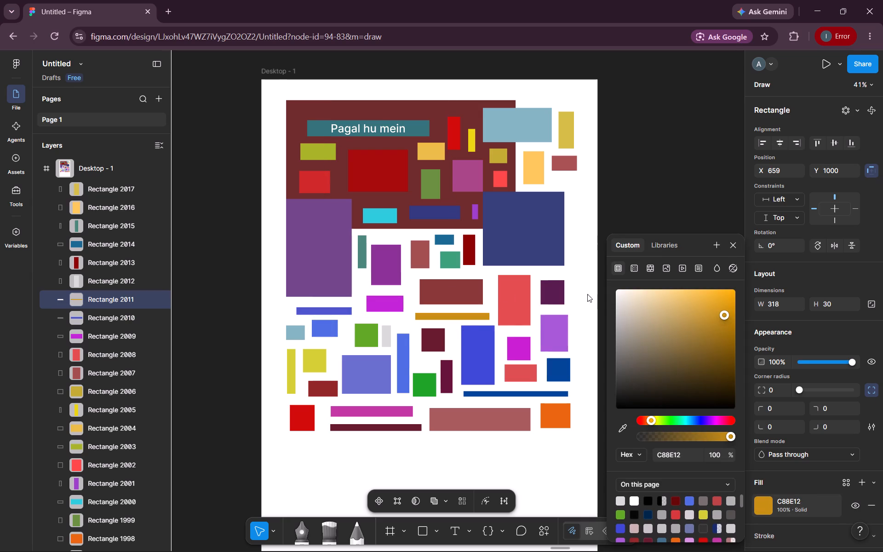
Fill the small grey 39 × 92 rectangle beside the green square with mustard yellow, about BDB03A.
left_click(388, 335)
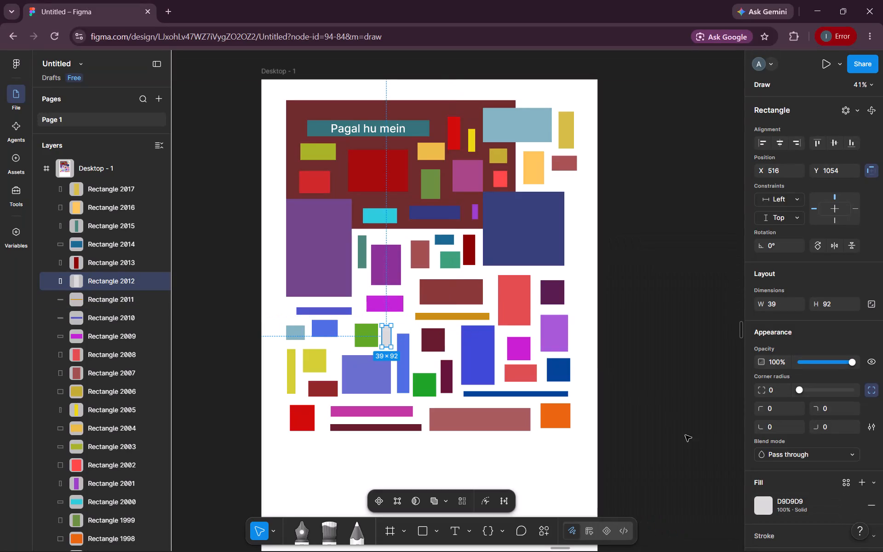
left_click(759, 506)
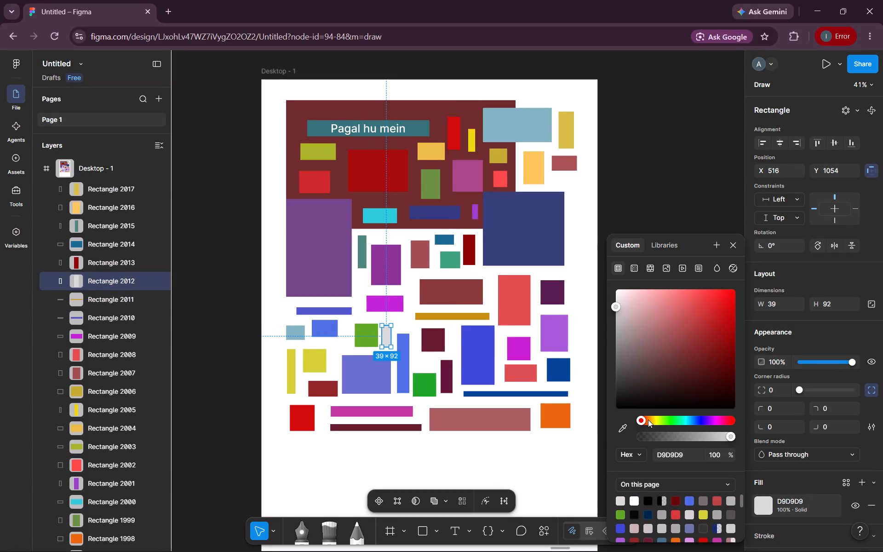
left_click_drag(648, 419, 654, 419)
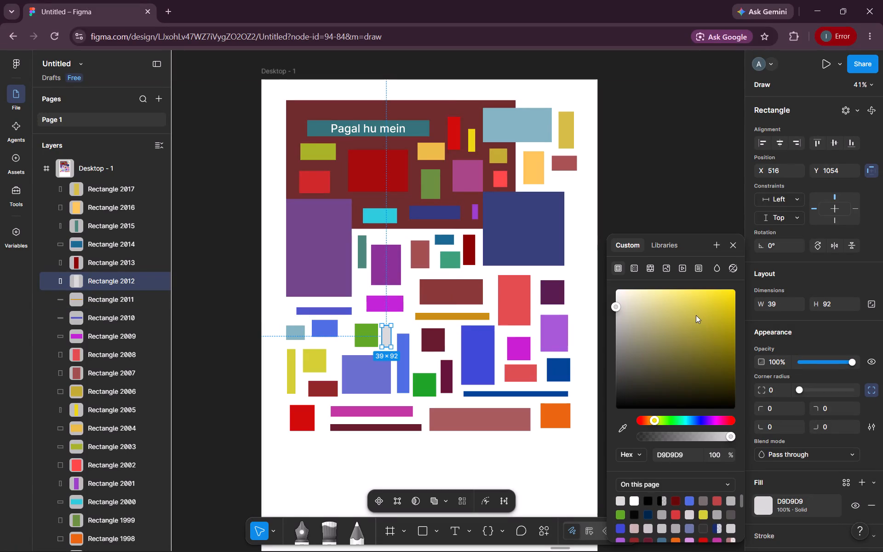
left_click_drag(695, 314, 699, 320)
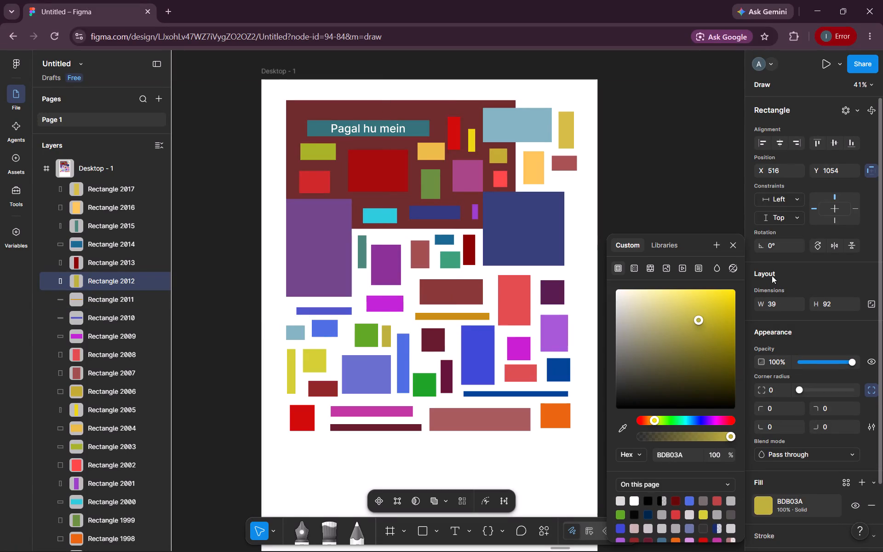
left_click(803, 276)
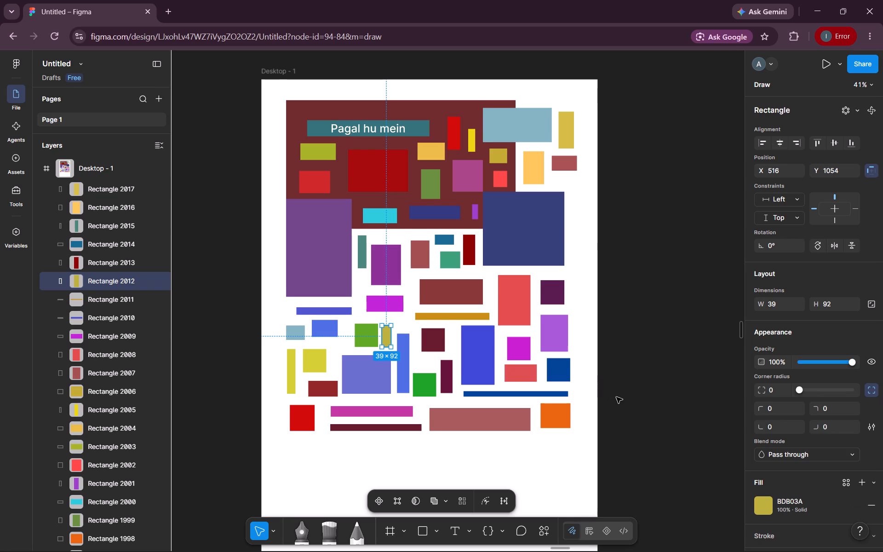
Narrow the large light blue rectangle at the frame's upper right to about 262 wide, pulling in its right edge.
scroll(616, 397, "down", 1)
scroll(616, 397, "up", 1)
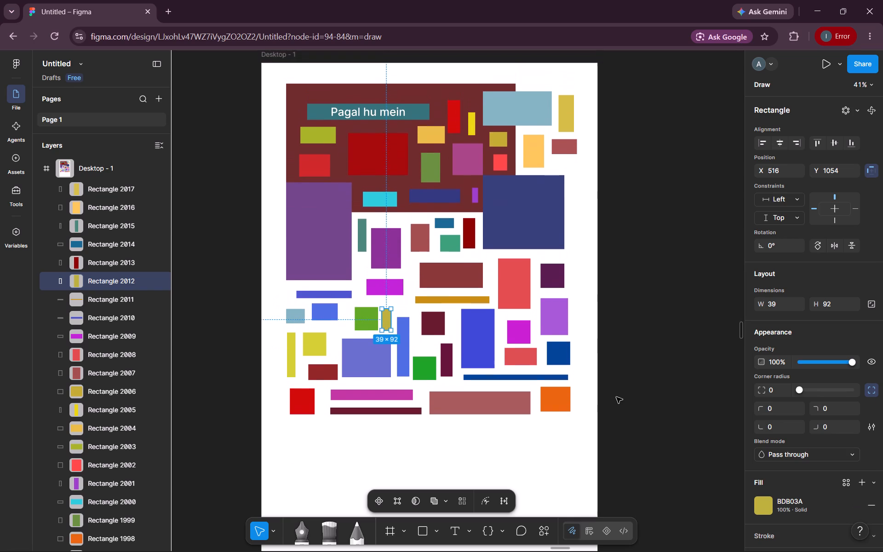
scroll(616, 397, "up", 1)
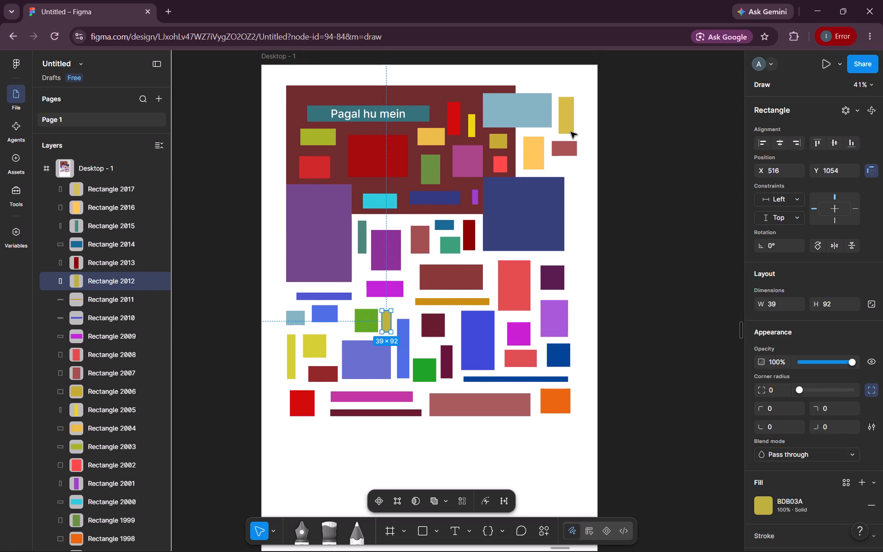
left_click(546, 111)
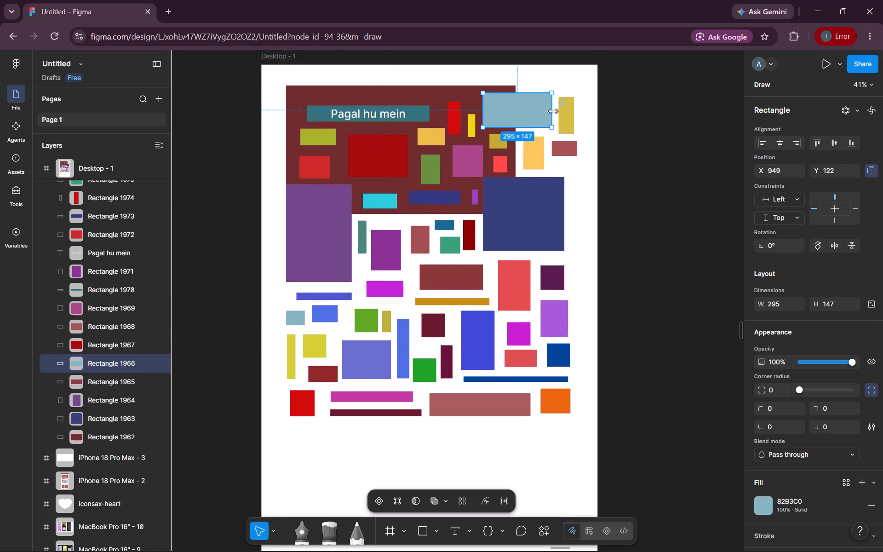
left_click_drag(553, 111, 544, 111)
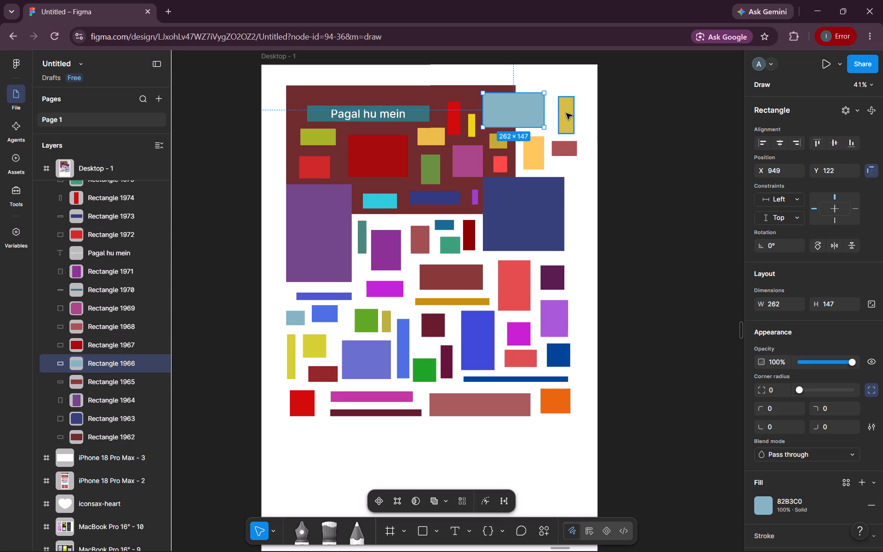
Move the mustard 66 × 158 rectangle closer to the light blue one, to about X 1232, Y 138.
left_click_drag(566, 113, 555, 113)
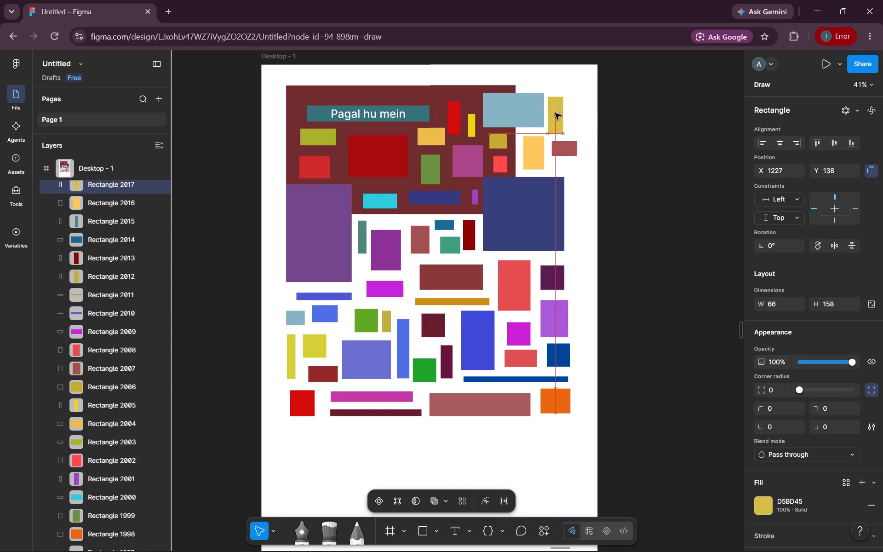
left_click_drag(555, 113, 557, 113)
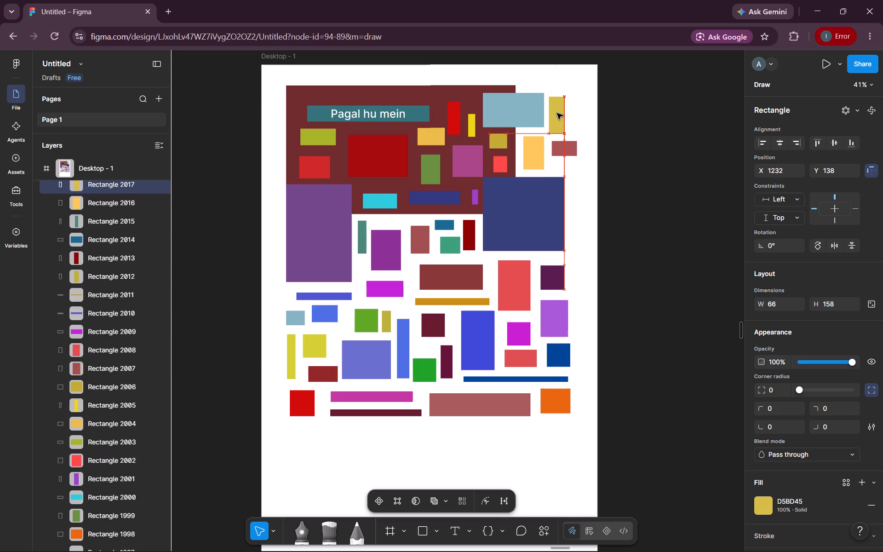
Resize the small dusty red 108 × 64 rectangle above the navy block to about 54 × 122.
left_click(571, 150)
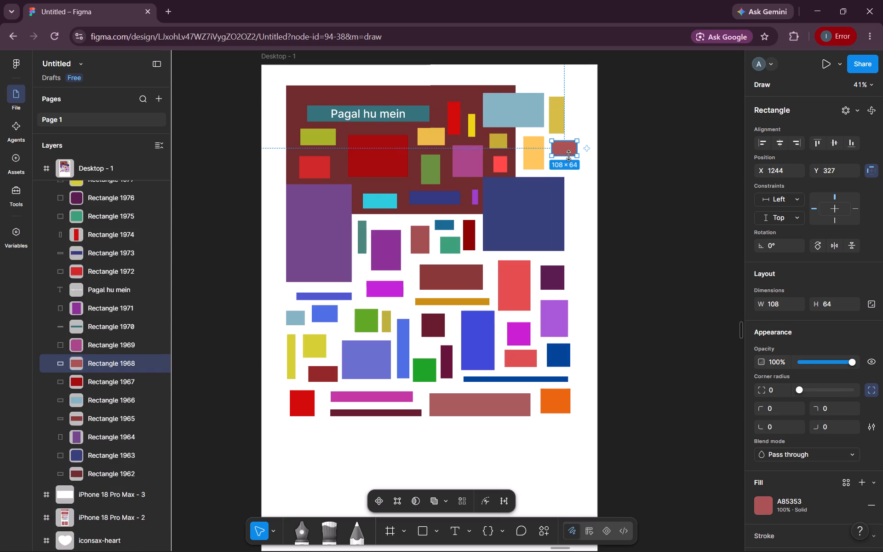
left_click_drag(567, 155, 560, 169)
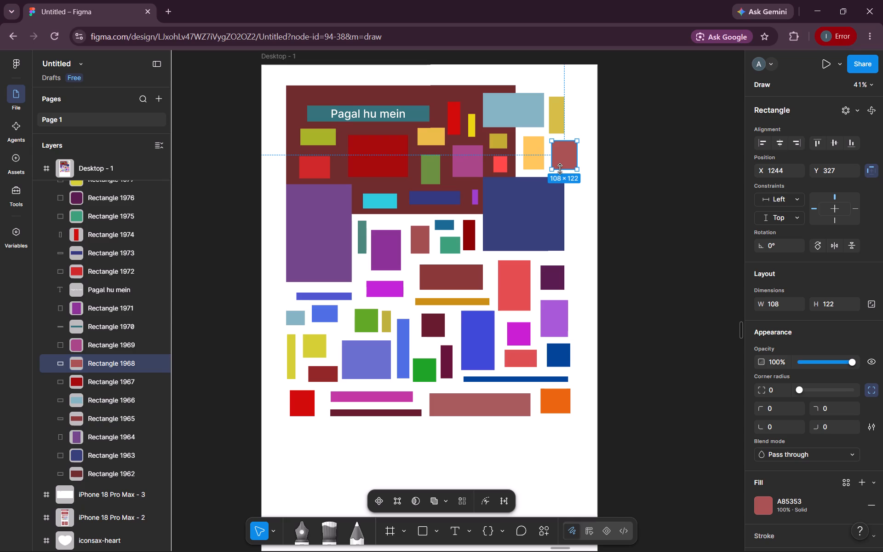
left_click_drag(577, 161, 565, 159)
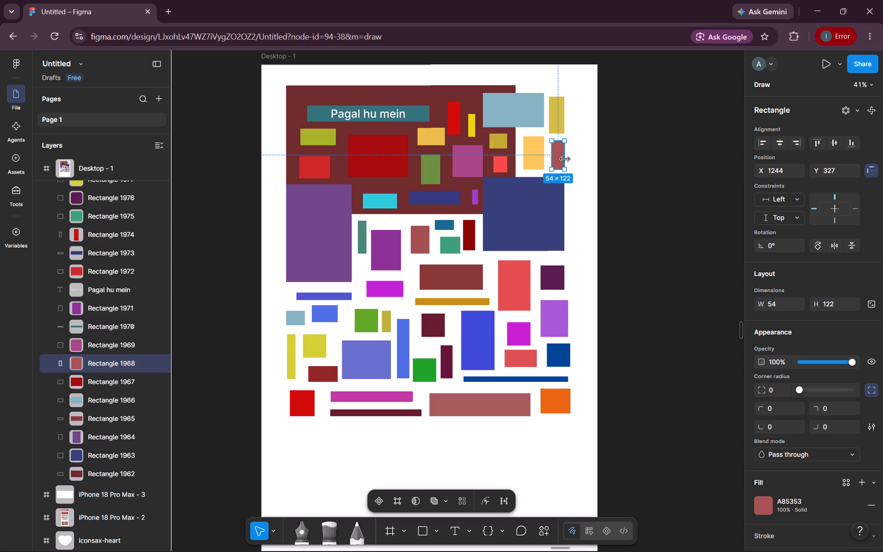
left_click(634, 211)
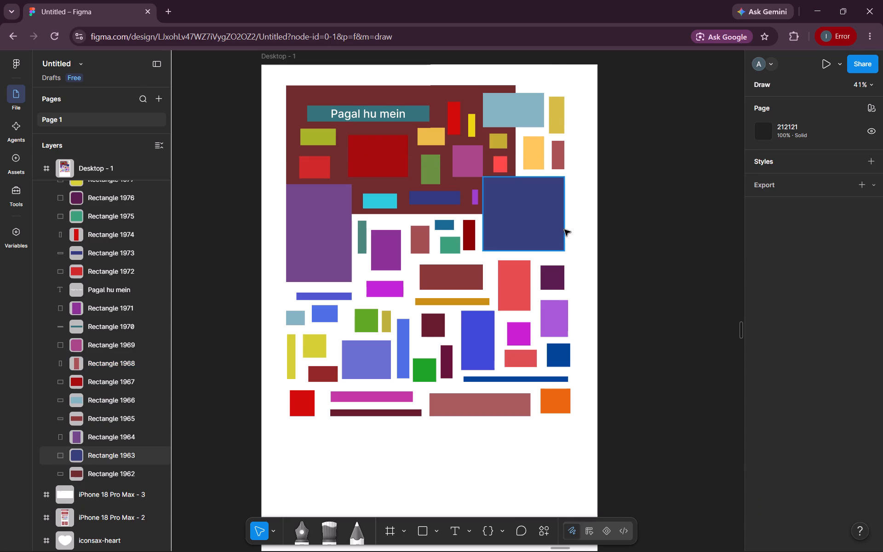
Move the light purple 118 × 158 rectangle near the frame's right side to about X 1180, Y 996.
left_click(545, 312)
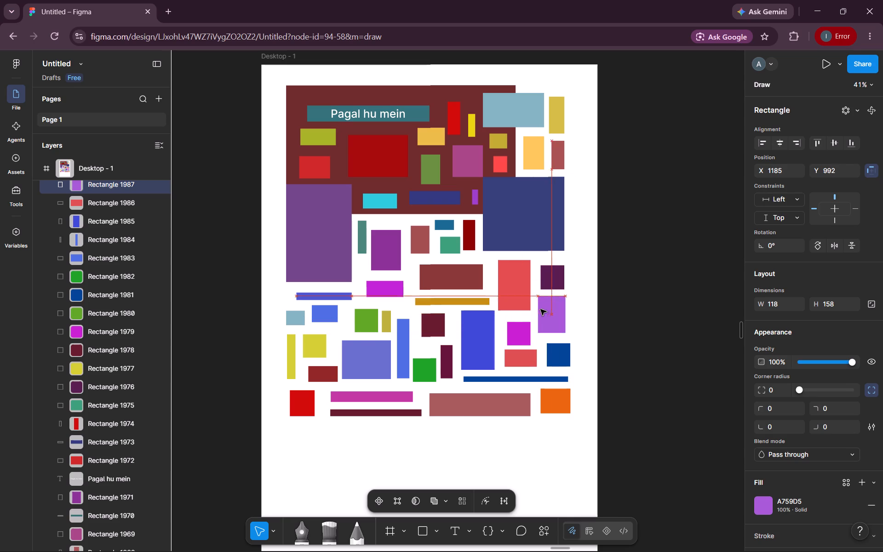
Move the blue 100 × 100 square below the light purple rectangle to about X 1198, Y 1191.
left_click(559, 356)
left_click_drag(559, 356, 554, 356)
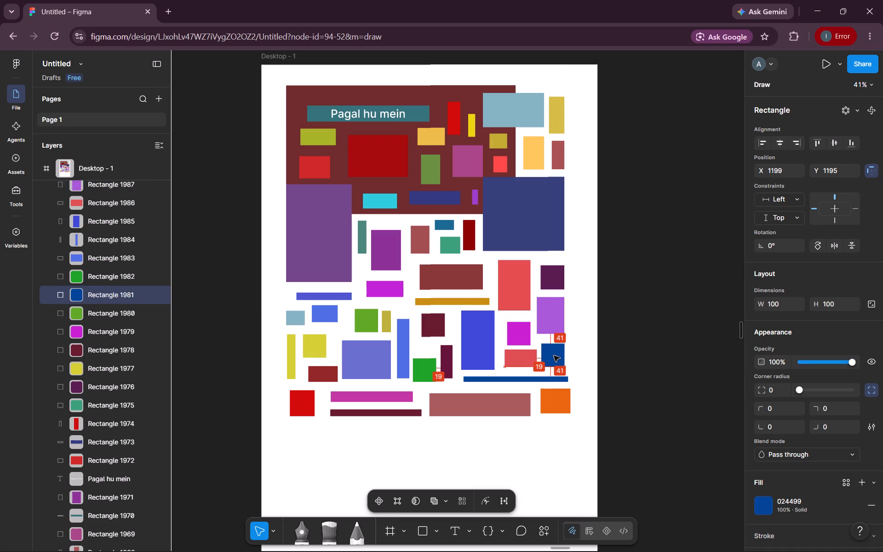
left_click_drag(554, 356, 554, 356)
left_click_drag(554, 356, 553, 353)
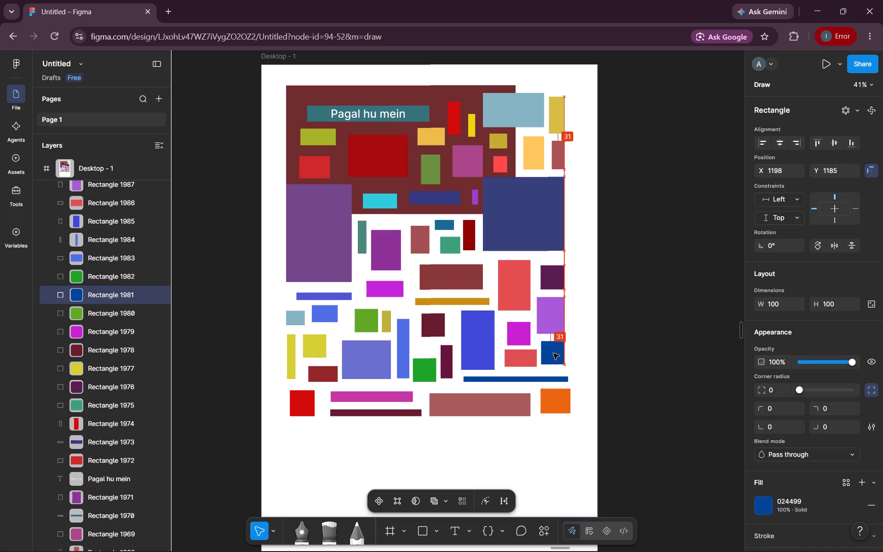
left_click_drag(553, 353, 553, 355)
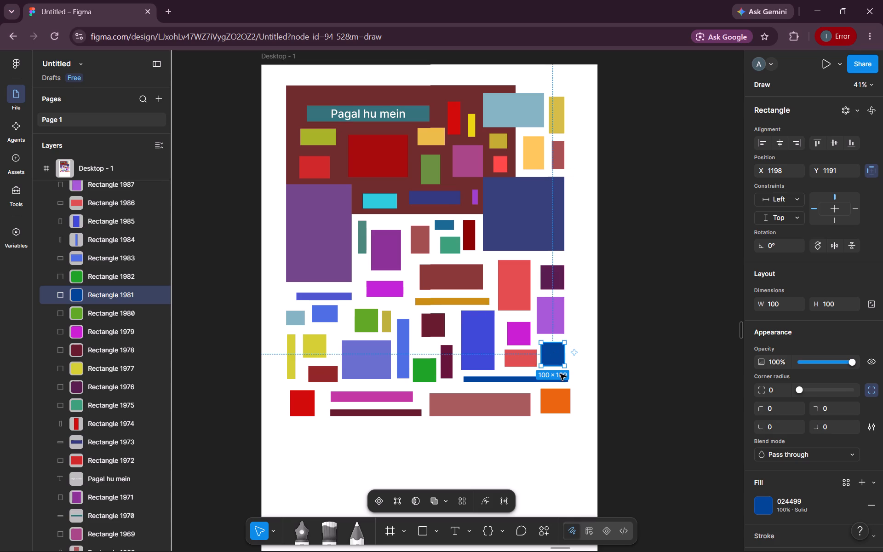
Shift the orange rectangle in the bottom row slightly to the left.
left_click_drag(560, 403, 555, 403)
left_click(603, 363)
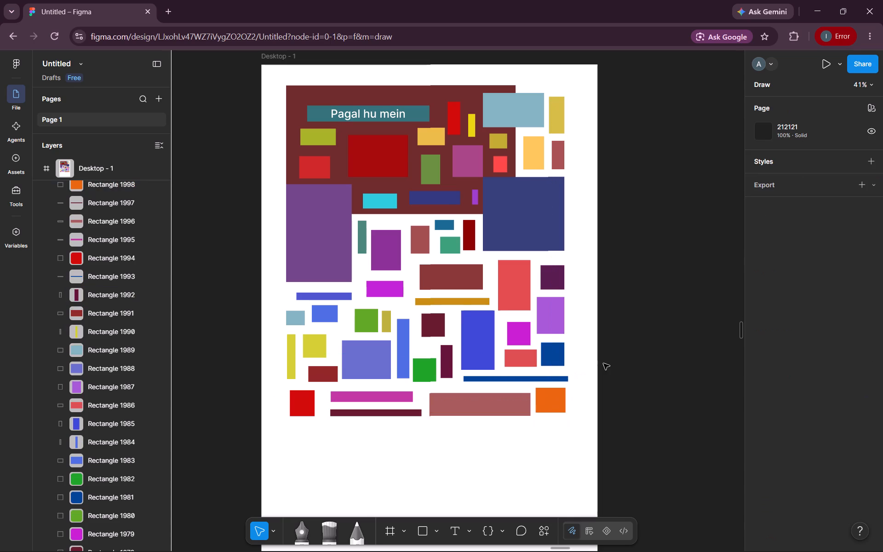
Shorten the thin blue bar above the bottom row so its right end lines up with the blue square's right edge.
left_click(564, 378)
left_click_drag(569, 379, 562, 379)
left_click(623, 390)
Move the orange 128 × 106 rectangle to about X 1170, Y 1399, aligned with the bottom row and the layout's right edge.
left_click(556, 403)
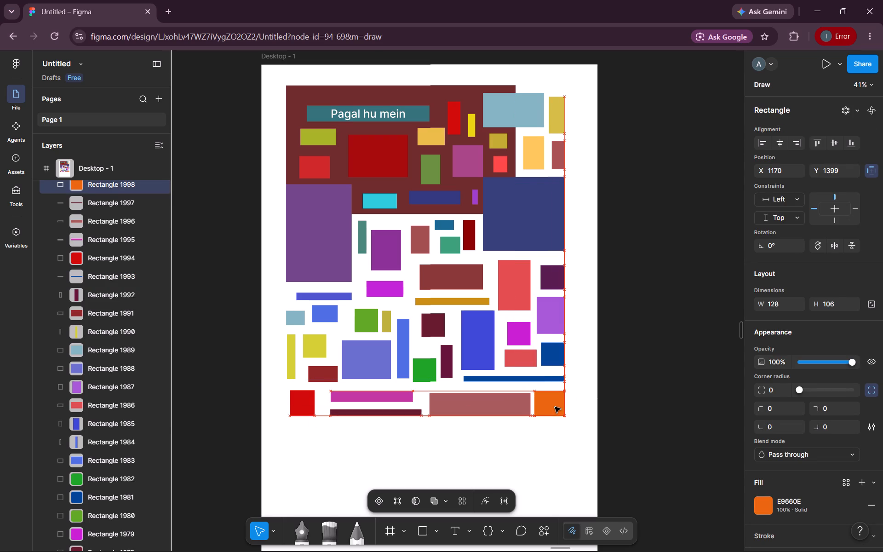
left_click(660, 397)
Select together the teal title bar and 13 coloured rectangles in the top section, above the purple and navy blocks, excluding the dark maroon background.
scroll(660, 397, "right", 1)
scroll(660, 397, "up", 1)
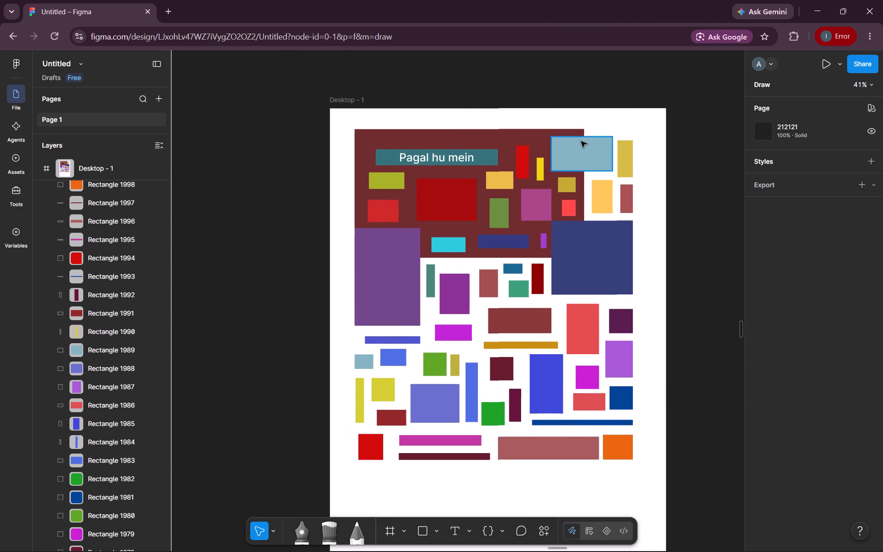
left_click(481, 160, "shift")
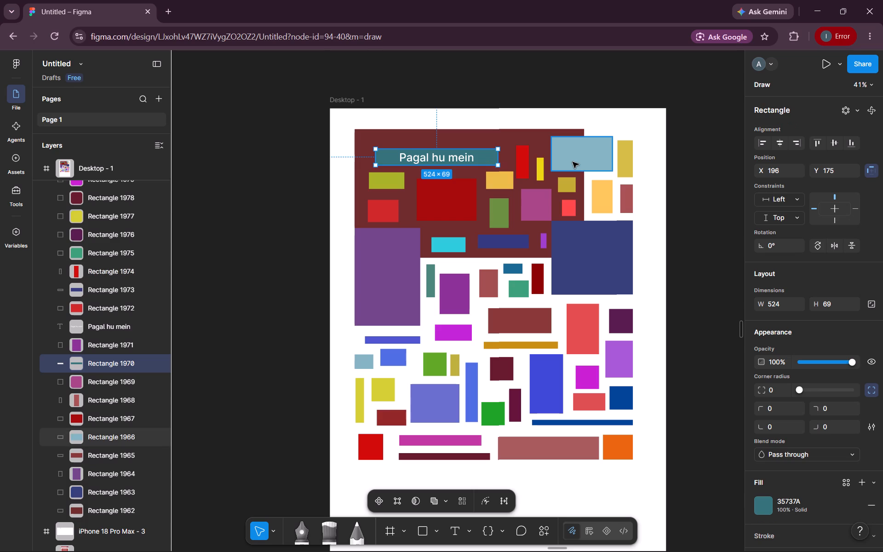
left_click(573, 162, "shift")
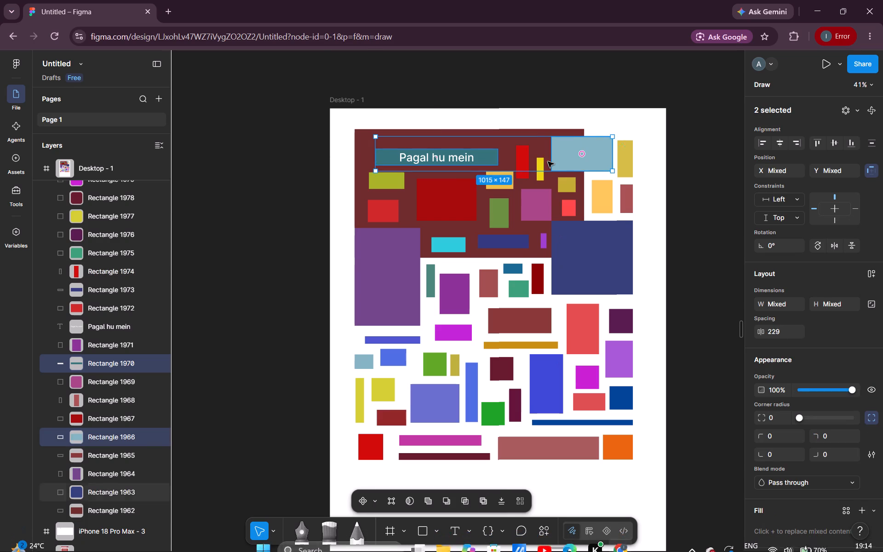
left_click(526, 161, "shift")
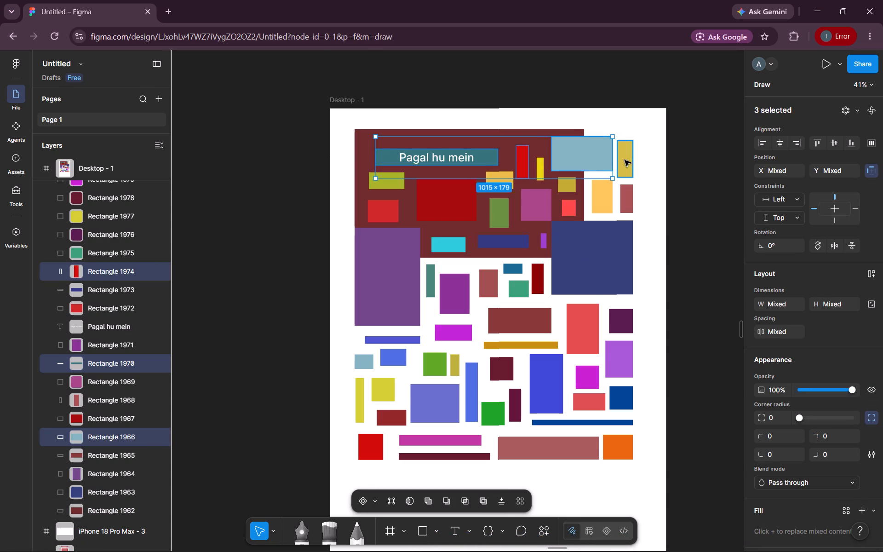
left_click(624, 160, "shift")
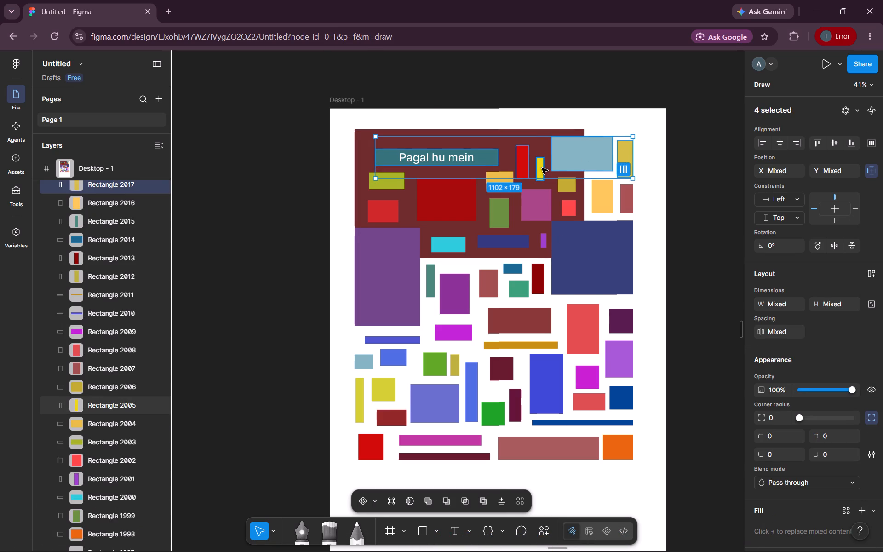
left_click(542, 168, "shift")
left_click(501, 177, "shift")
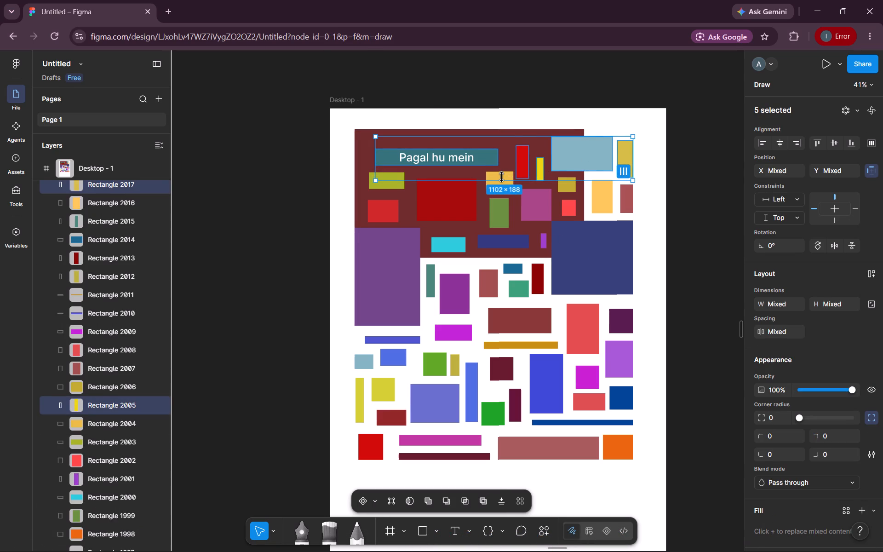
left_click(392, 186, "shift")
left_click(384, 210, "shift")
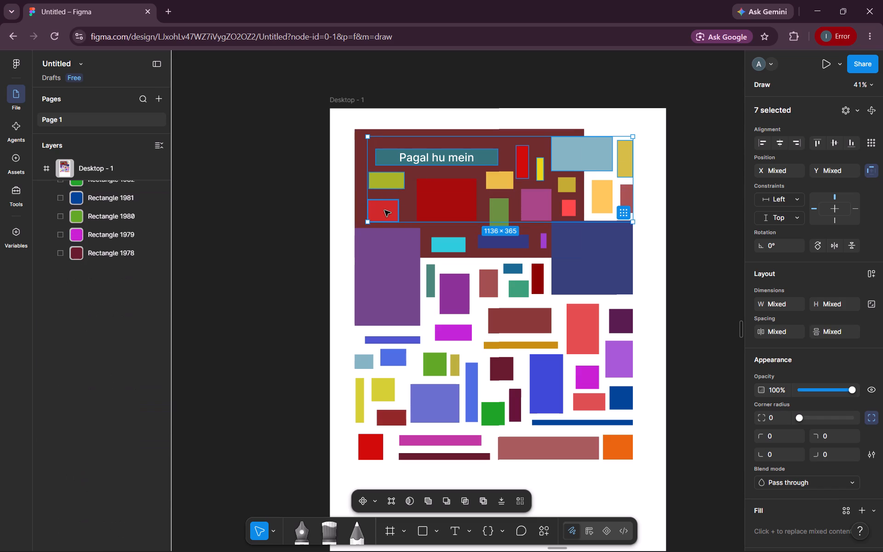
left_click(459, 207, "shift")
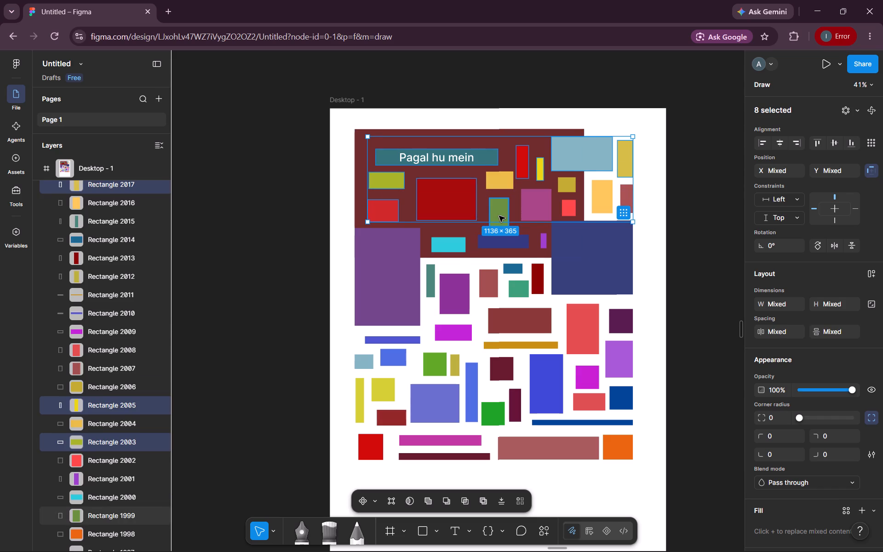
left_click(499, 216, "shift")
left_click(542, 213, "shift")
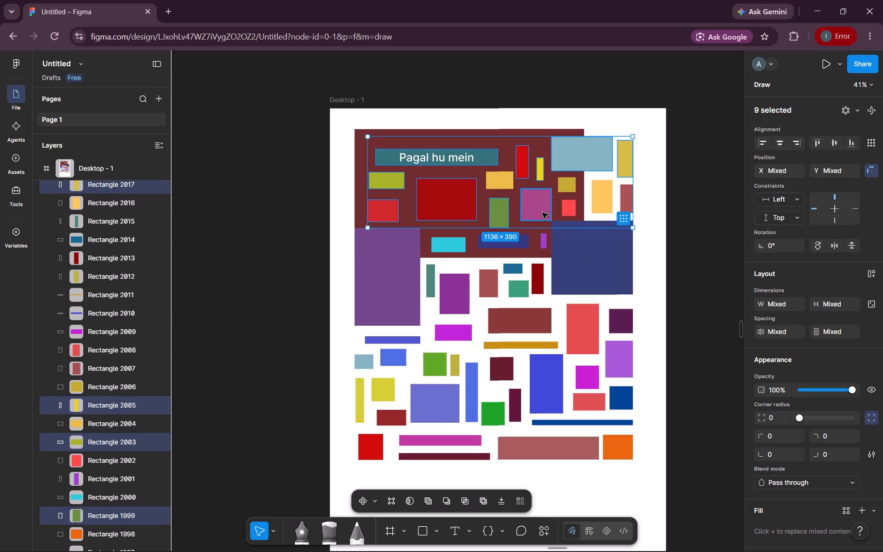
left_click(569, 215, "shift")
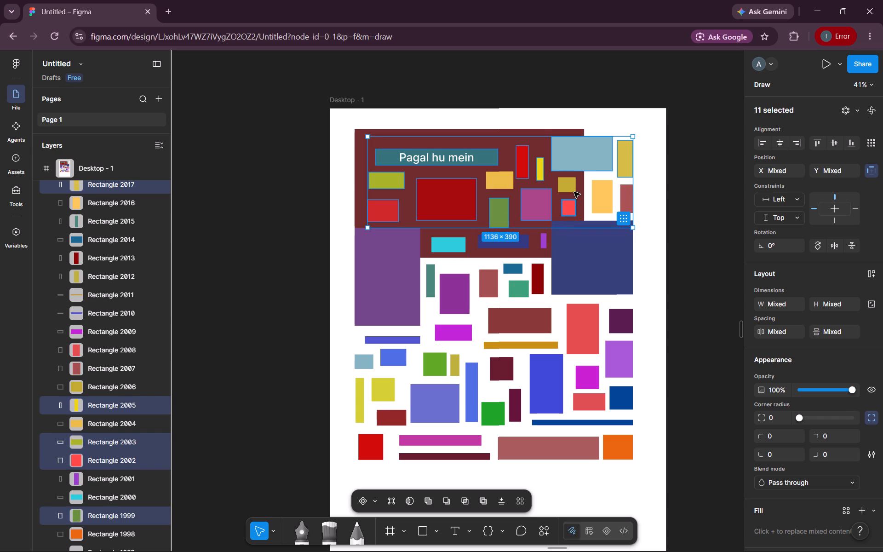
left_click(572, 186, "shift")
left_click(600, 203, "shift")
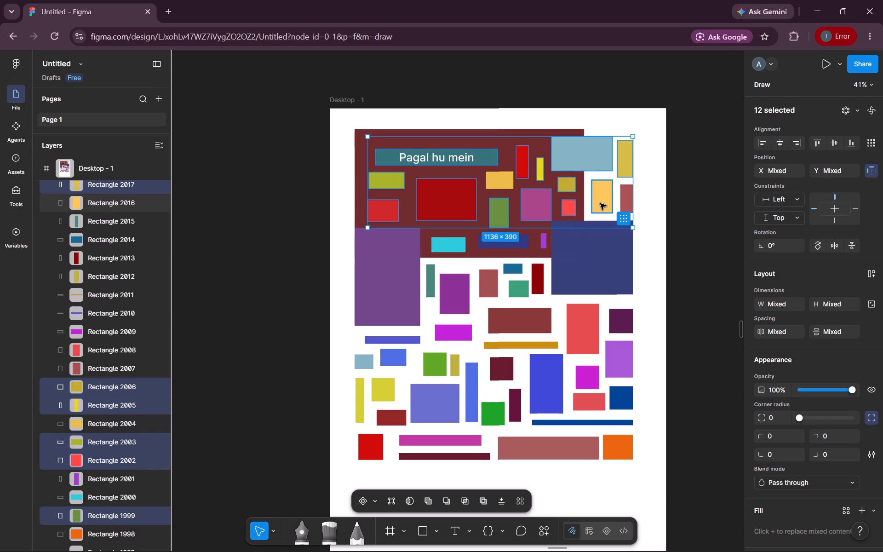
left_click(626, 204, "shift")
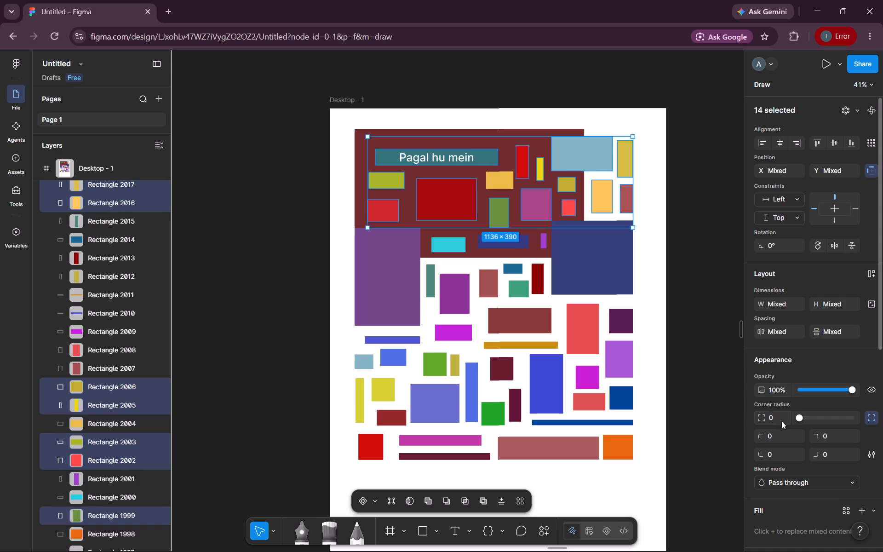
Add an effect to the selected rectangles and set its type to Layer blur.
scroll(780, 474, "down", 1)
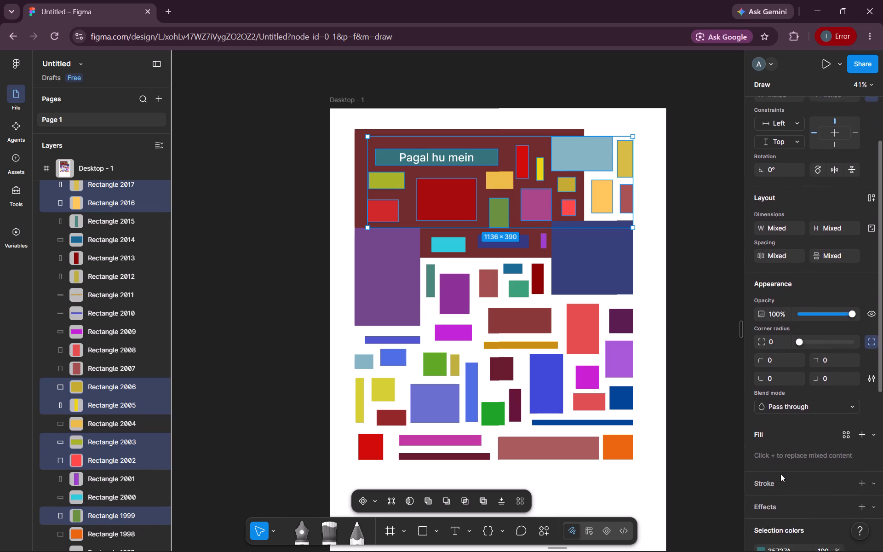
scroll(780, 474, "down", 3)
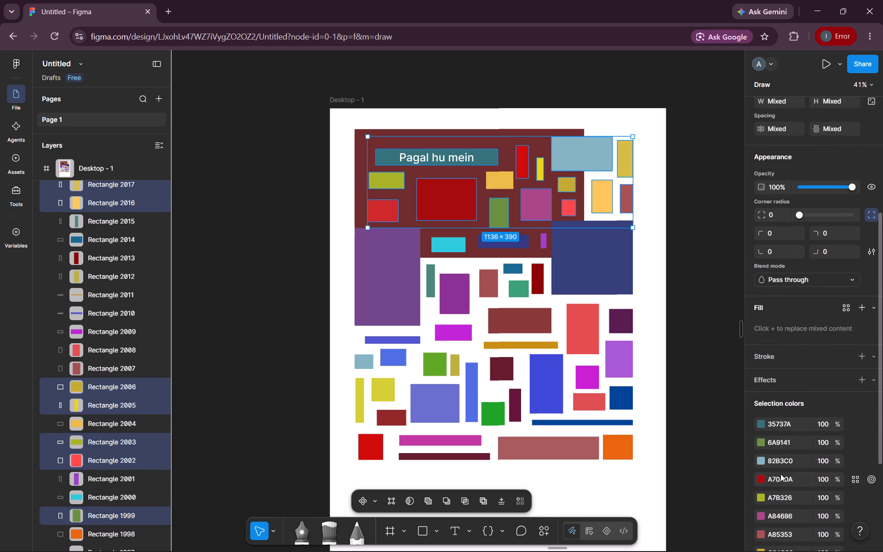
left_click(816, 378)
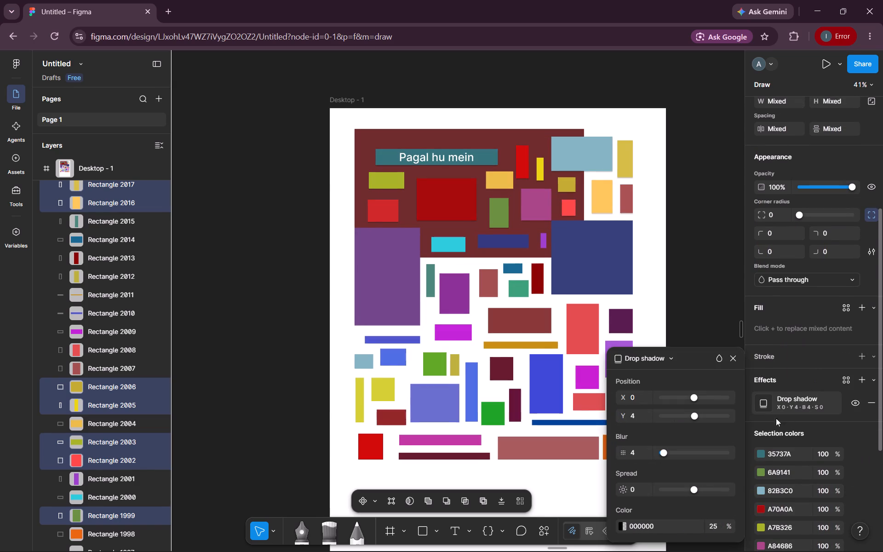
left_click(664, 361)
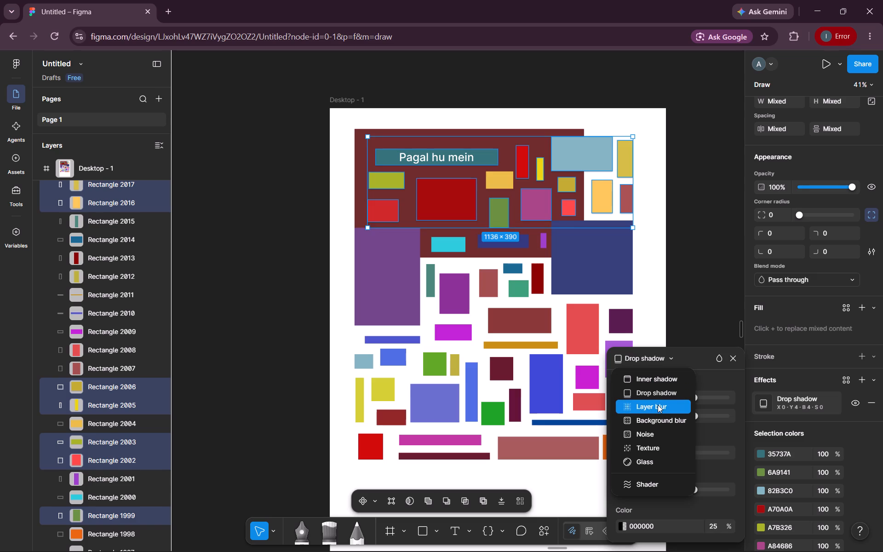
left_click(658, 404)
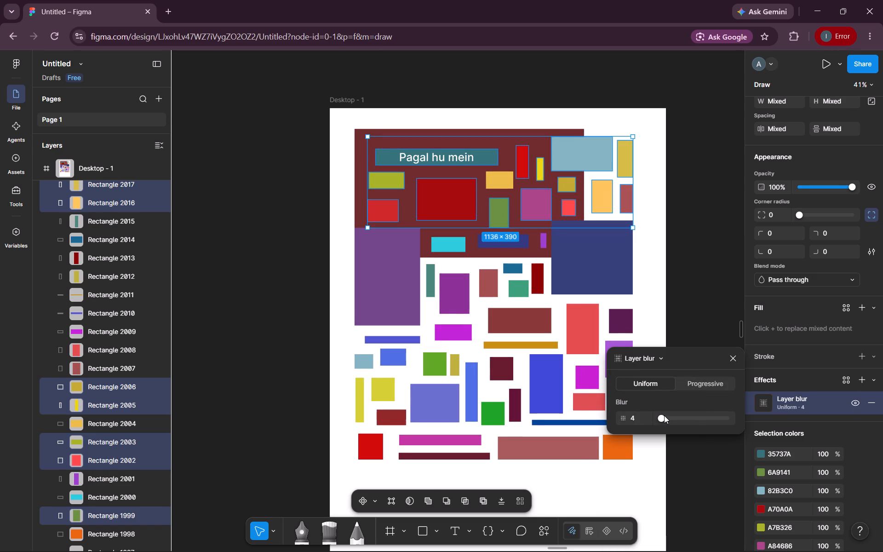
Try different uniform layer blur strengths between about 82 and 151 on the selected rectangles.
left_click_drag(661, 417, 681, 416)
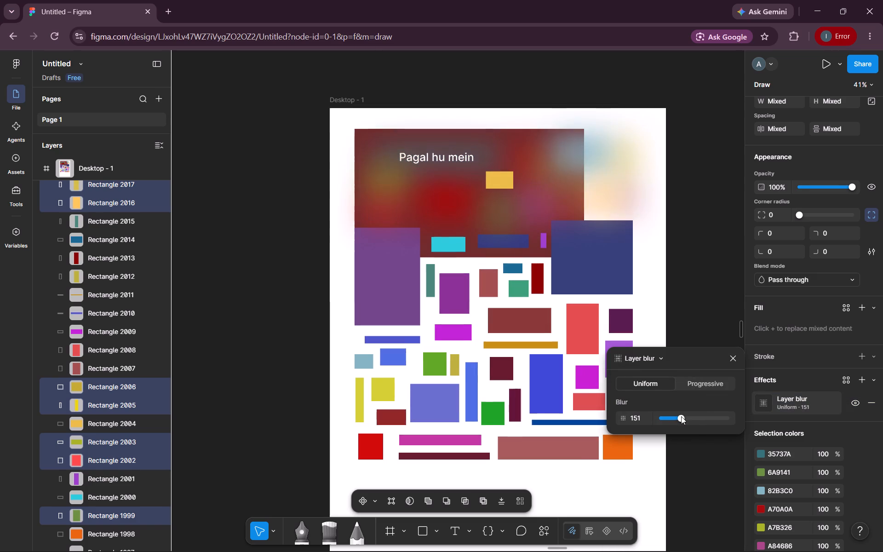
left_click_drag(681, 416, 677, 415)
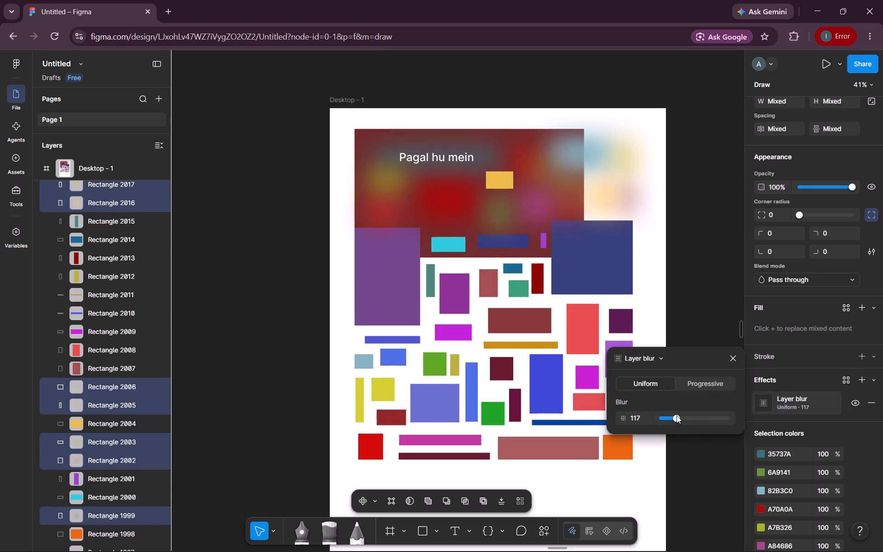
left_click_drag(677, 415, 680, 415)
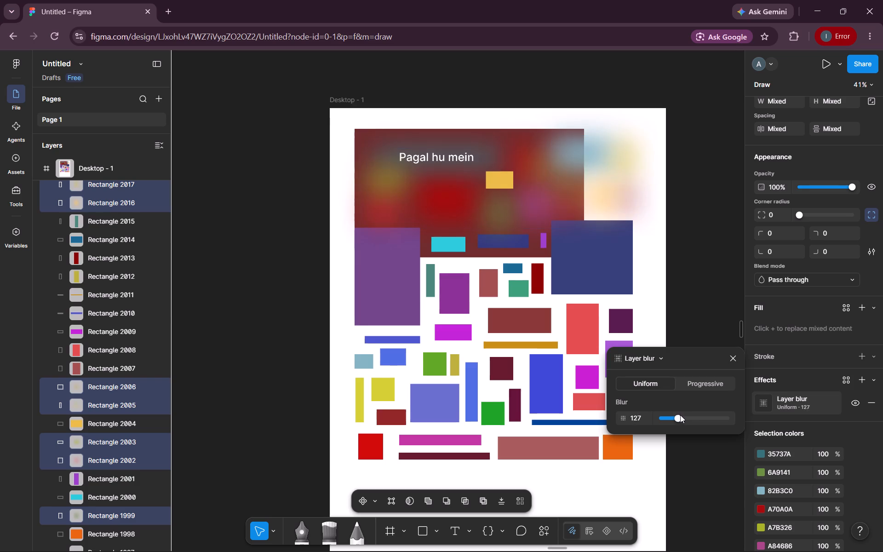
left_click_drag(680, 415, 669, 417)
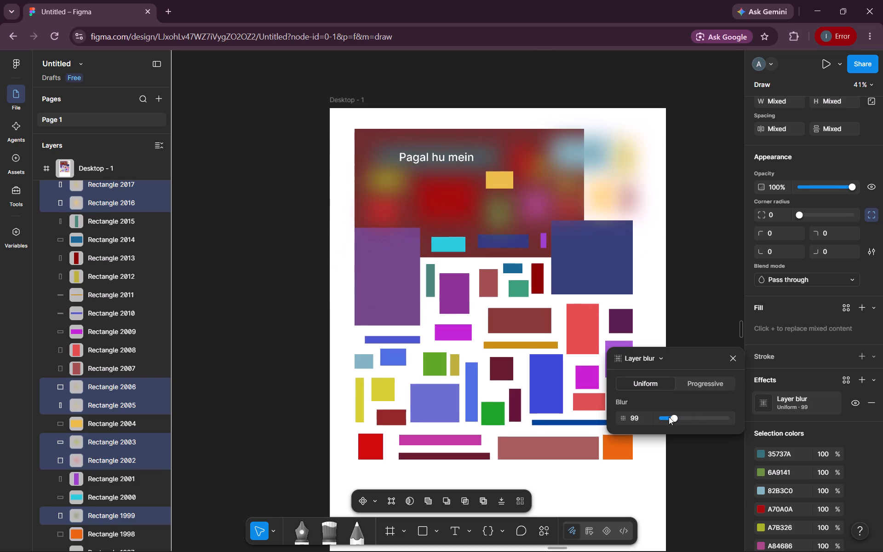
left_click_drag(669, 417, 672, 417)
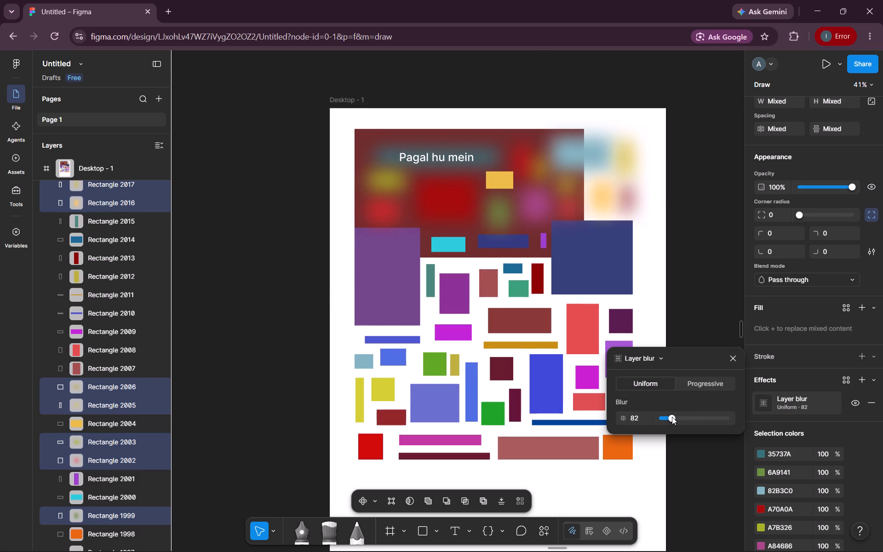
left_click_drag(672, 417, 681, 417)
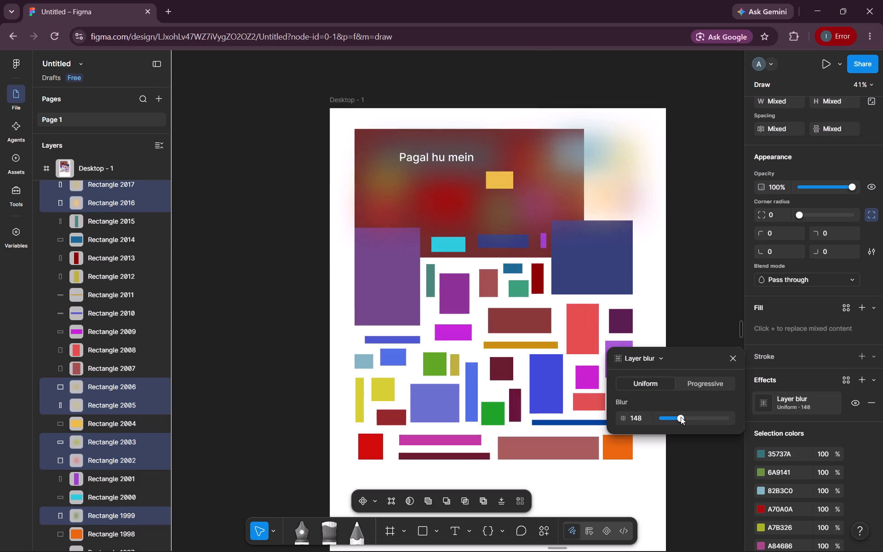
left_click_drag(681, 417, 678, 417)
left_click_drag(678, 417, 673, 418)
Set the uniform layer blur of the selected rectangles to 100.
double_click(646, 415)
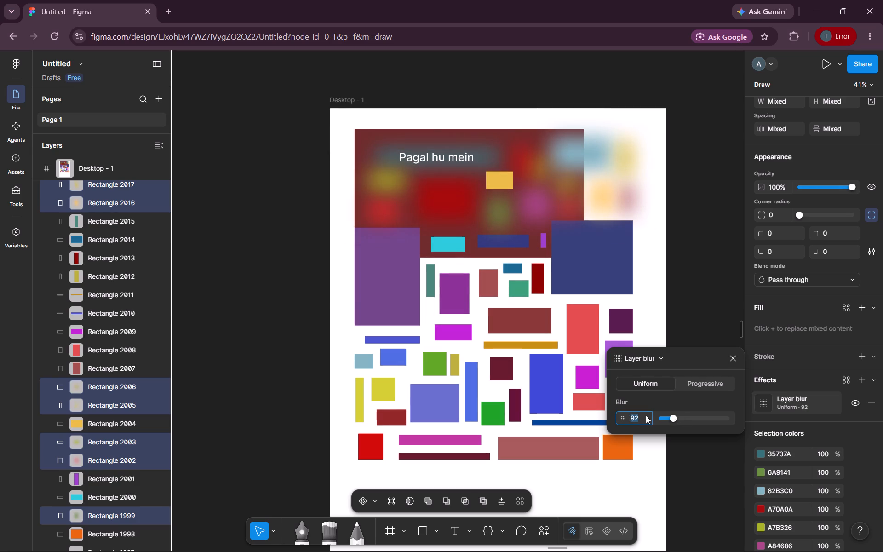
type("100")
key("Return")
left_click(800, 299)
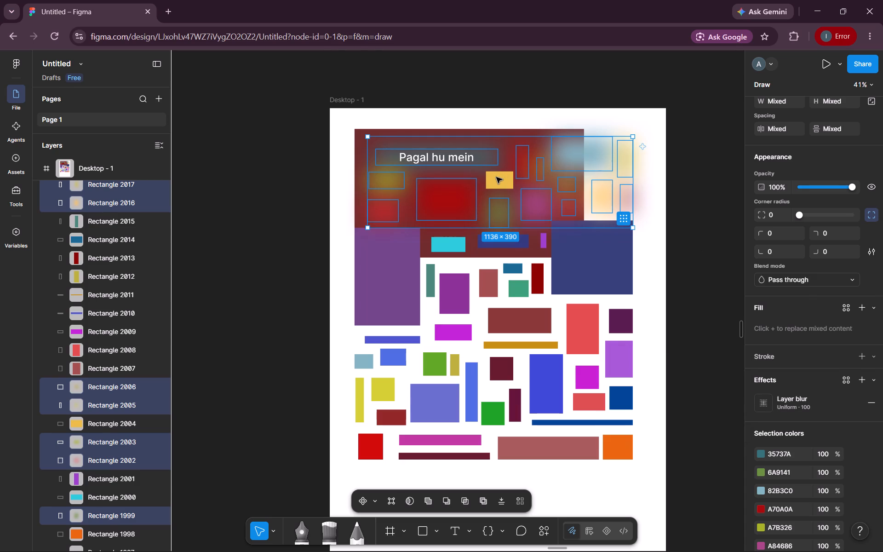
Apply a uniform layer blur of 100 to the unblurred yellow-orange 117 × 74 rectangle in the maroon area and deselect it.
left_click(496, 177)
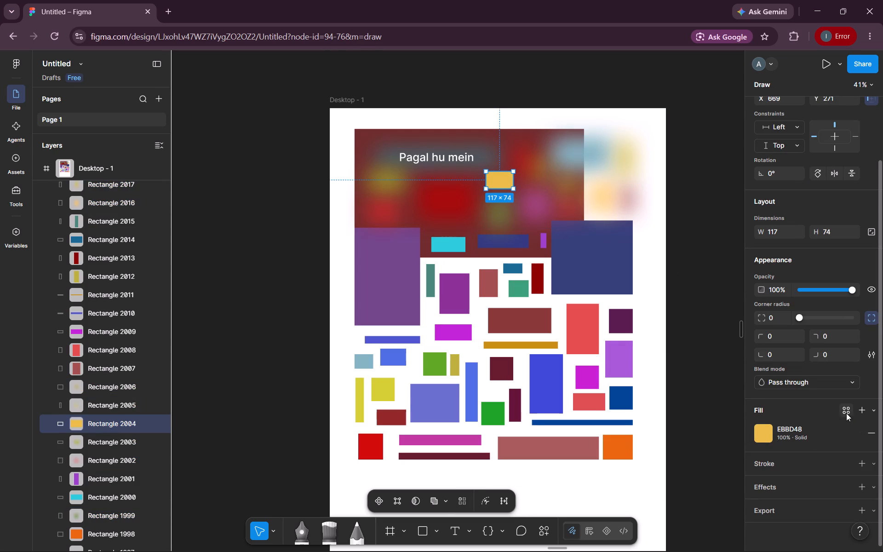
left_click(794, 483)
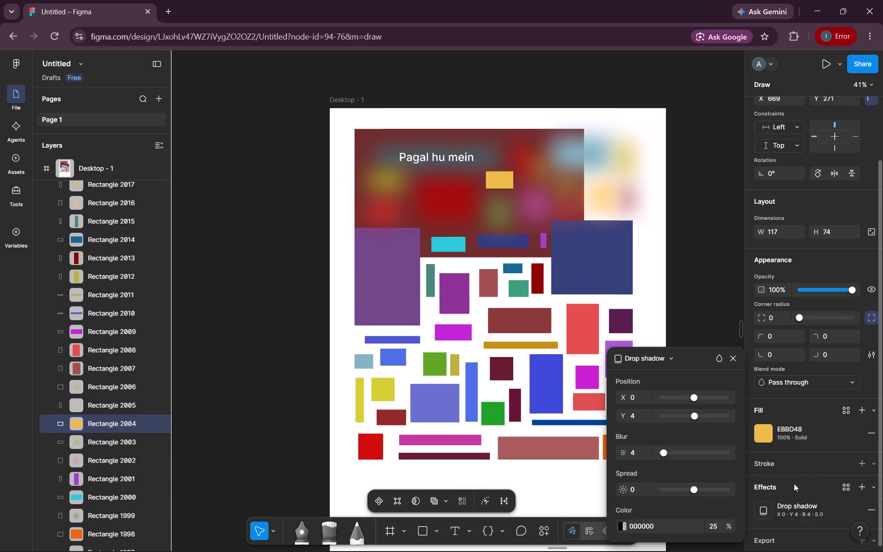
left_click(656, 354)
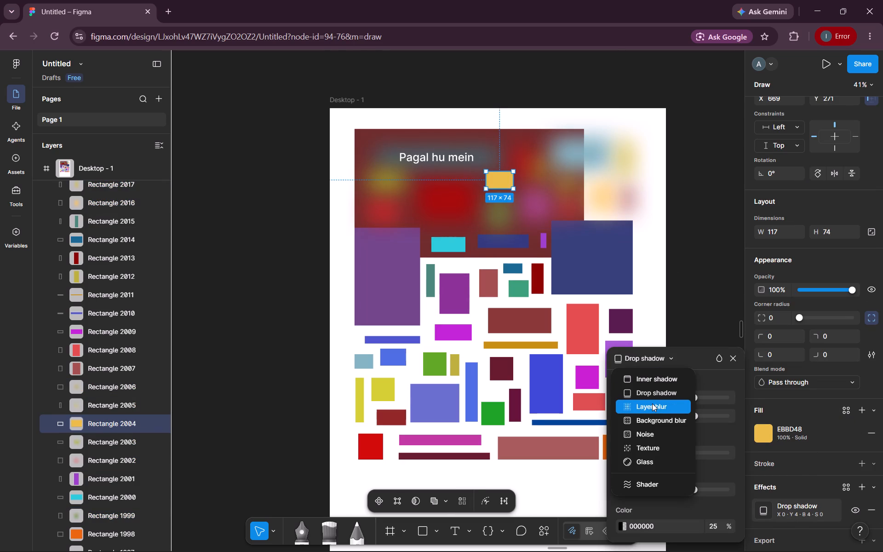
left_click(652, 403)
double_click(635, 420)
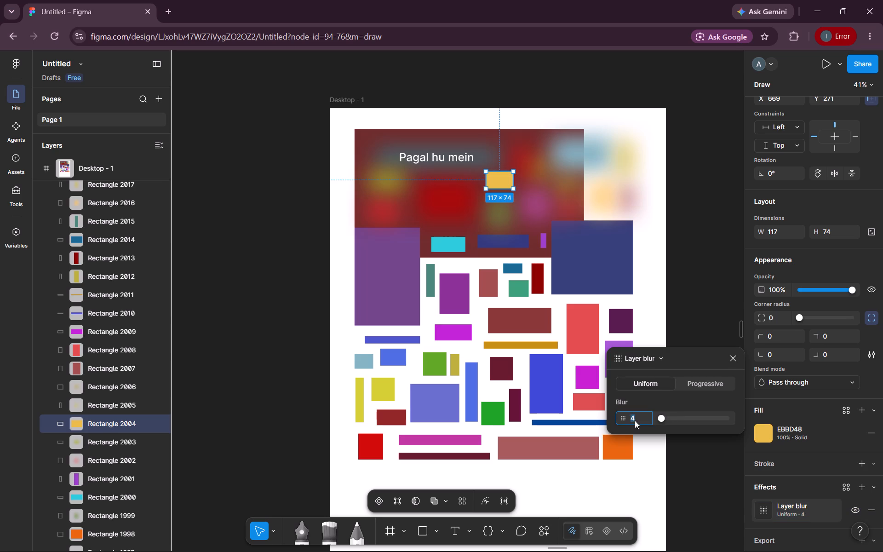
type("100")
key("Return")
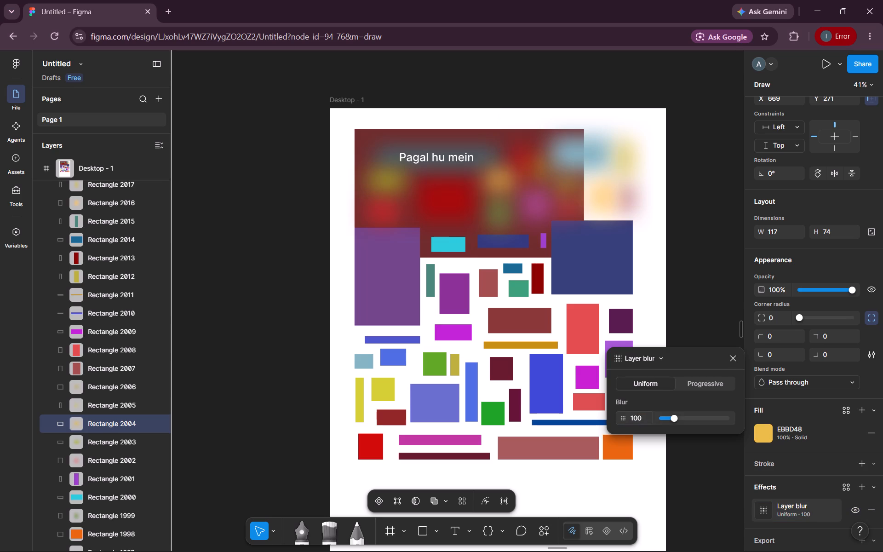
left_click(804, 263)
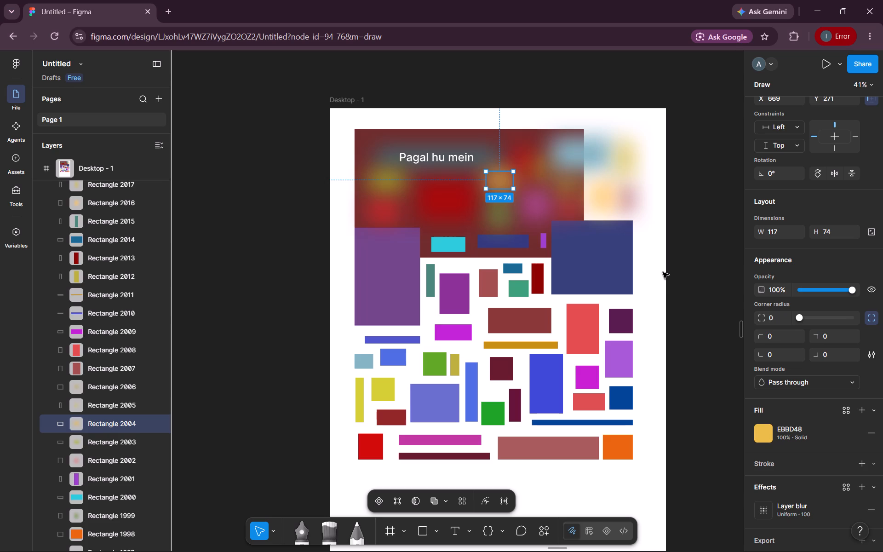
left_click(683, 249)
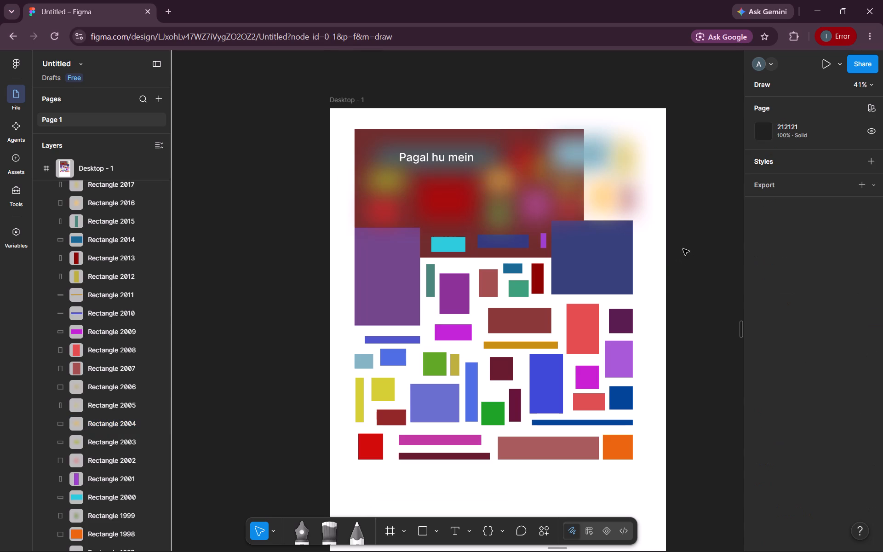
scroll(683, 249, "down", 1)
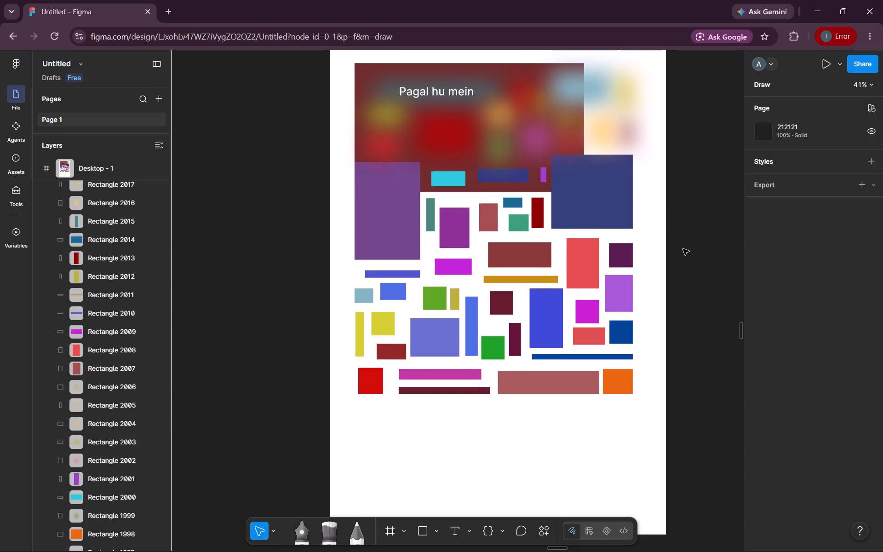
Add a Layer blur effect to the large purple, cyan, thin navy, small violet and large navy rectangles around the maroon area's lower edge.
left_click(391, 200, "shift")
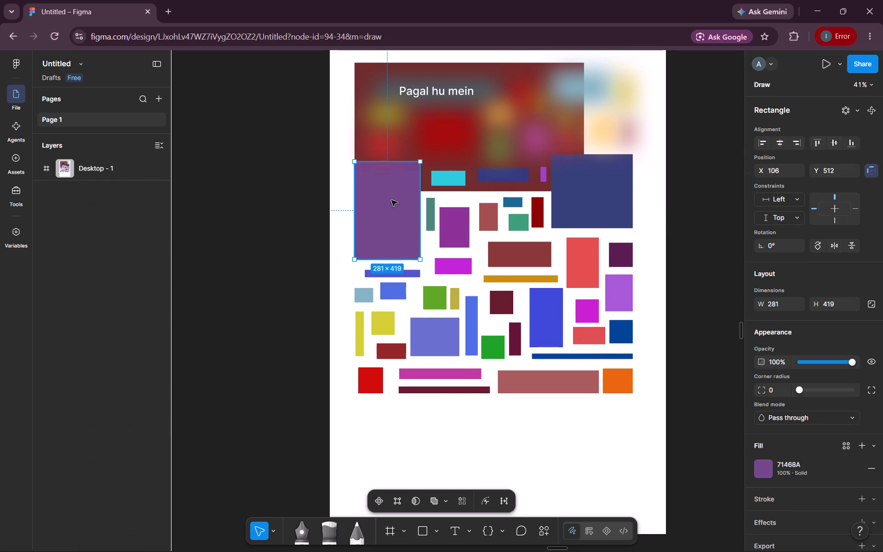
left_click(444, 178, "shift")
left_click(509, 172, "shift")
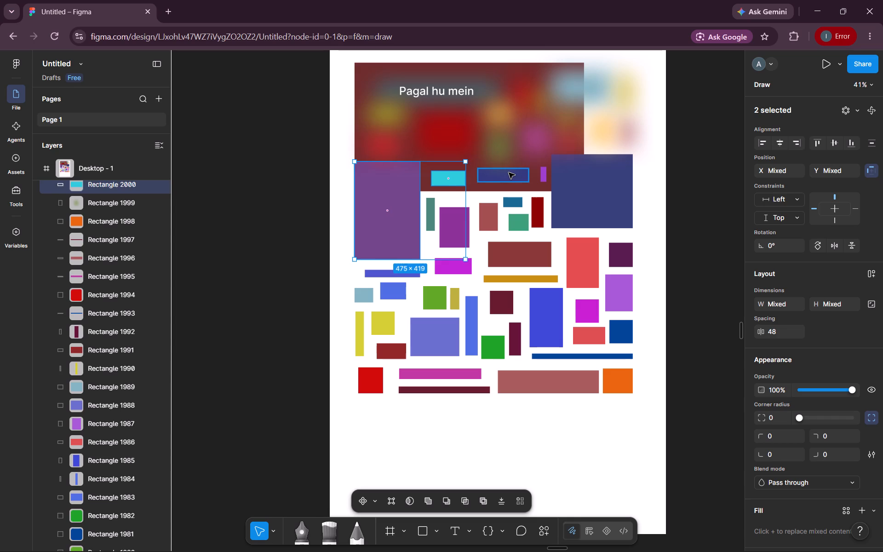
left_click(541, 174, "shift")
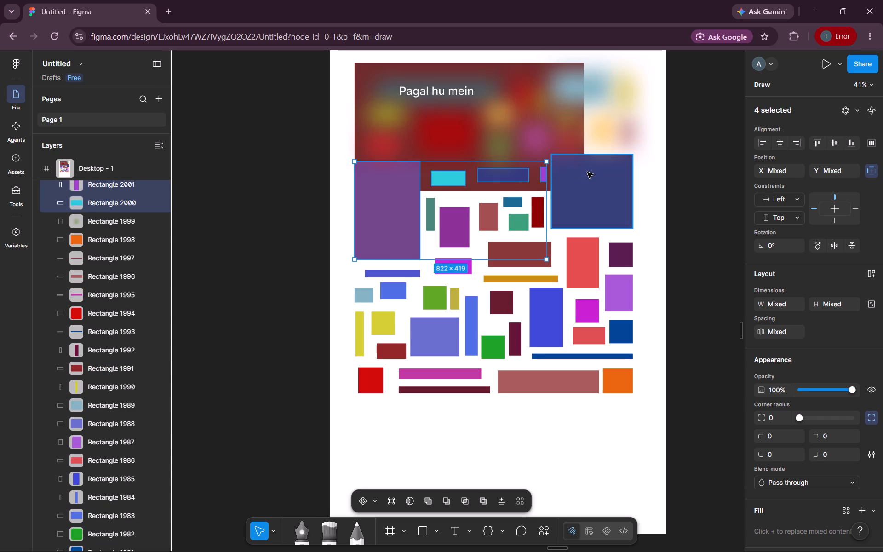
left_click(587, 172, "shift")
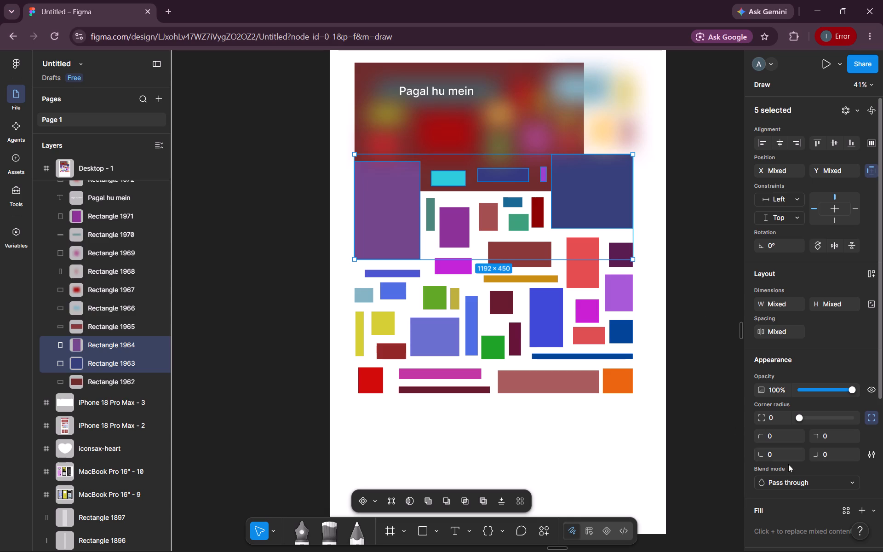
scroll(777, 421, "down", 2)
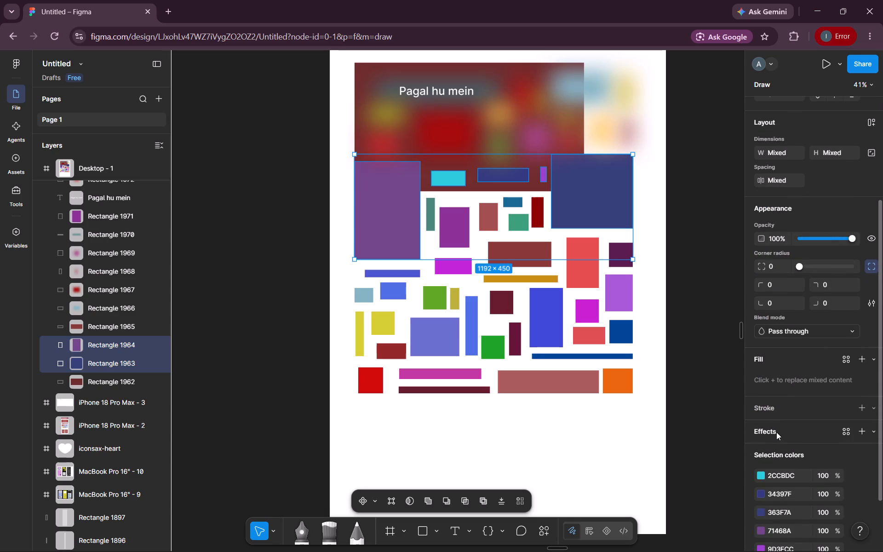
left_click(776, 432)
scroll(776, 432, "down", 1)
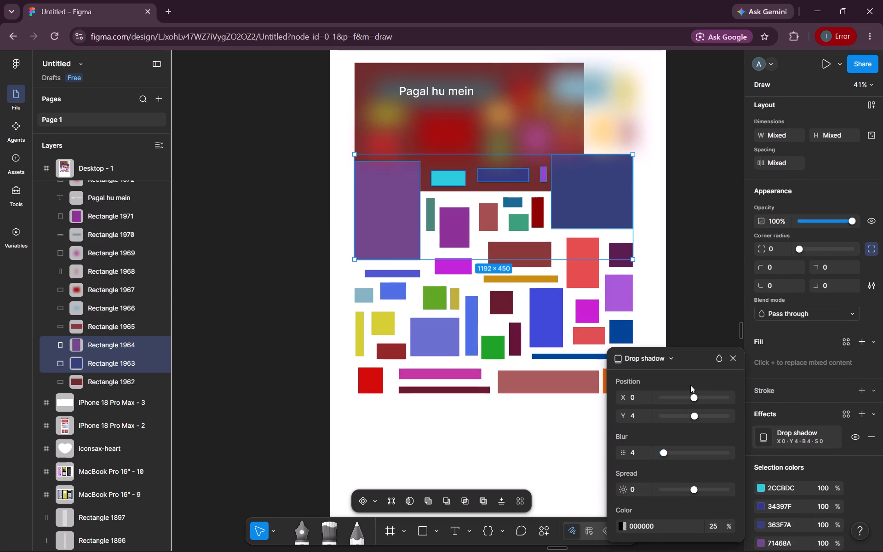
left_click(665, 361)
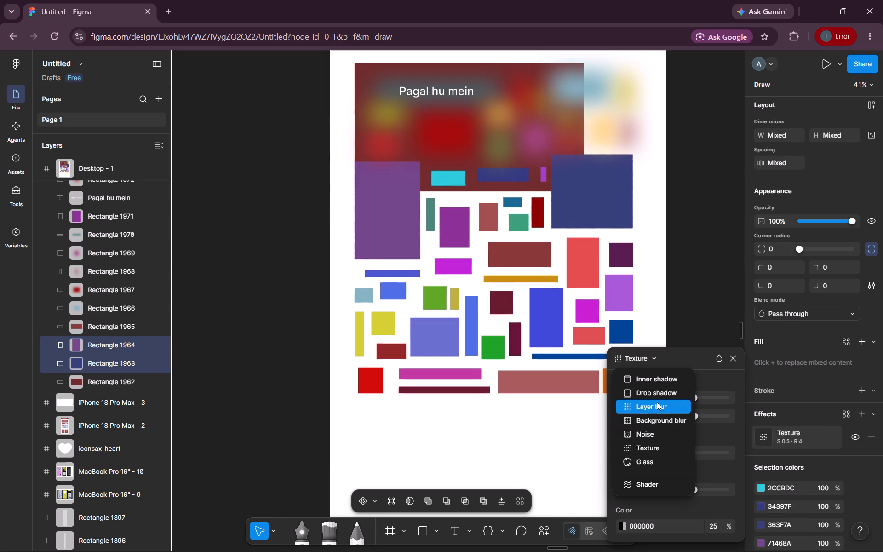
left_click(656, 402)
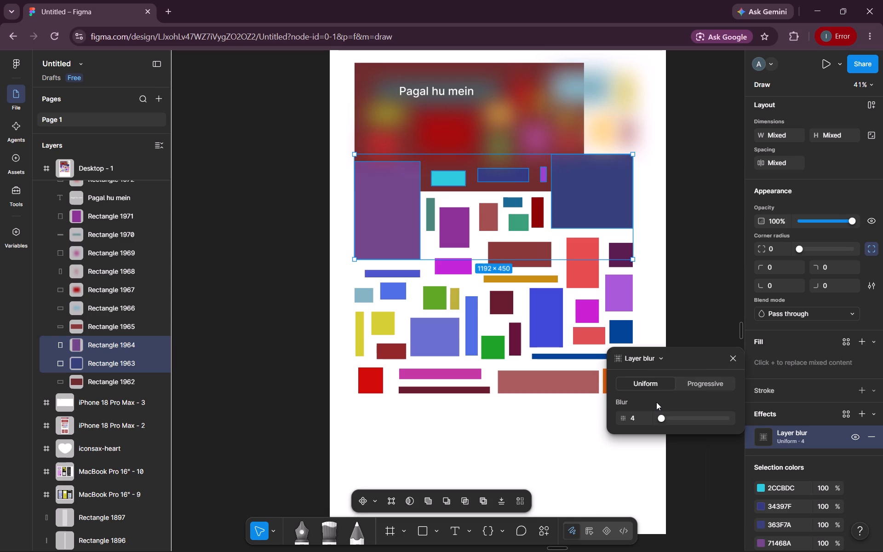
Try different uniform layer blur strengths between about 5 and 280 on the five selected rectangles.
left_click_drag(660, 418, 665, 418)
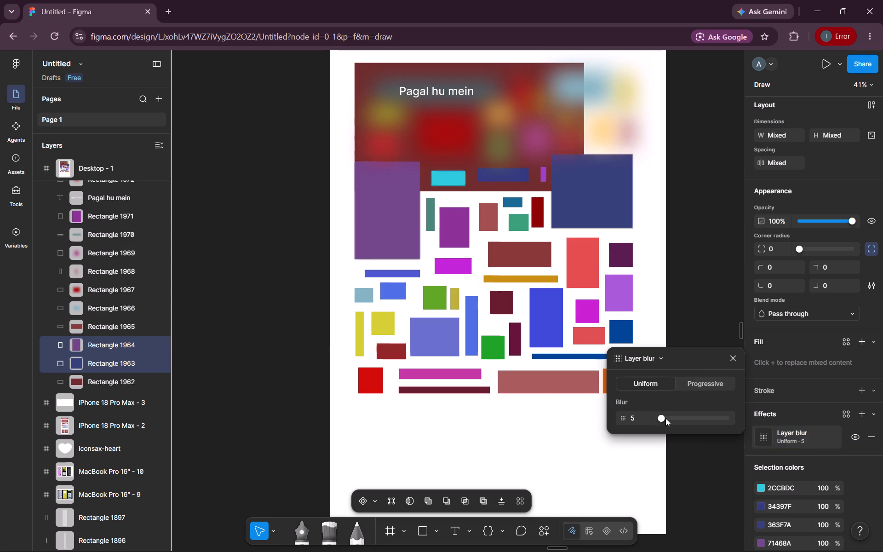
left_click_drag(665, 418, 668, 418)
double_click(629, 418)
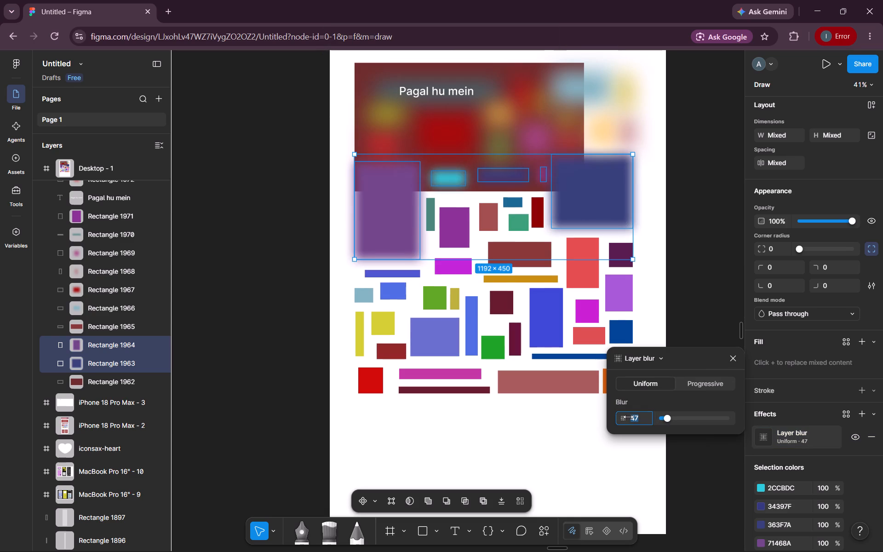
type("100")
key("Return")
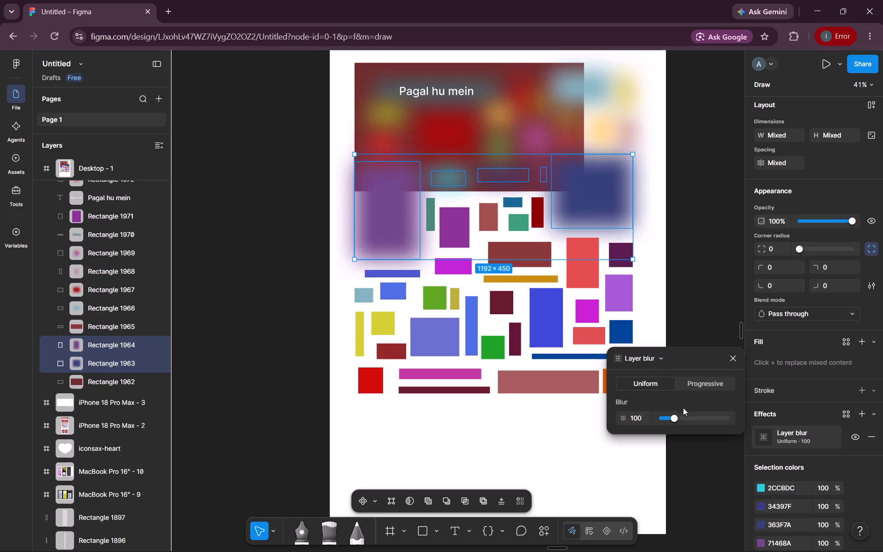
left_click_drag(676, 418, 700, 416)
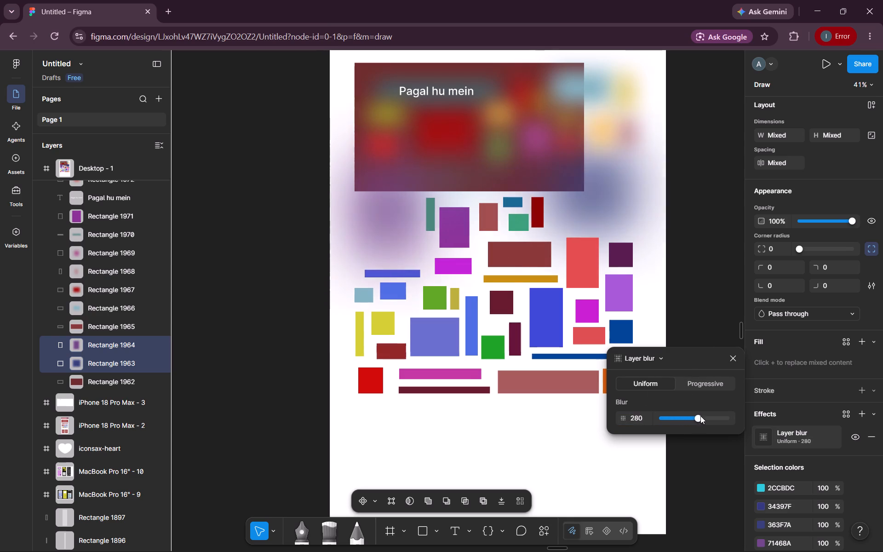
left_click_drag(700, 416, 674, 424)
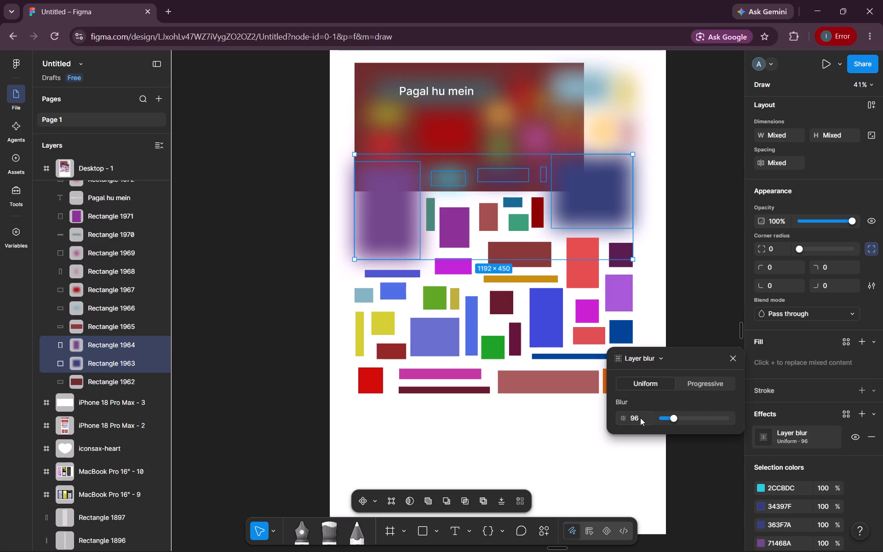
Set the uniform layer blur of the five selected rectangles to 100.
double_click(639, 418)
type("100")
key("Return")
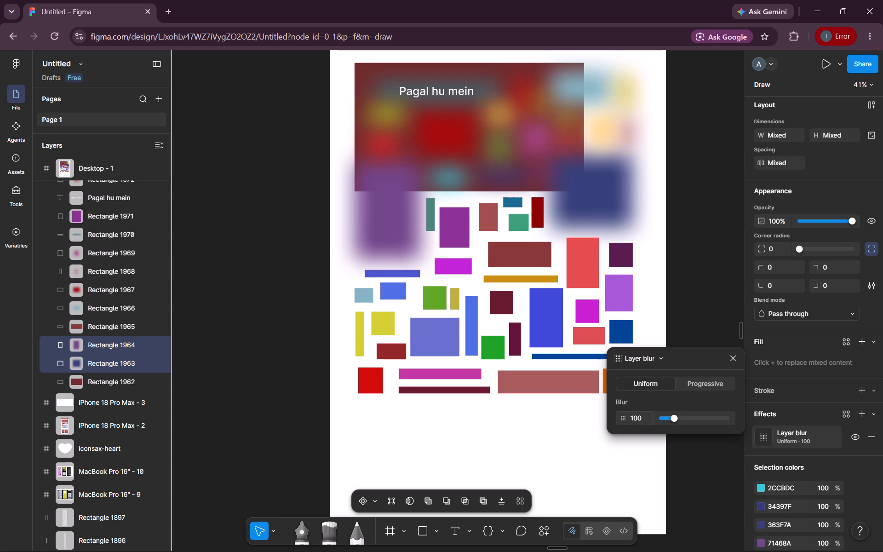
left_click(805, 328)
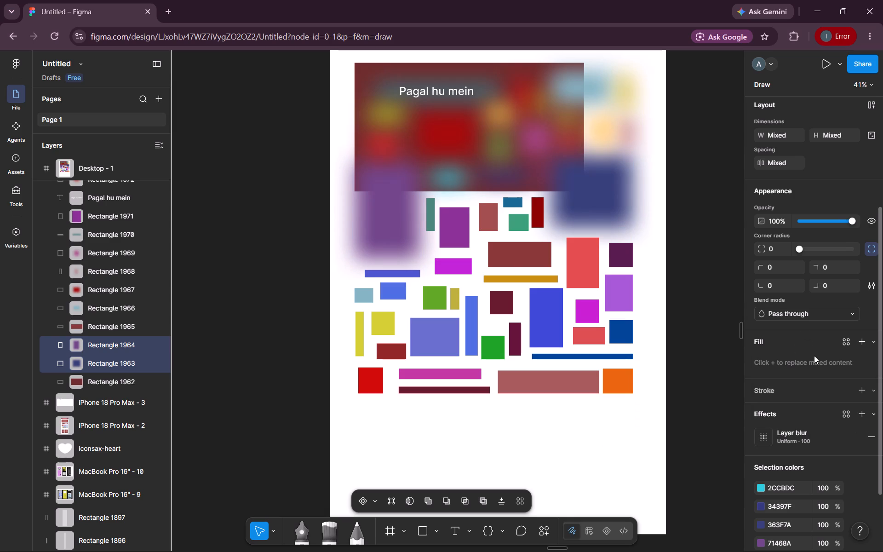
Reduce the opacity of the five blurred rectangles to 66% and deselect them.
left_click_drag(851, 220, 842, 220)
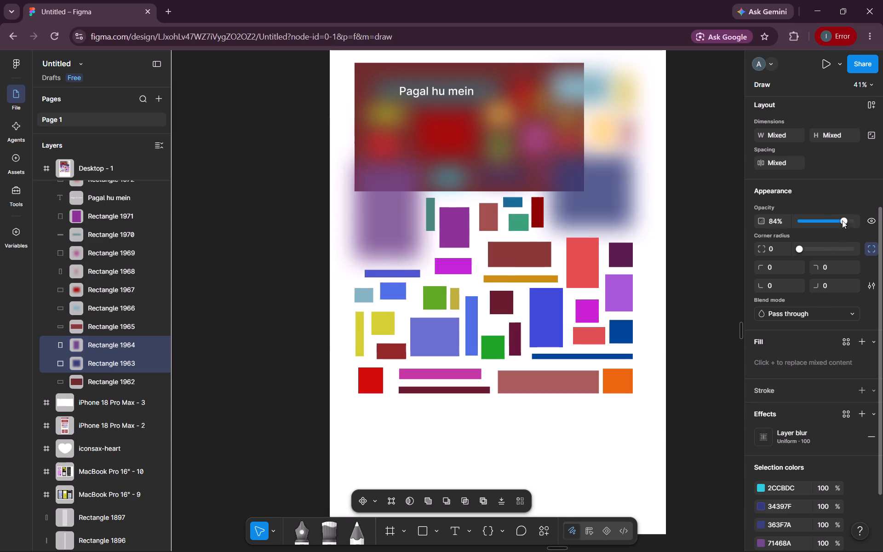
left_click_drag(842, 220, 830, 225)
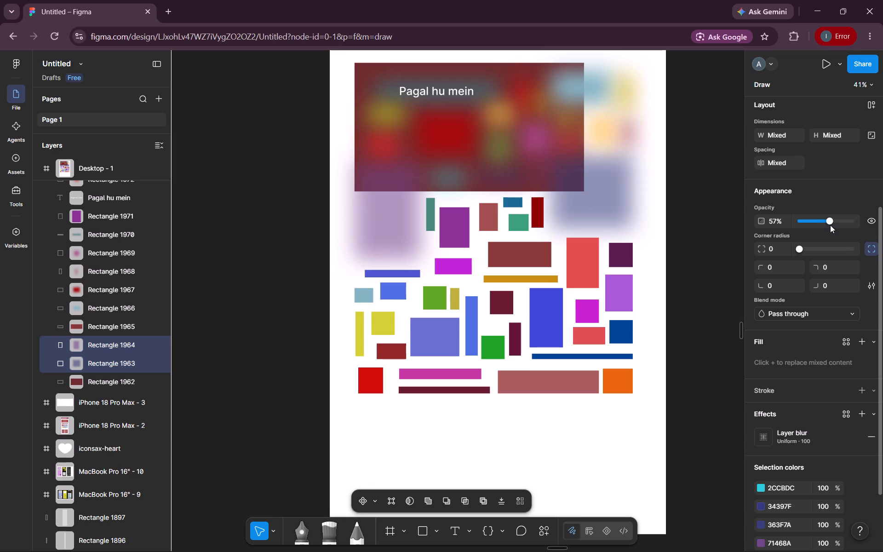
left_click_drag(830, 225, 834, 225)
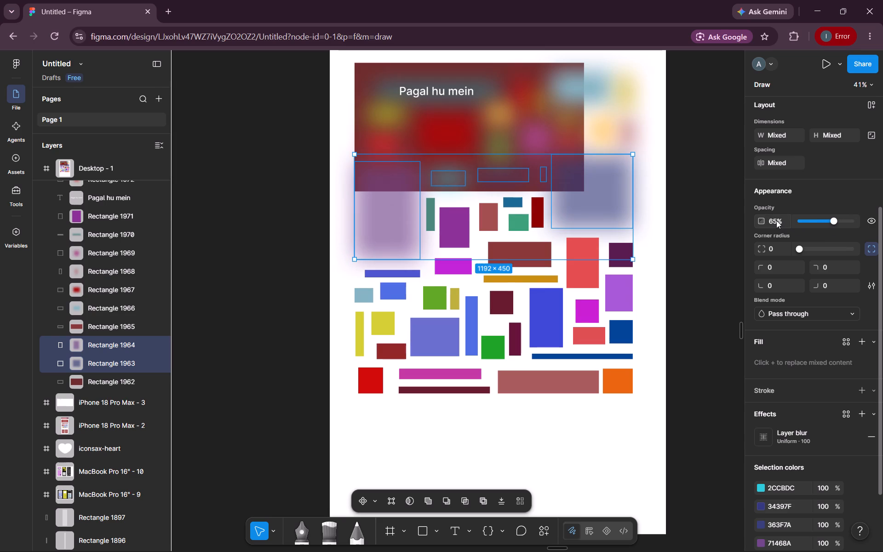
double_click(776, 220)
type("66")
key("Return")
left_click(805, 189)
left_click(686, 231)
Reduce the opacity of the large maroon 983 × 551 rectangle behind the heading text to 66%.
scroll(686, 231, "up", 1)
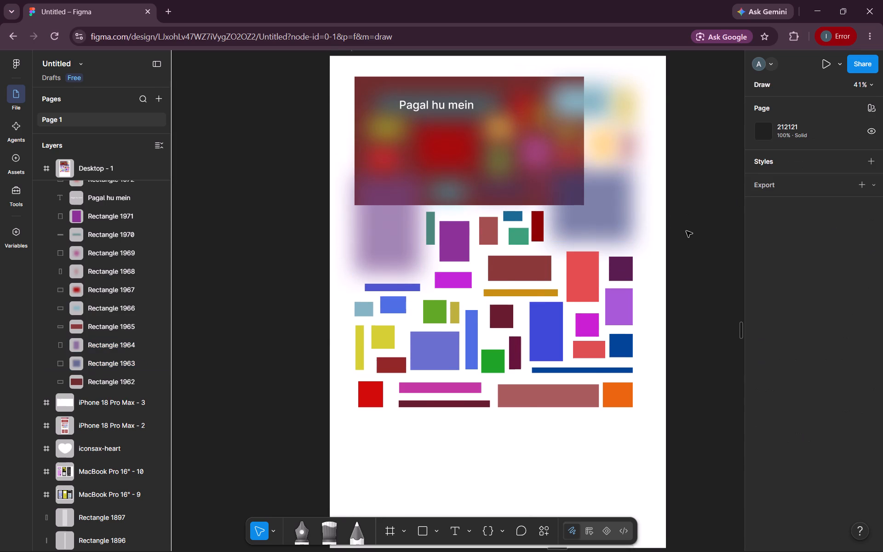
scroll(686, 231, "up", 1)
left_click(369, 126)
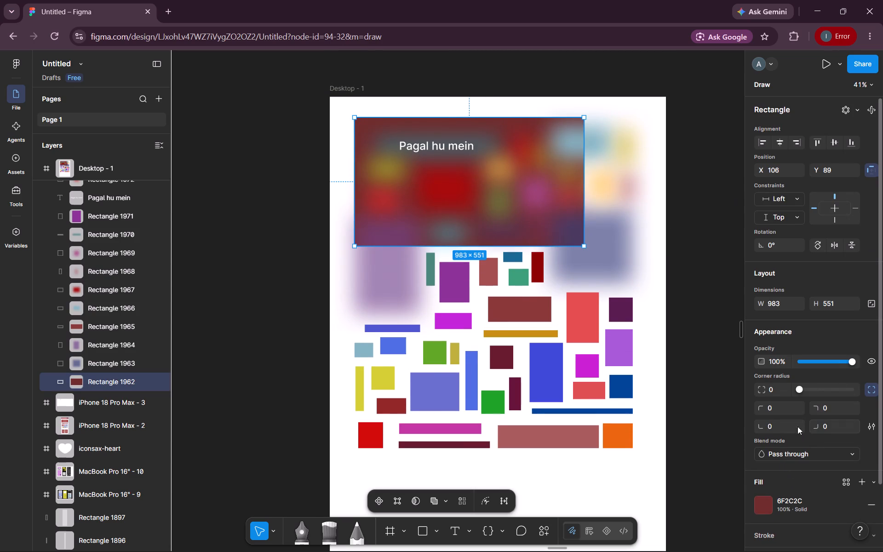
left_click(834, 362)
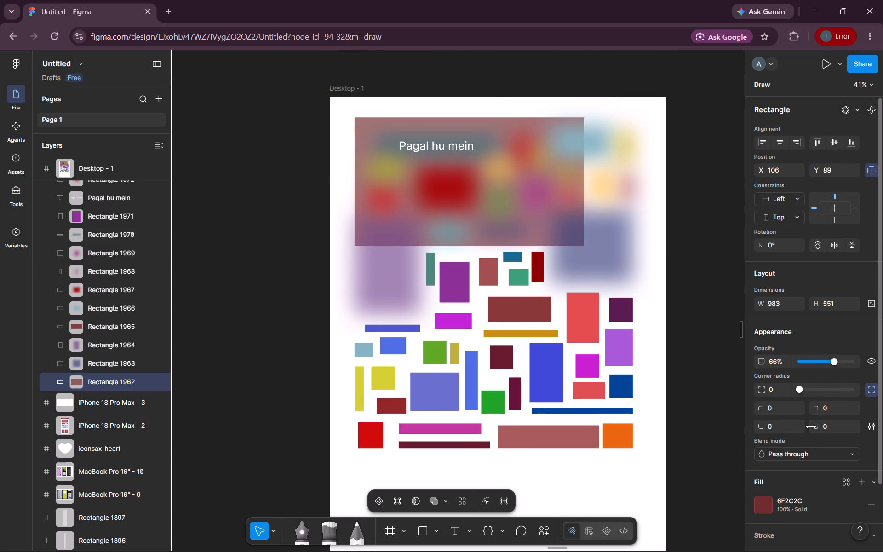
Apply a uniform layer blur of 100 to the large maroon rectangle and deselect it.
scroll(811, 426, "down", 2)
left_click(777, 487)
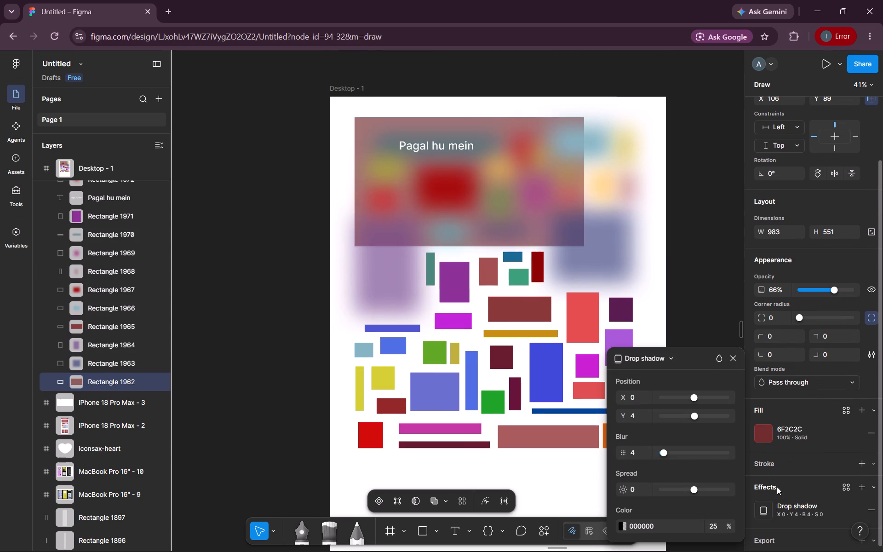
left_click(663, 354)
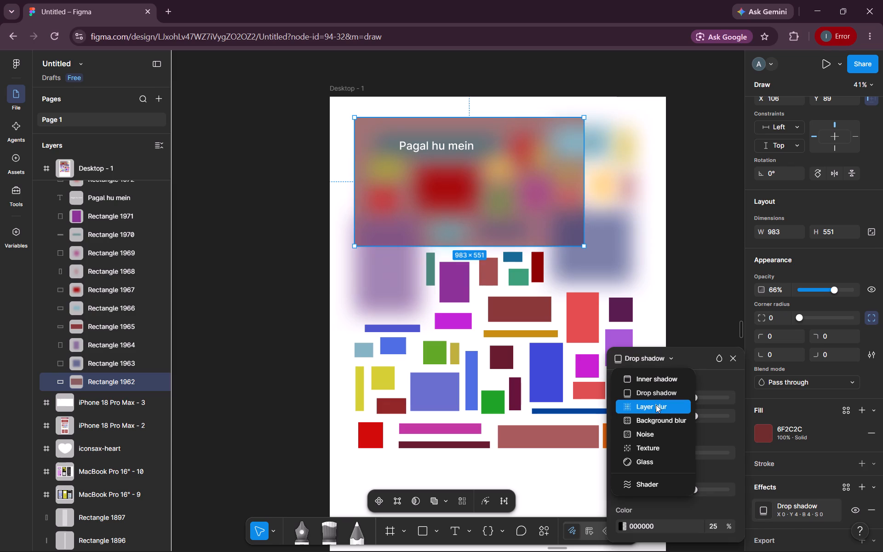
left_click(656, 405)
triple_click(631, 423)
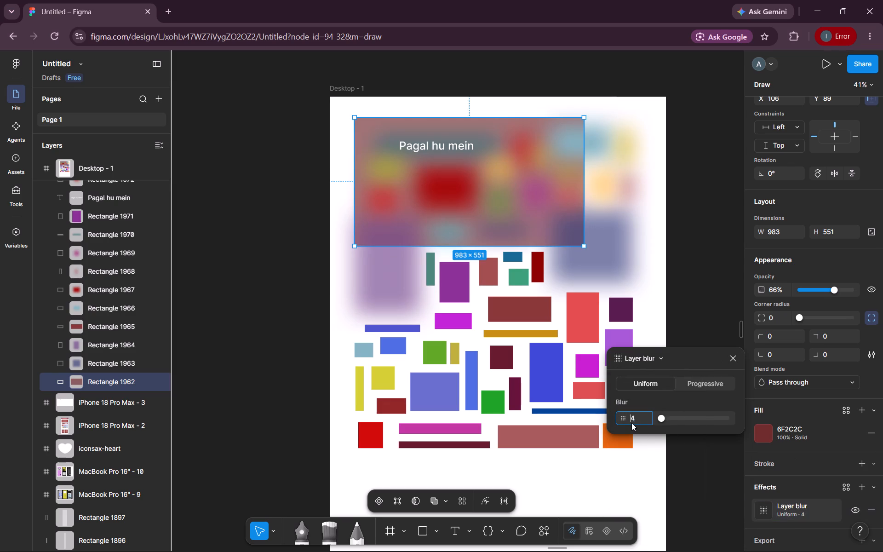
type("66")
key("BackSpace")
key("BackSpace")
type("100")
key("Return")
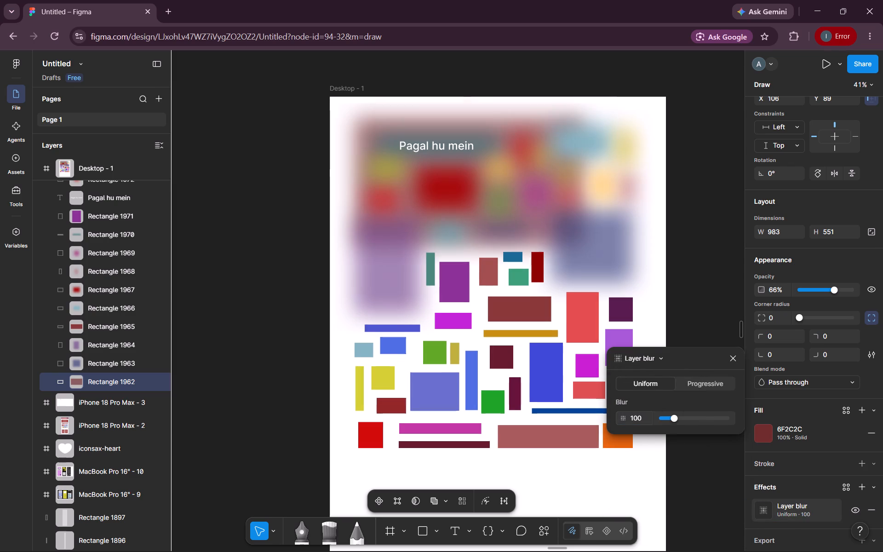
left_click(710, 335)
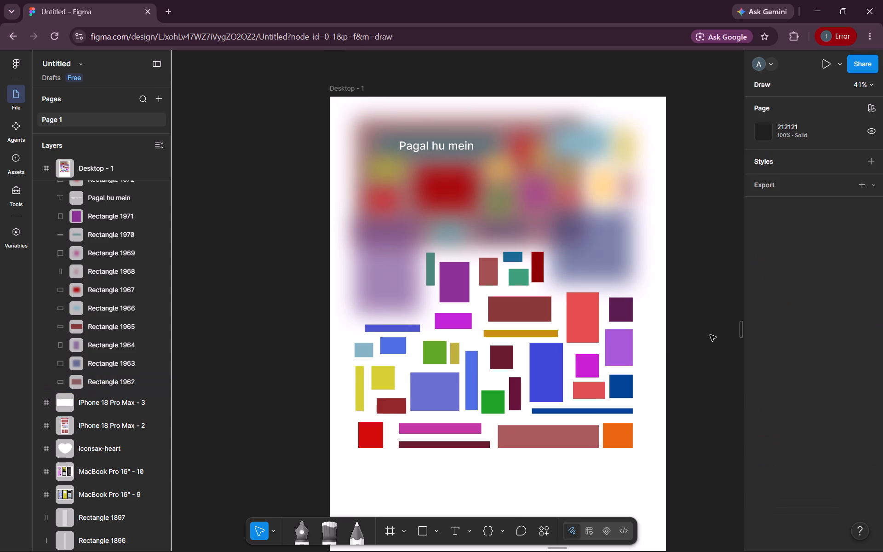
Add a layer blur effect to the six sharp rectangles directly below the blurred area, from the narrow teal one to the dark red one.
scroll(676, 293, "down", 1)
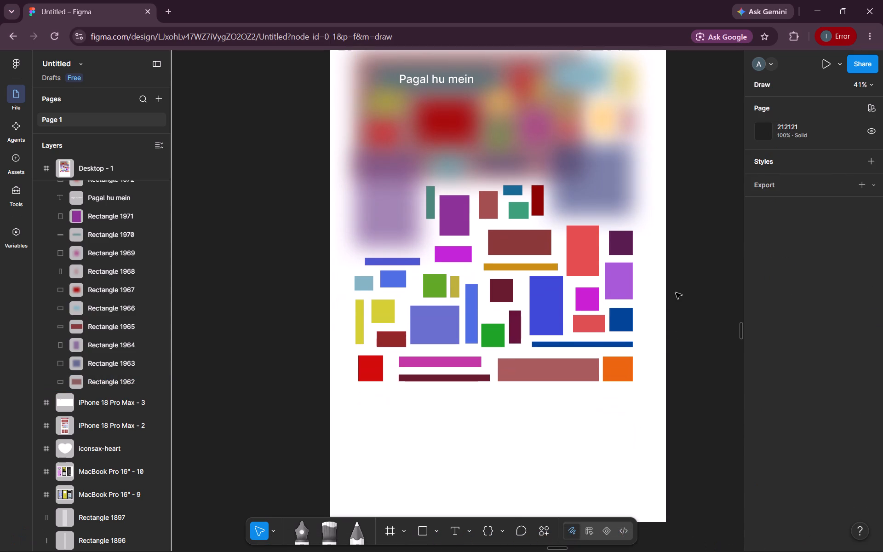
left_click(429, 197)
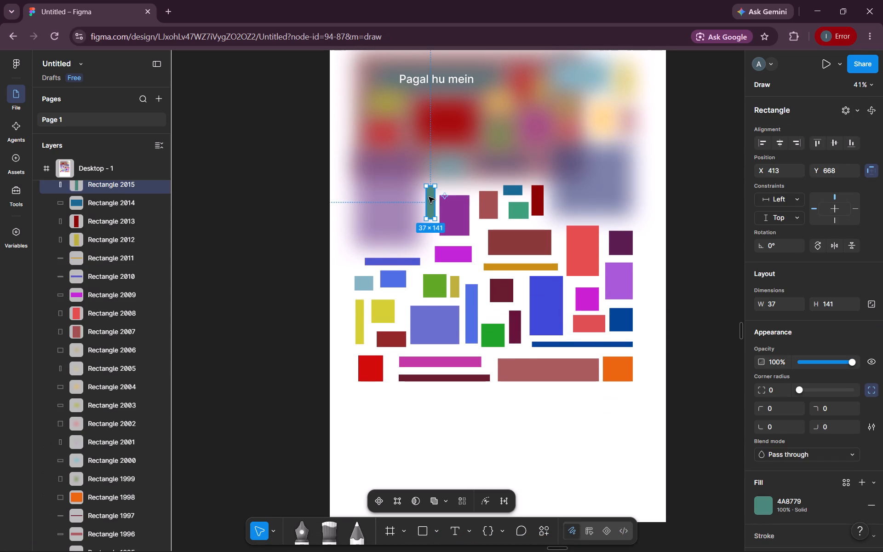
left_click(459, 209, "shift")
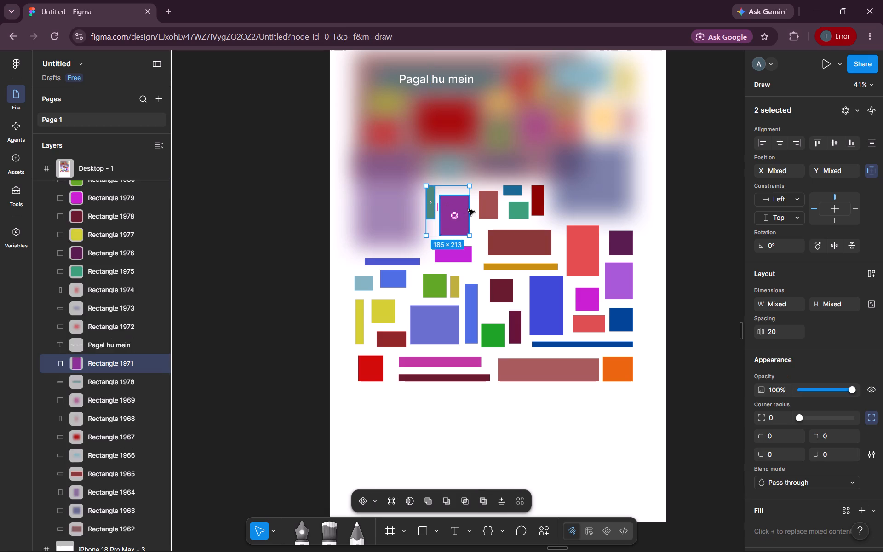
left_click(489, 206, "shift")
left_click(514, 190, "shift")
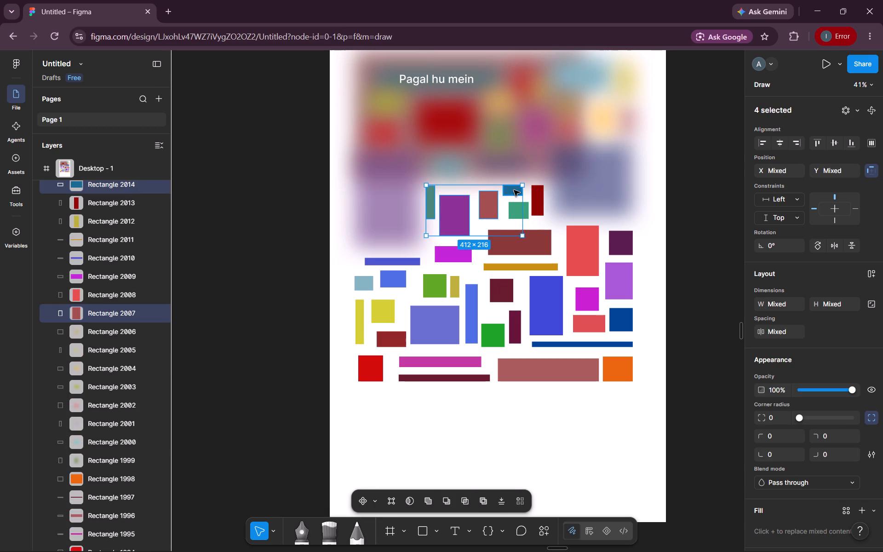
left_click(517, 210, "shift")
left_click(539, 199, "shift")
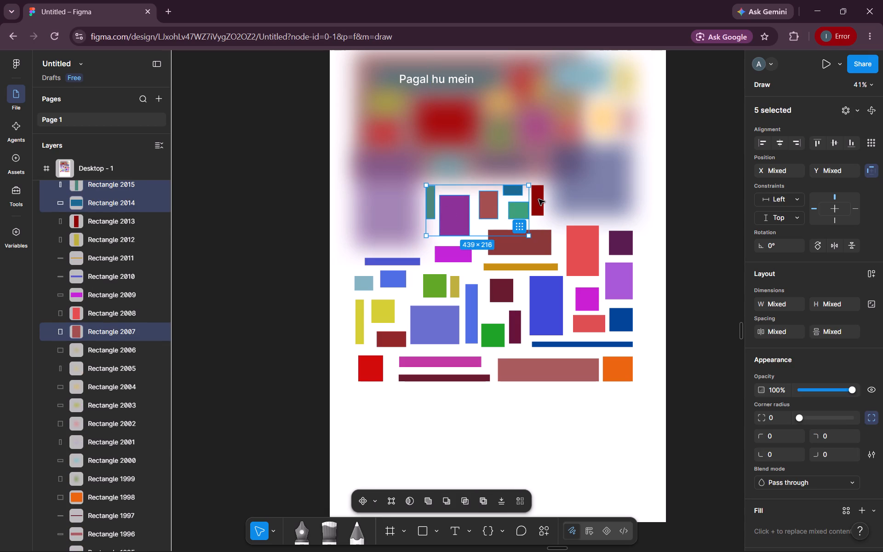
scroll(773, 461, "down", 1)
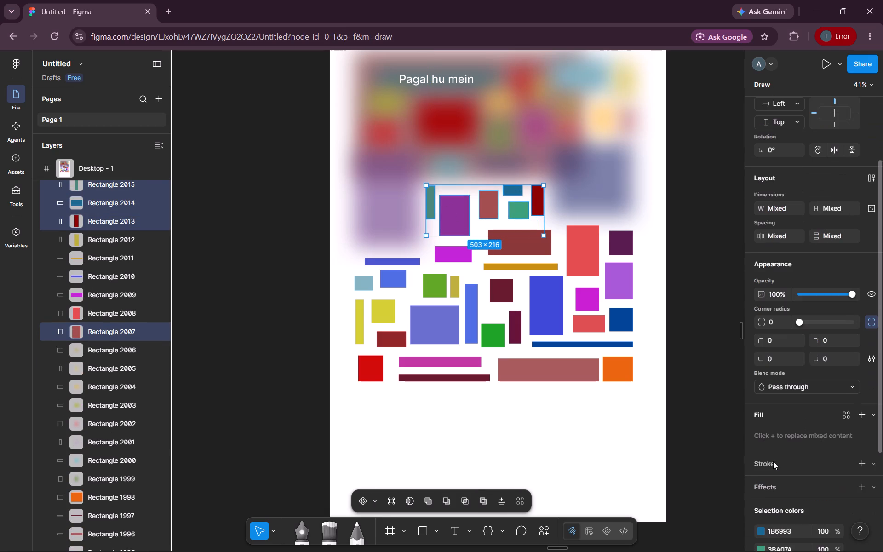
scroll(773, 461, "down", 1)
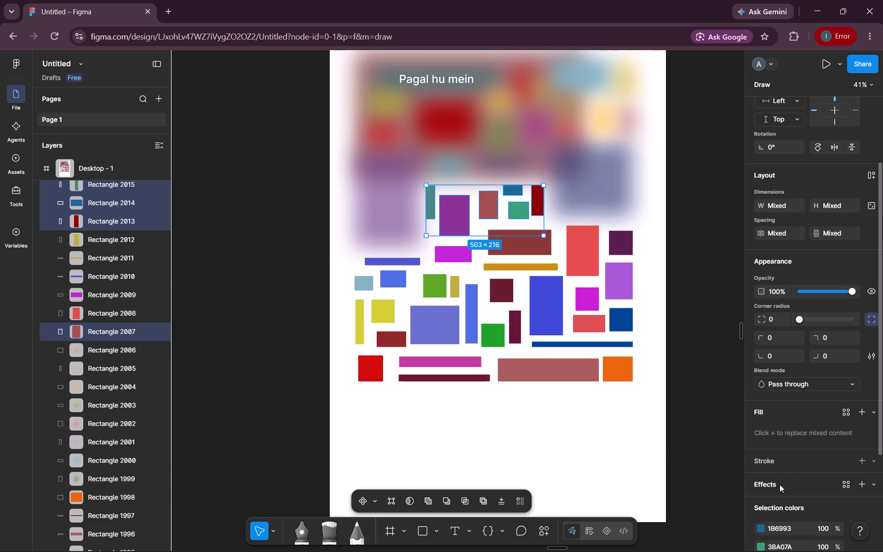
left_click(780, 484)
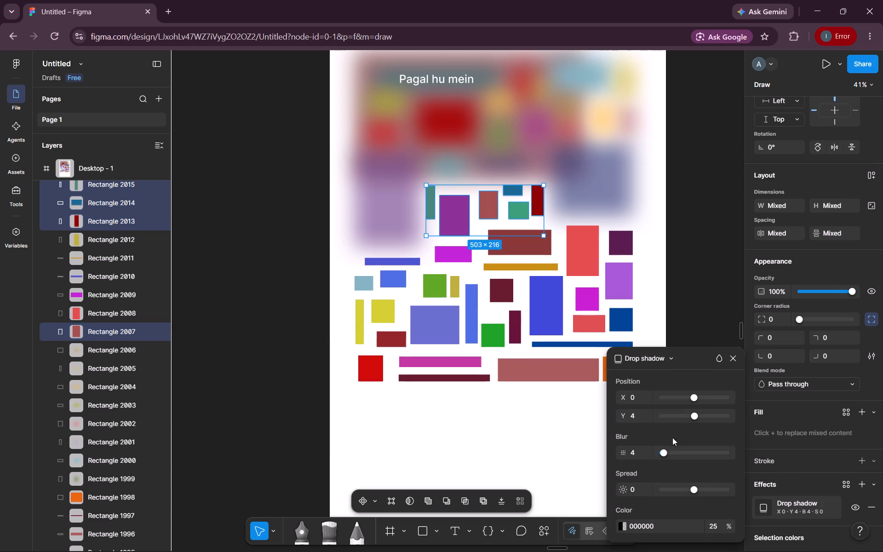
left_click(653, 357)
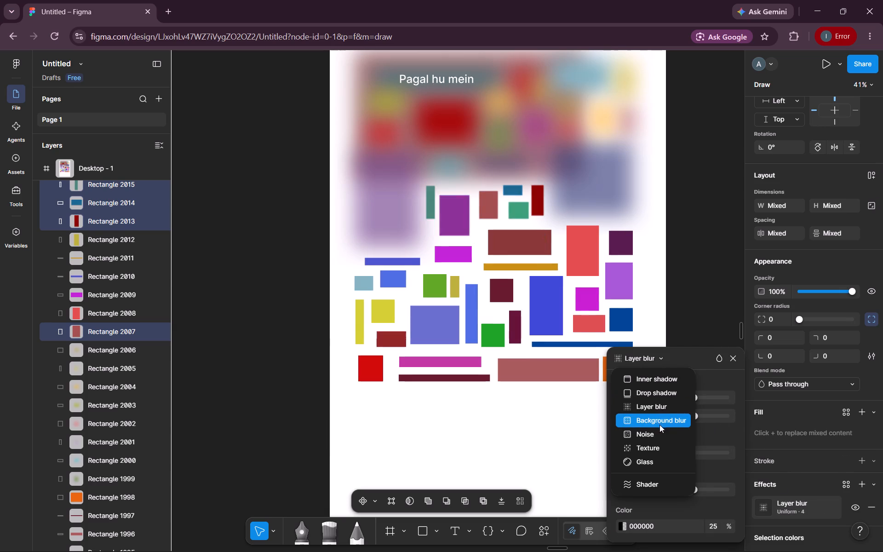
left_click(658, 407)
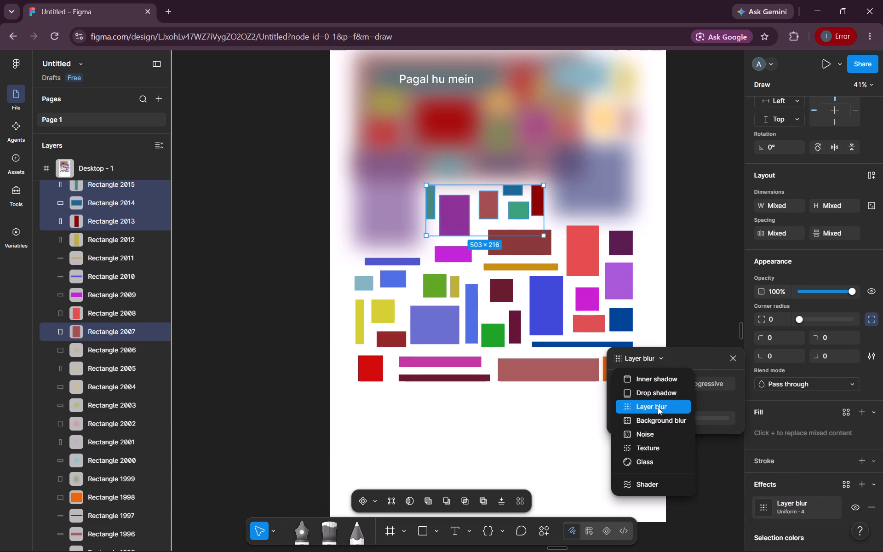
Set the uniform layer blur of the six selected rectangles to 100 and deselect them.
left_click_drag(657, 417, 677, 413)
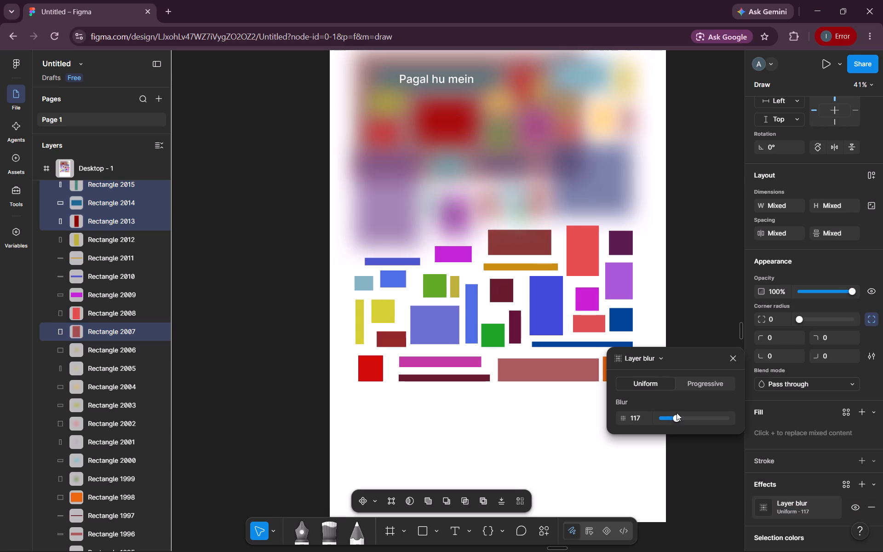
left_click_drag(677, 413, 674, 414)
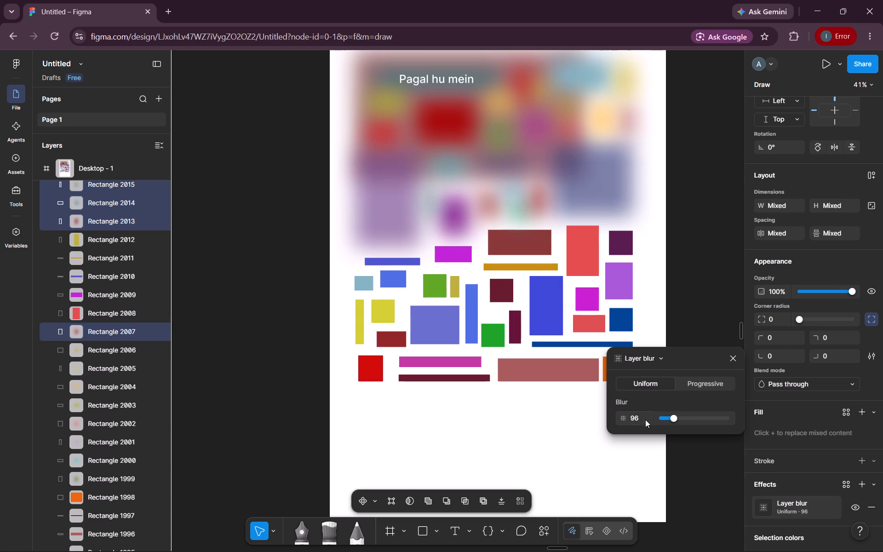
double_click(639, 418)
type("100")
key("Return")
left_click(820, 268)
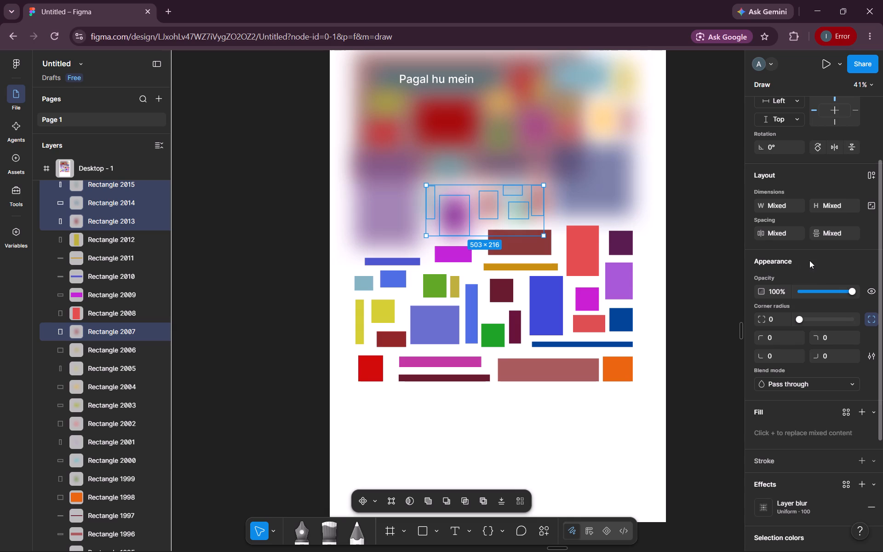
left_click(809, 260)
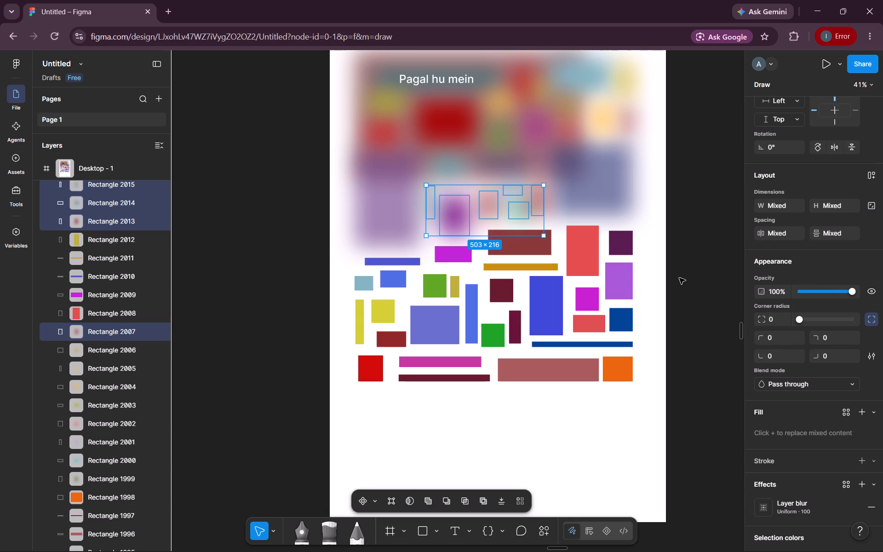
left_click(690, 257)
Add a layer blur effect to the 271 × 108 brownish-red, magenta, thin blue, coral red and dark purple rectangles in the topmost sharp row.
scroll(690, 257, "down", 1)
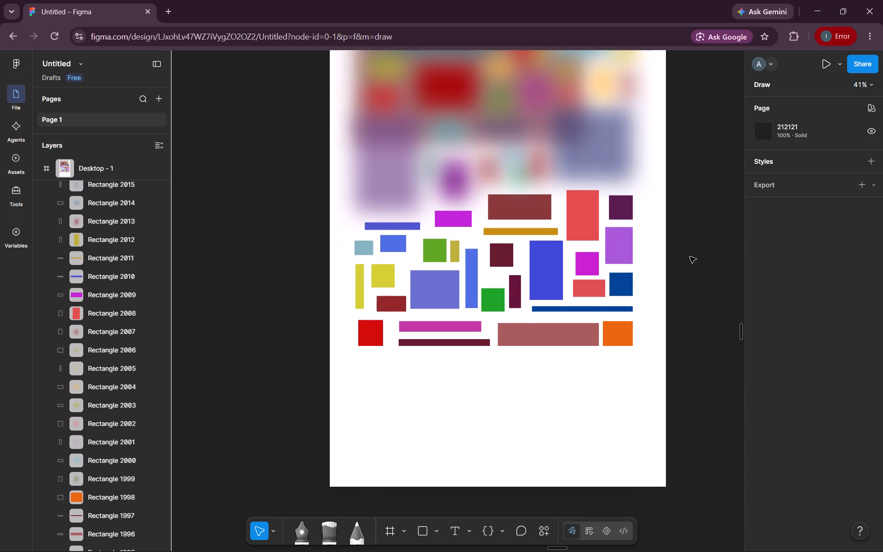
scroll(690, 257, "down", 1)
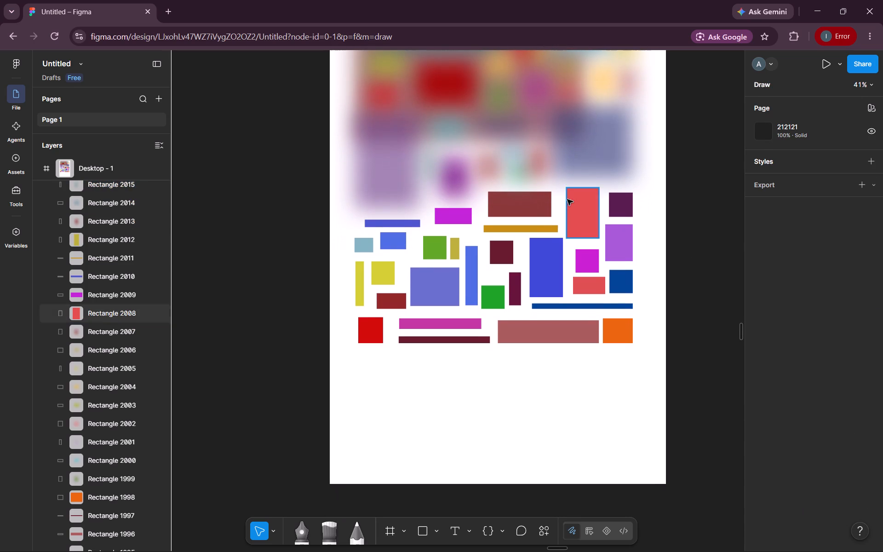
left_click(539, 209, "shift")
left_click(464, 216, "shift")
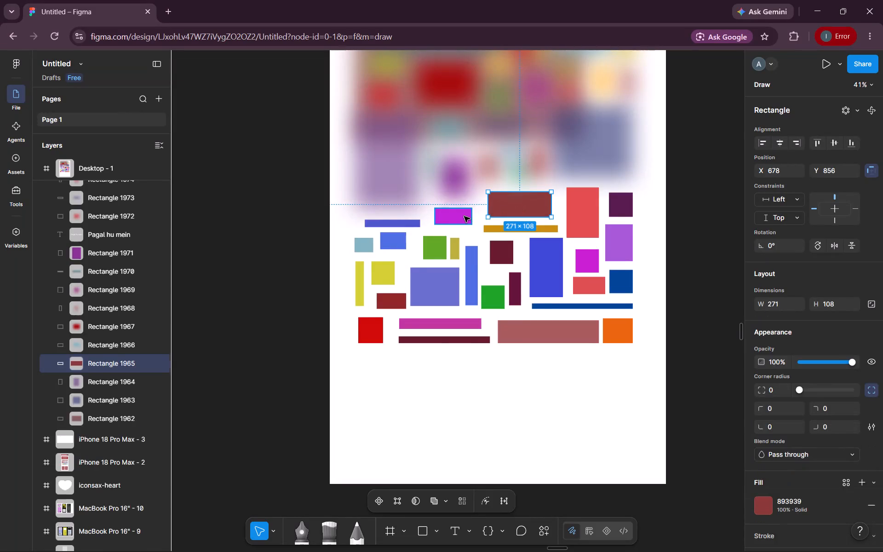
left_click(413, 223, "shift")
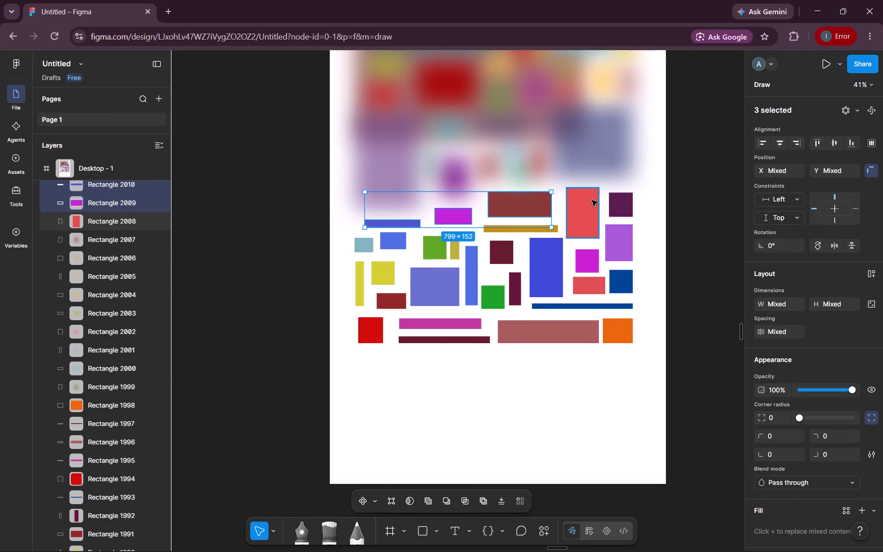
left_click(592, 200, "shift")
left_click(621, 202, "shift")
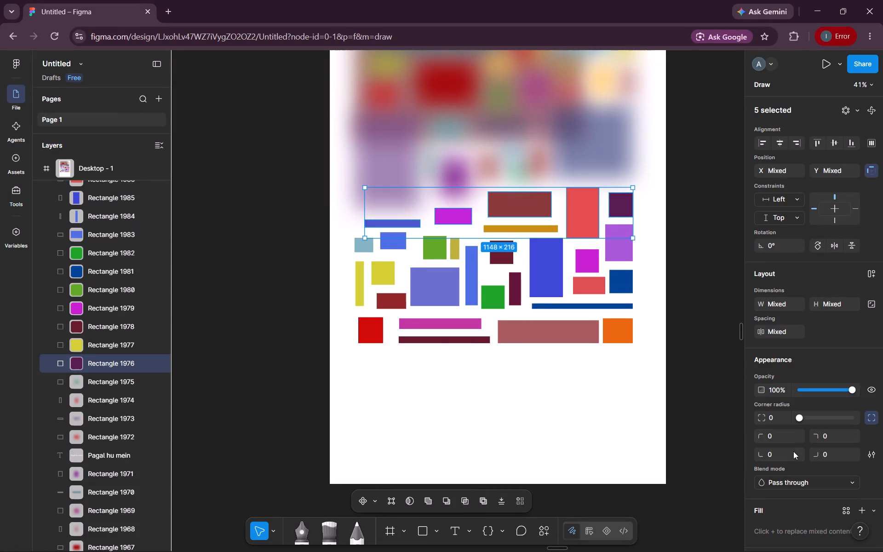
scroll(779, 481, "down", 3)
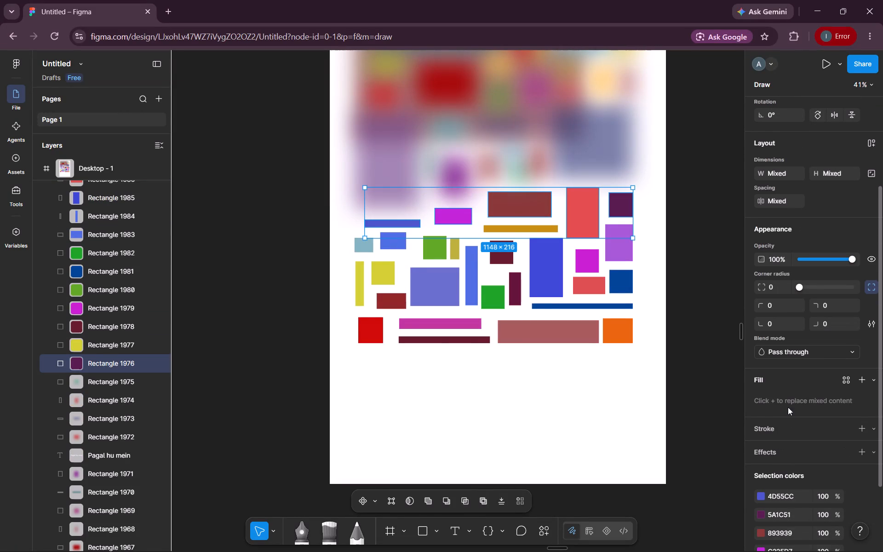
left_click(780, 443)
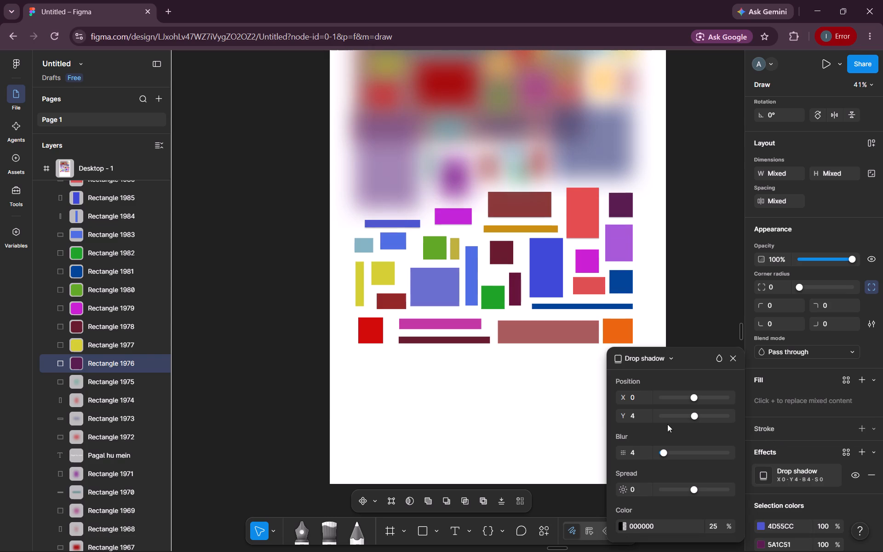
left_click(651, 356)
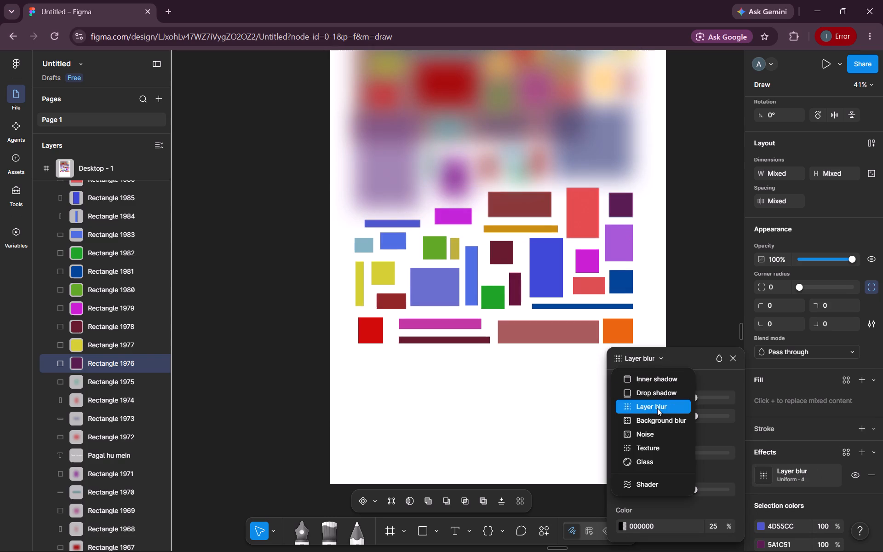
left_click(657, 408)
Set the uniform layer blur of the five selected rectangles to 100 and deselect them.
left_click_drag(658, 420, 662, 420)
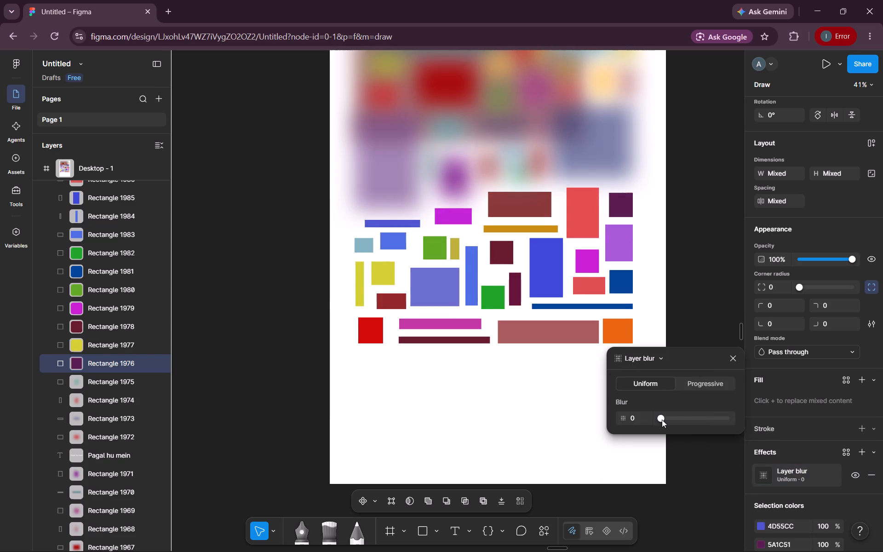
left_click_drag(662, 420, 673, 419)
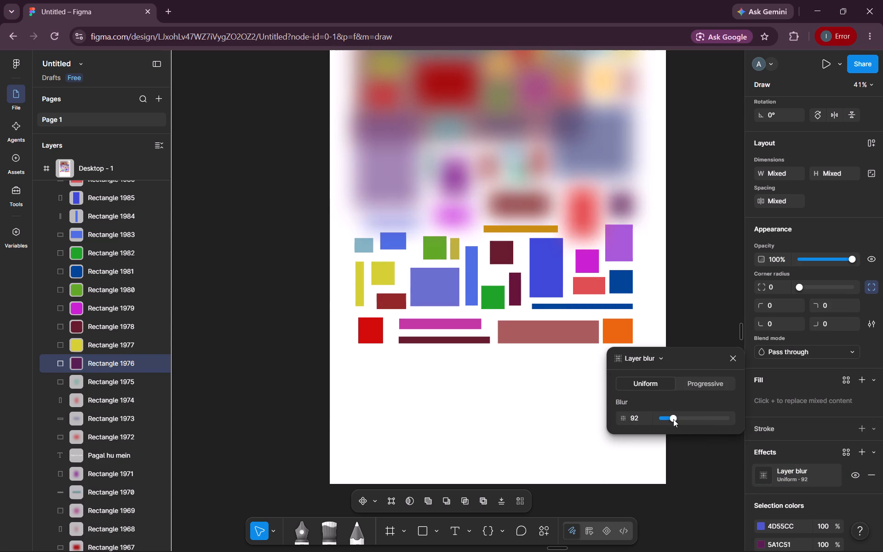
left_click_drag(673, 419, 676, 419)
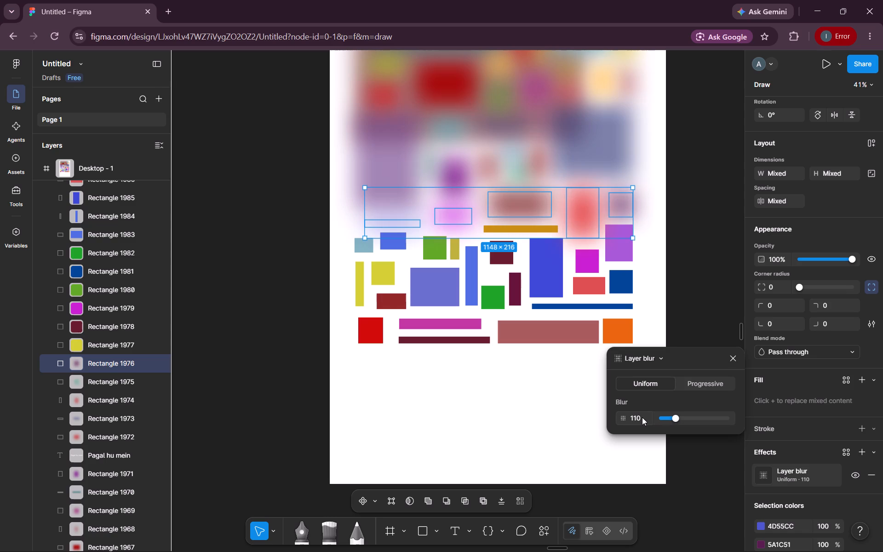
double_click(642, 417)
type("100")
key("Return")
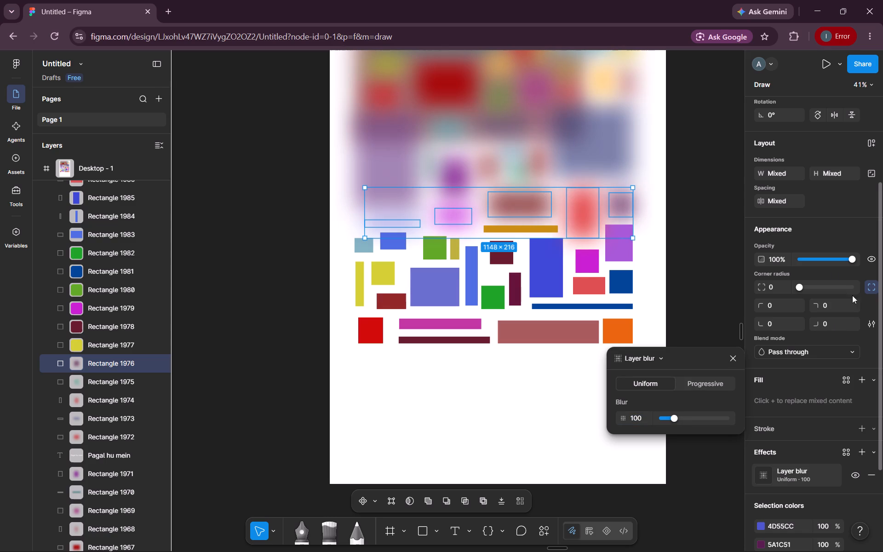
left_click(867, 361)
left_click(715, 307)
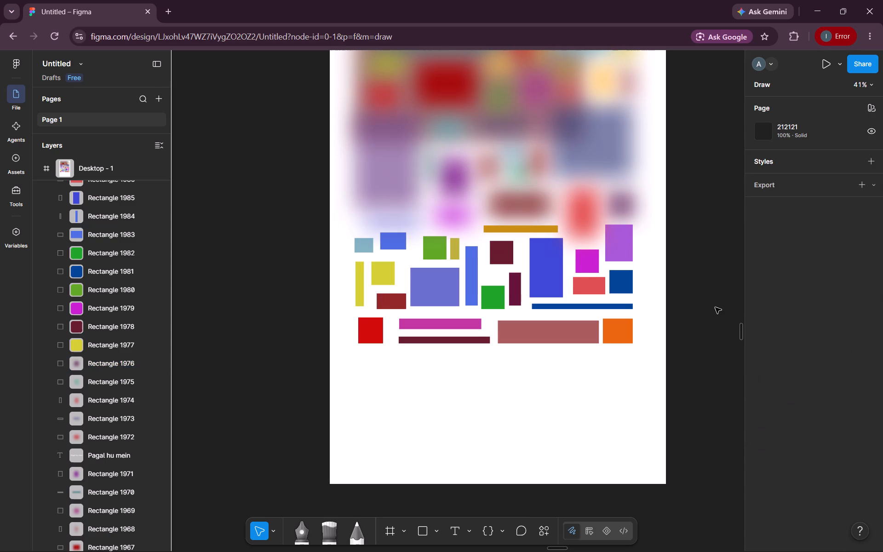
Add a layer blur effect to the thirteen upper sharp rectangles, skipping the dark red, bright green, narrow plum, coral and navy ones below them.
scroll(715, 307, "left", 1)
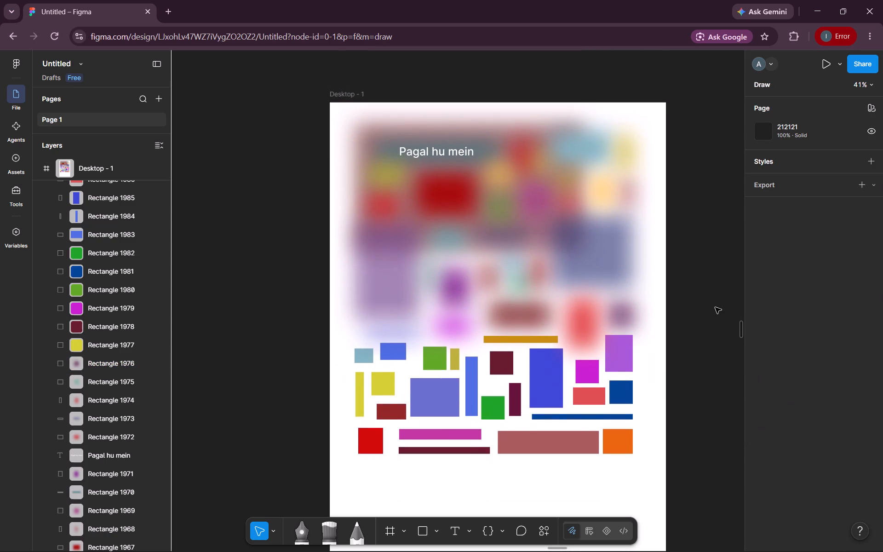
scroll(715, 307, "left", 1)
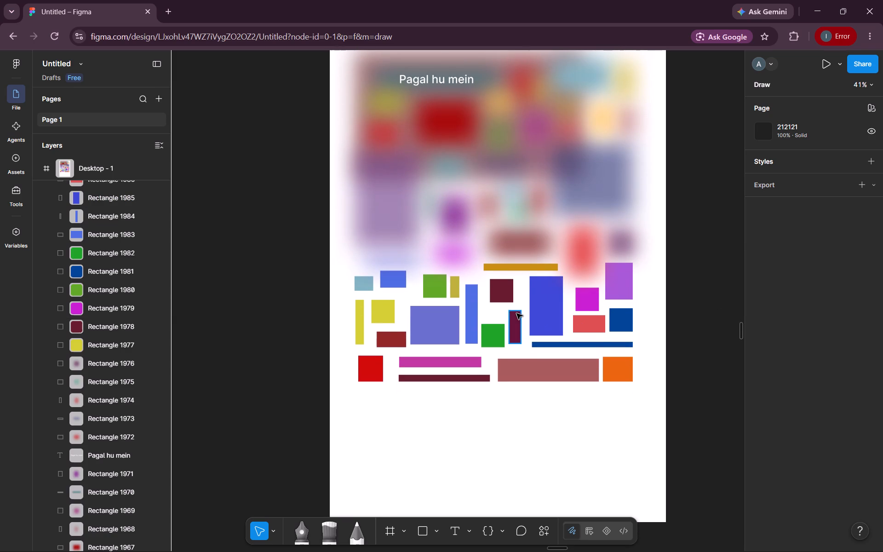
left_click(365, 284, "shift")
left_click(389, 281, "shift")
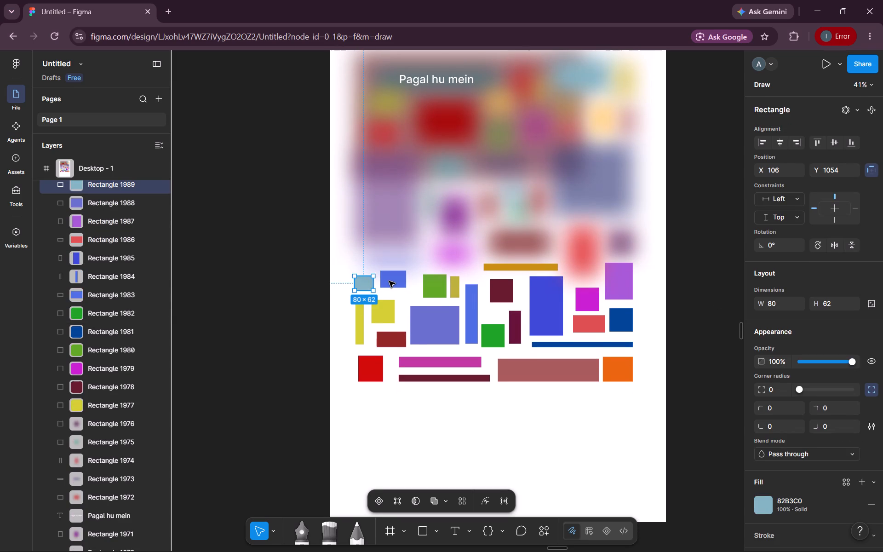
left_click(432, 288, "shift")
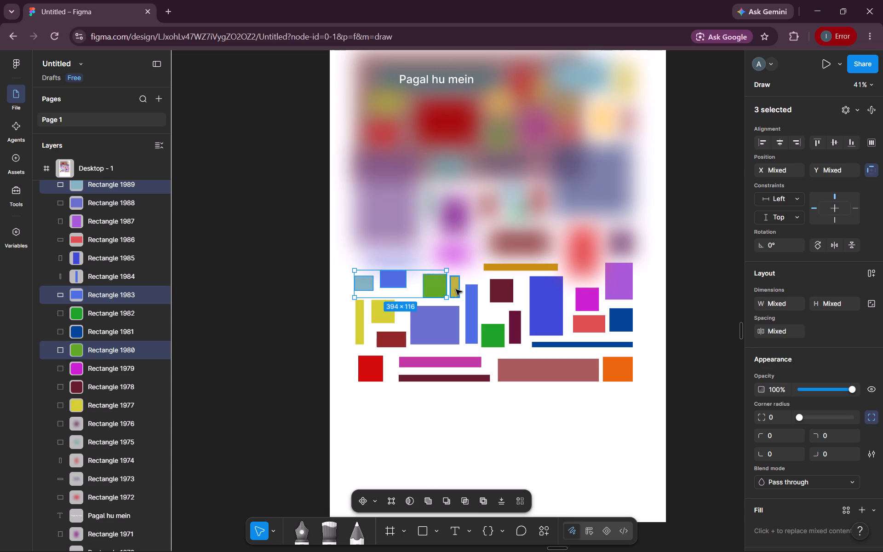
left_click(456, 289, "shift")
left_click(516, 265, "shift")
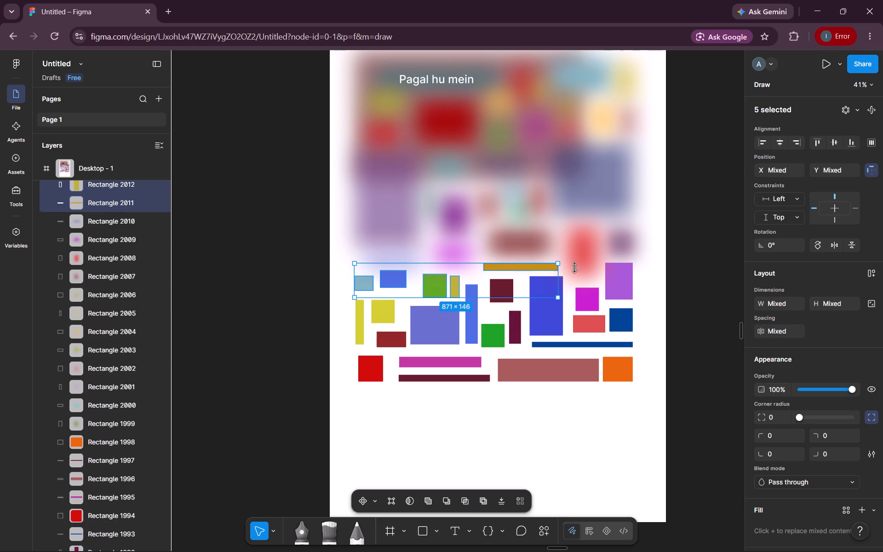
left_click(632, 272, "shift")
left_click(585, 307, "shift")
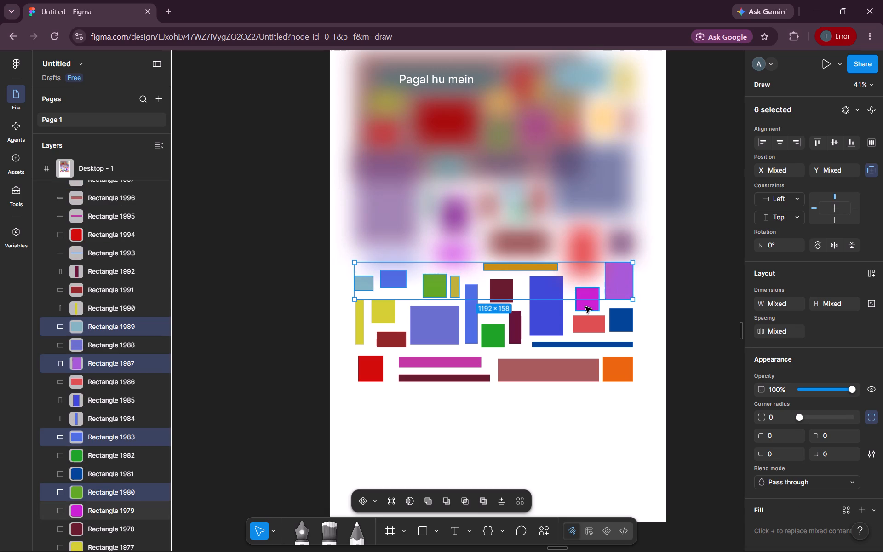
left_click(542, 319, "shift")
left_click(499, 297, "shift")
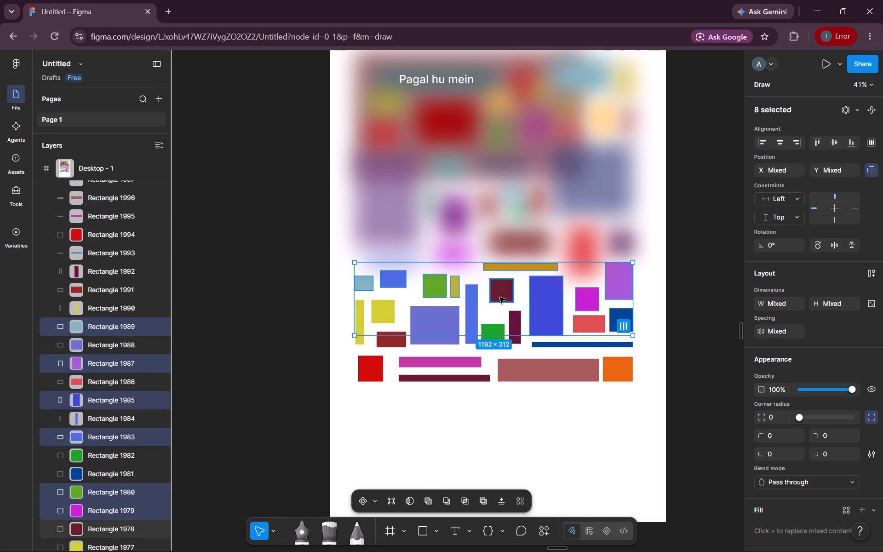
left_click(472, 315, "shift")
left_click(444, 320, "shift")
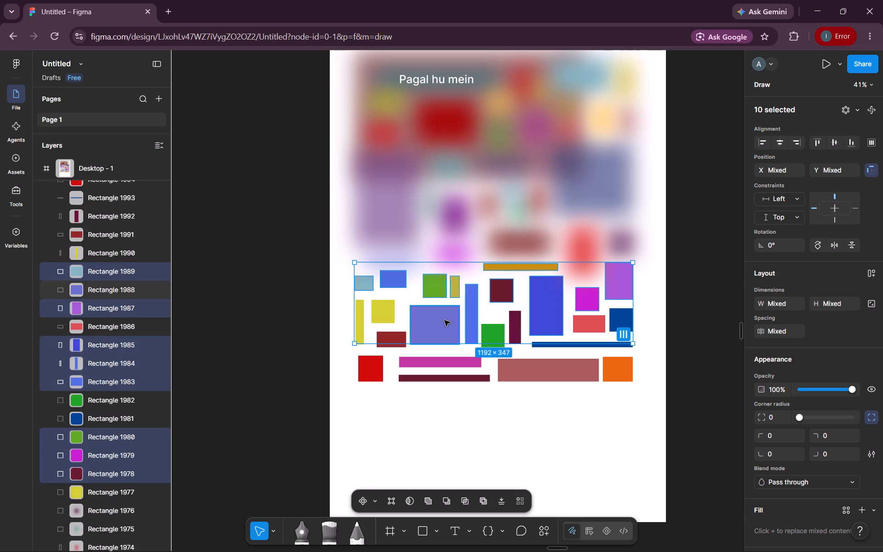
left_click(389, 318, "shift")
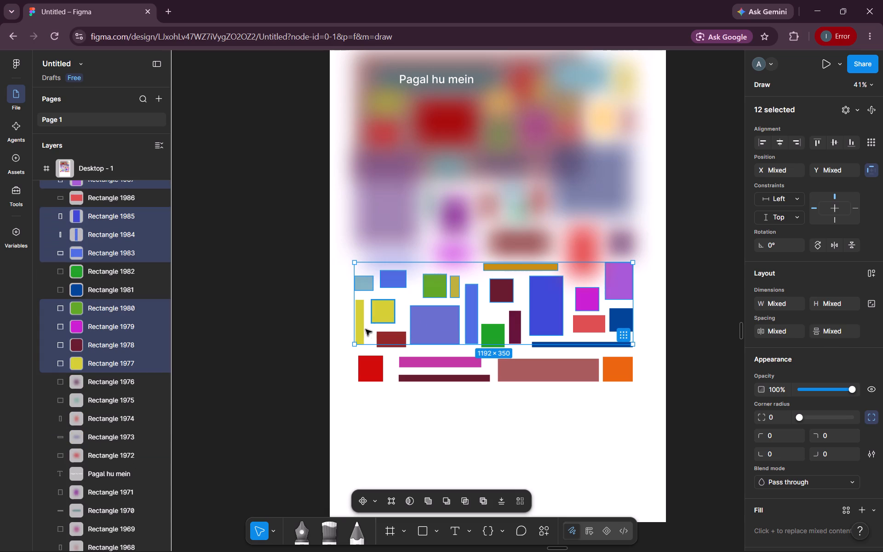
left_click(361, 332, "shift")
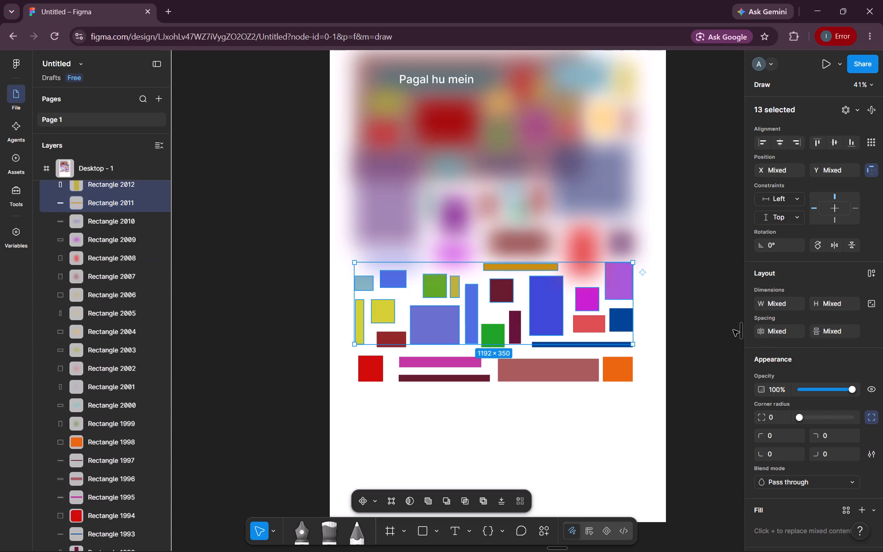
scroll(794, 449, "down", 3)
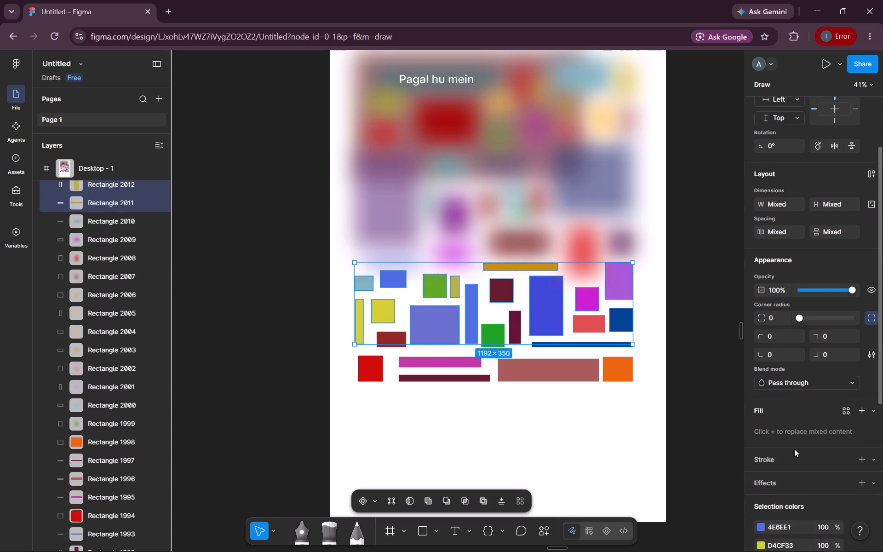
scroll(794, 449, "down", 2)
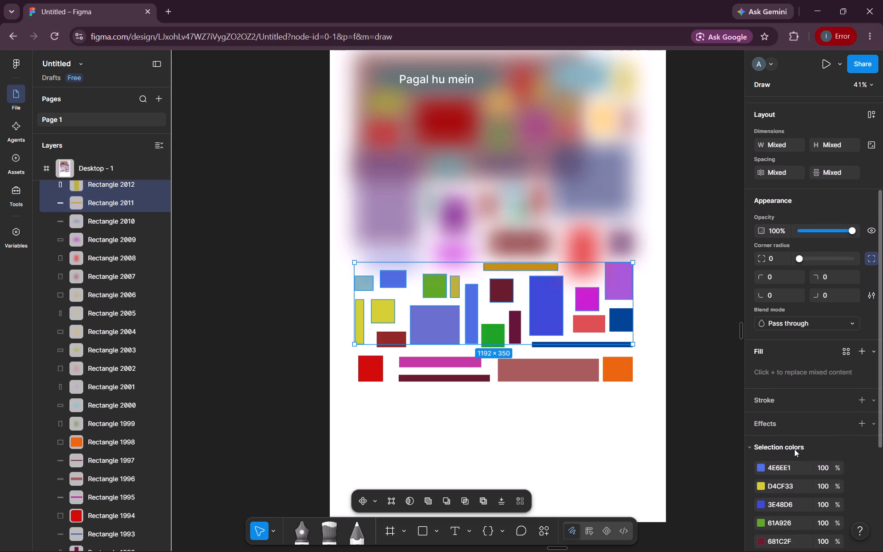
left_click(783, 425)
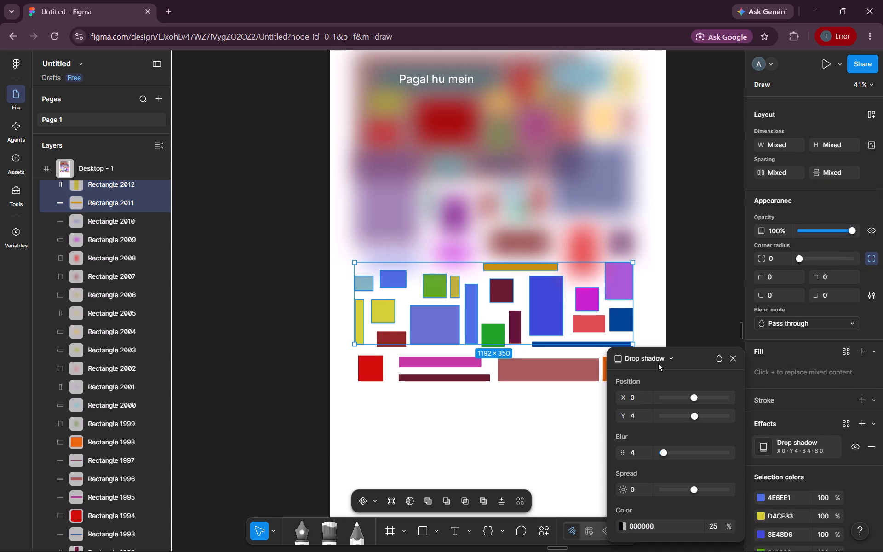
left_click(658, 363)
left_click(657, 408)
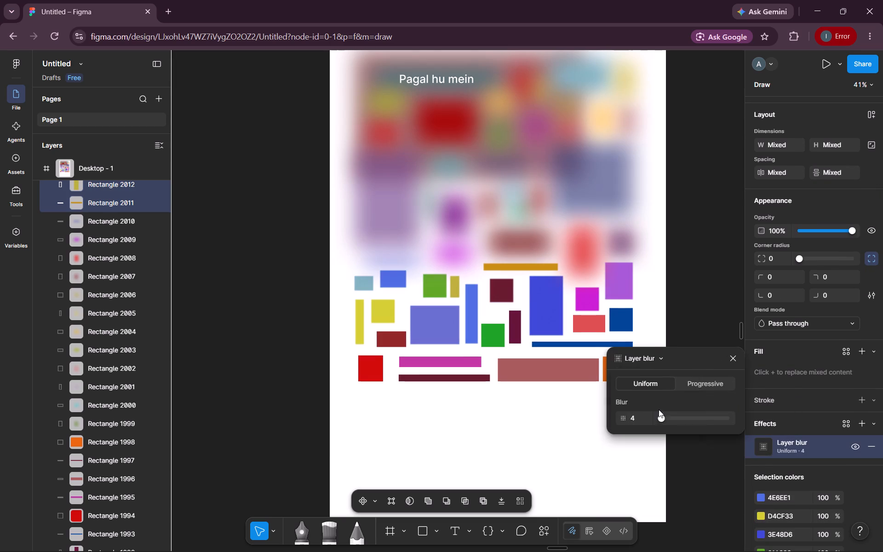
Set the uniform layer blur of the thirteen selected rectangles to 100 and deselect them.
left_click_drag(660, 412, 676, 414)
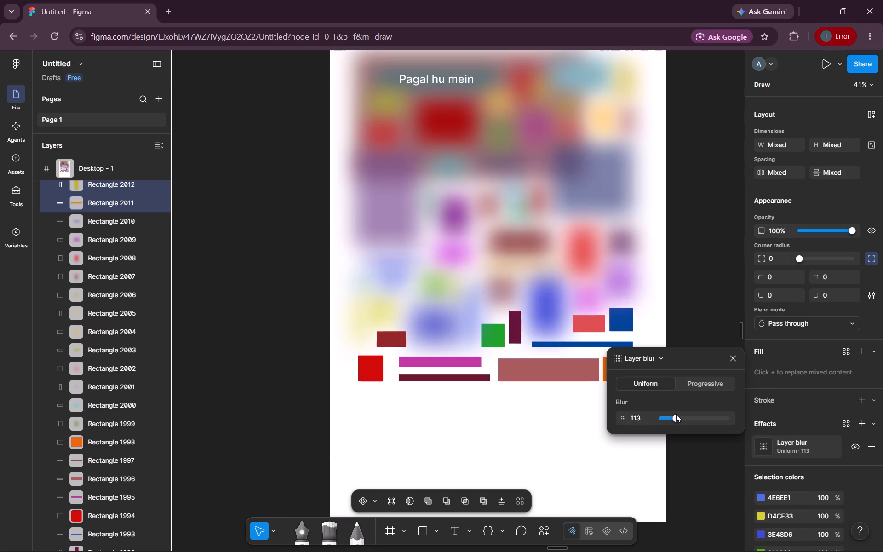
left_click_drag(676, 414, 677, 414)
double_click(638, 419)
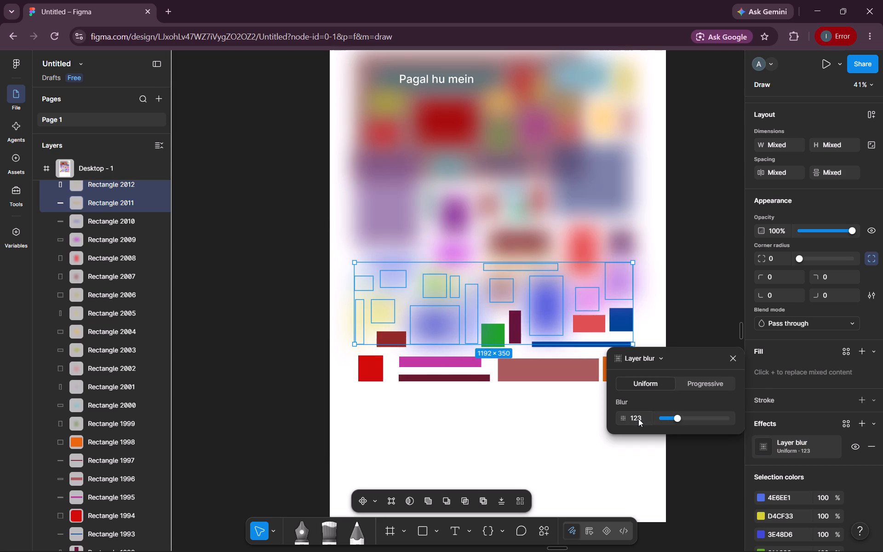
type("100")
key("Return")
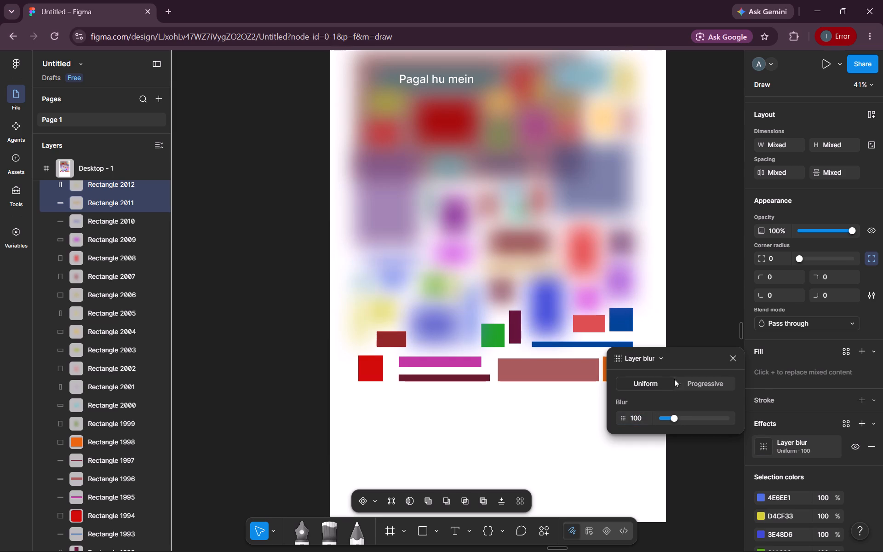
left_click(781, 353)
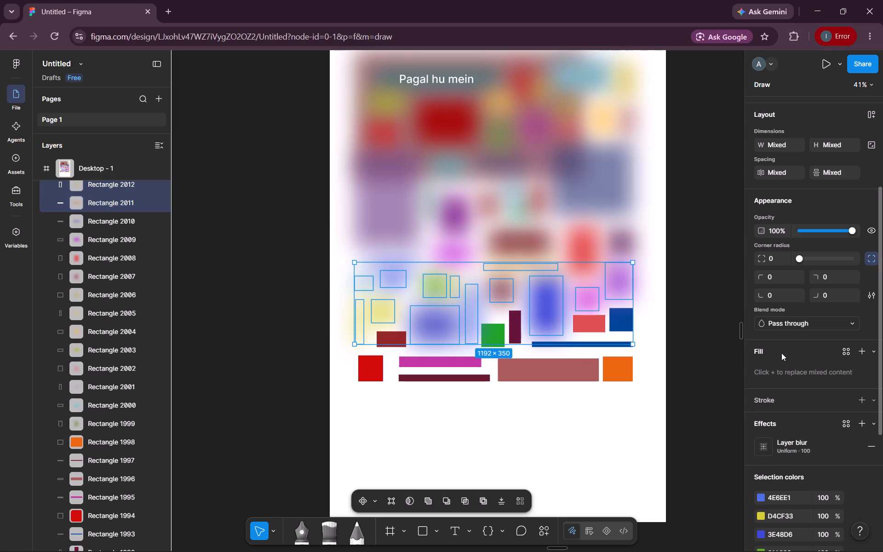
left_click(709, 348)
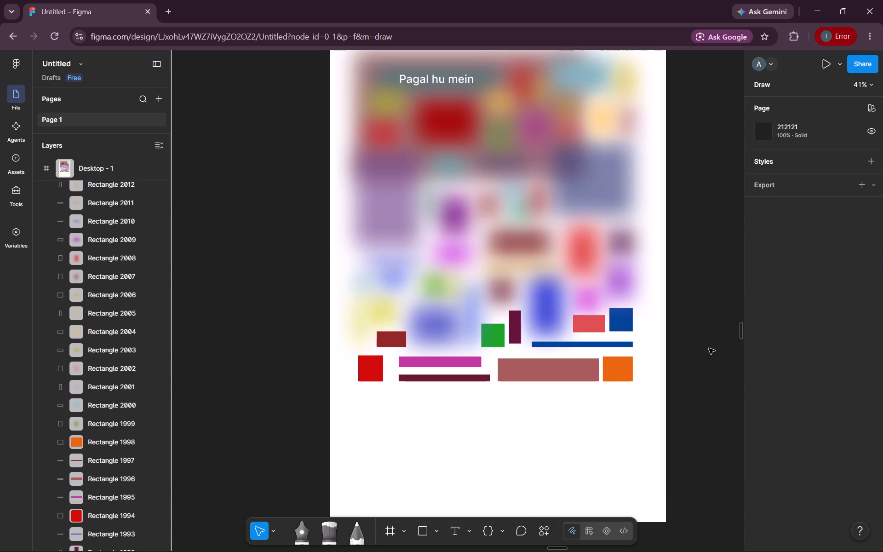
Add a layer blur effect to the sharp navy square, coral, narrow plum, bright green and dark red rectangles above the bottom bars.
scroll(709, 348, "down", 1)
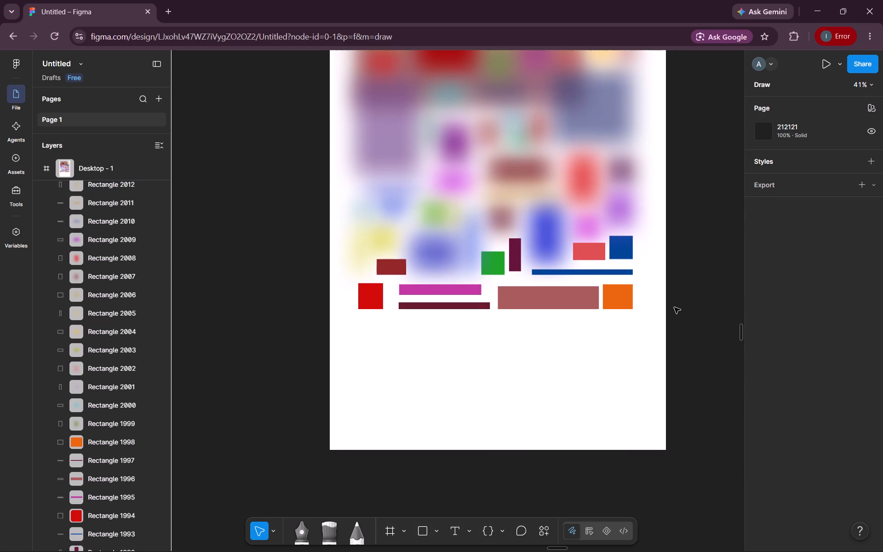
left_click(624, 251, "shift")
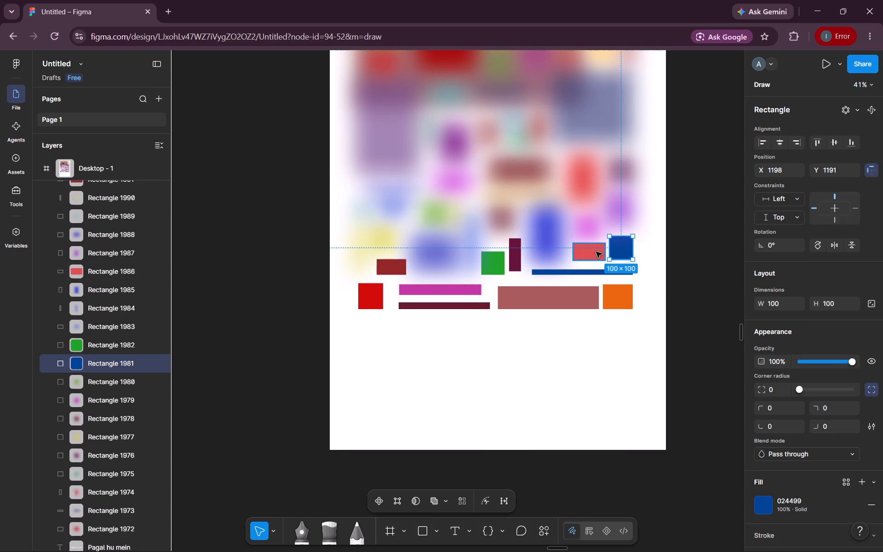
left_click(587, 256, "shift")
left_click(516, 262, "shift")
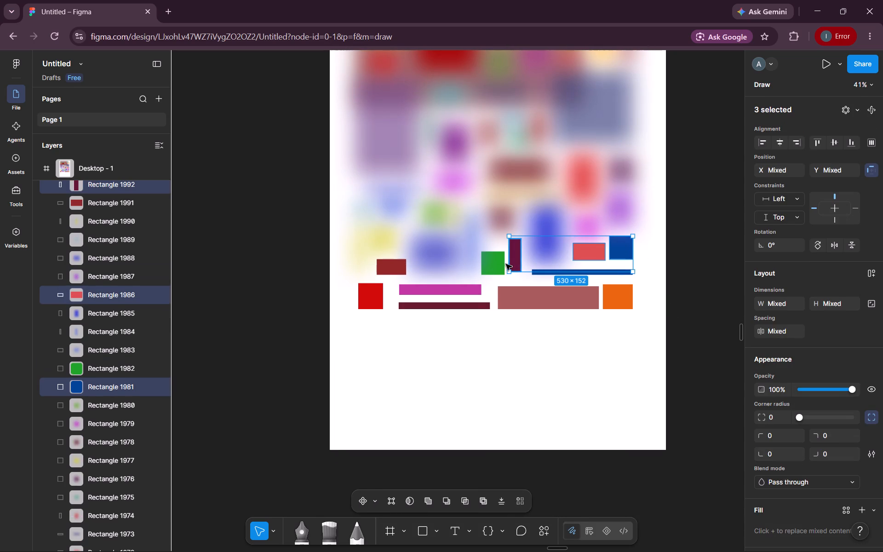
left_click(496, 265, "shift")
left_click(394, 266, "shift")
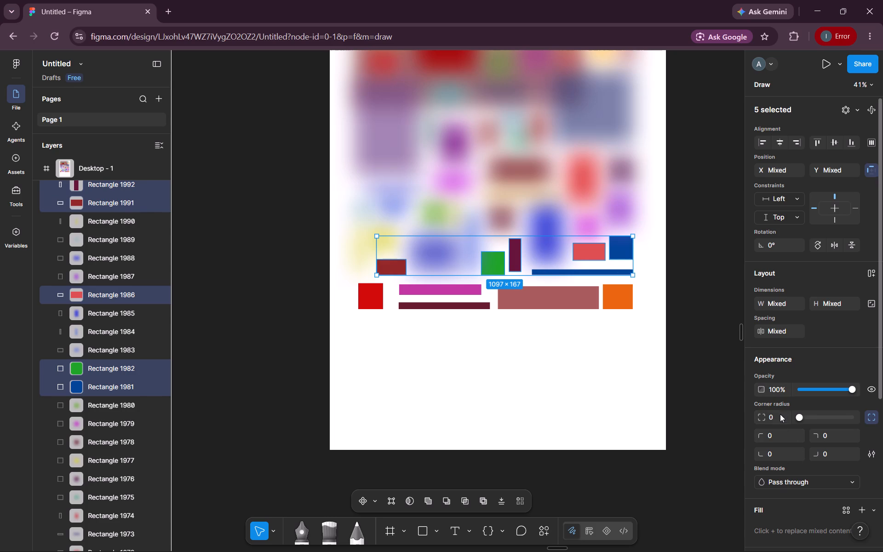
scroll(791, 438, "down", 2)
left_click(785, 444)
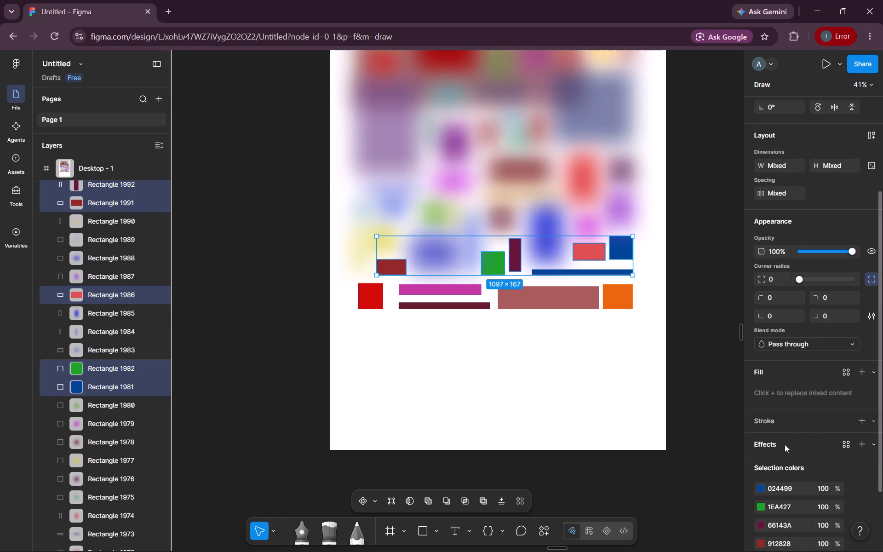
left_click(650, 361)
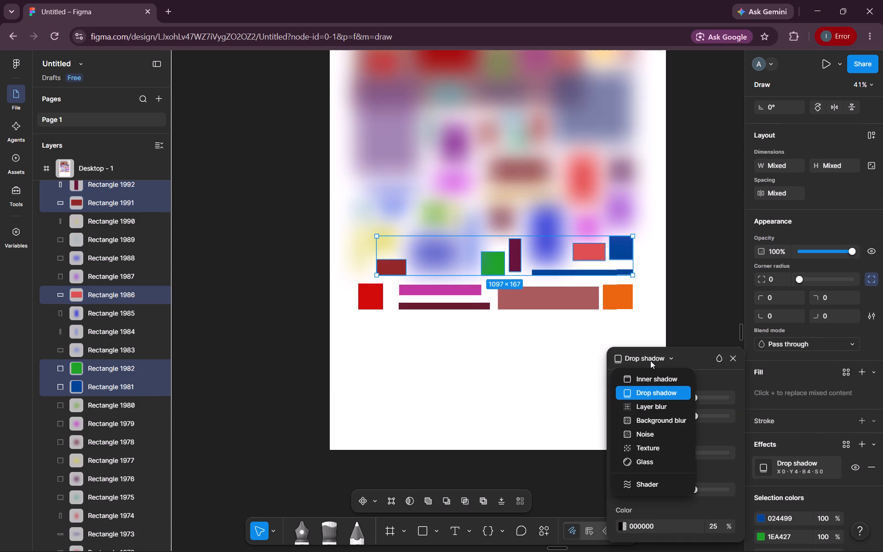
left_click(647, 401)
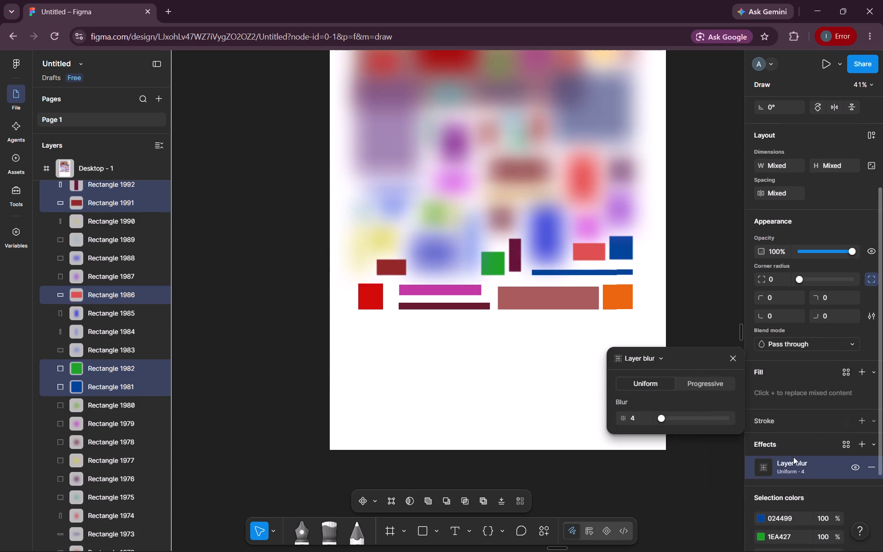
Set the uniform layer blur of the five selected rectangles to 100 and deselect them.
double_click(637, 418)
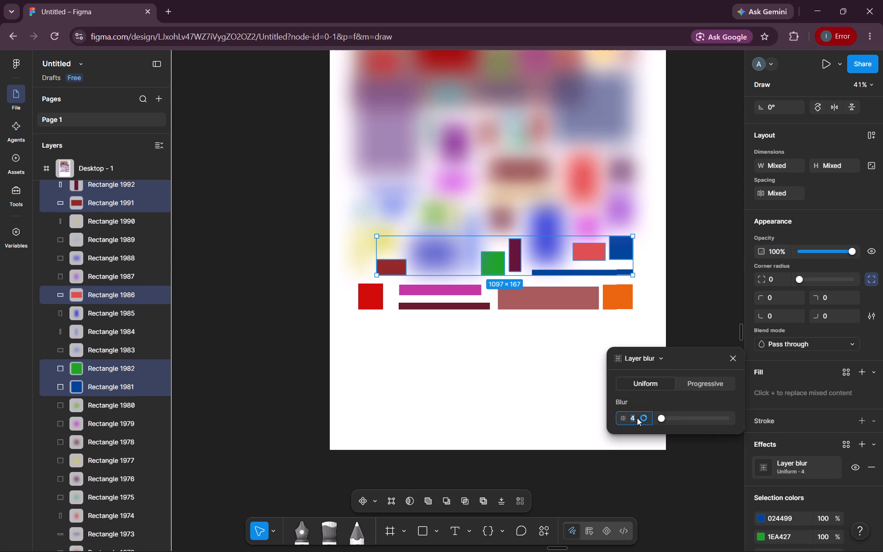
type("100")
key("Return")
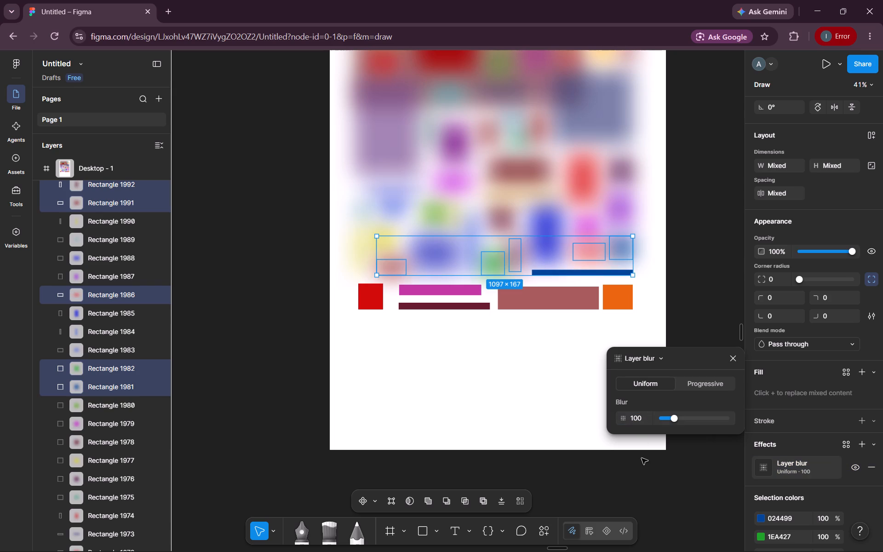
left_click(684, 483)
Add a layer blur effect to the six remaining sharp shapes: blue bar, orange square, brownish-red rectangle, magenta bar, maroon bar and red square.
scroll(716, 362, "down", 1)
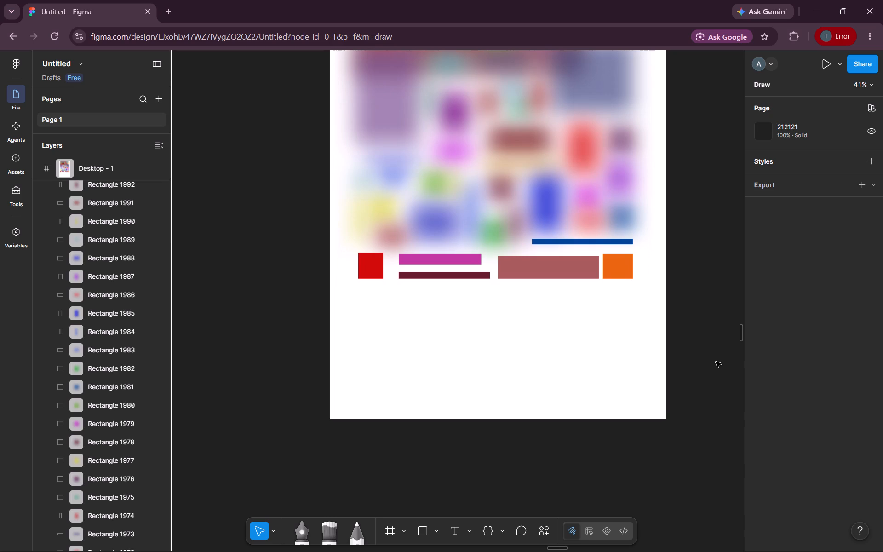
left_click(619, 244, "shift")
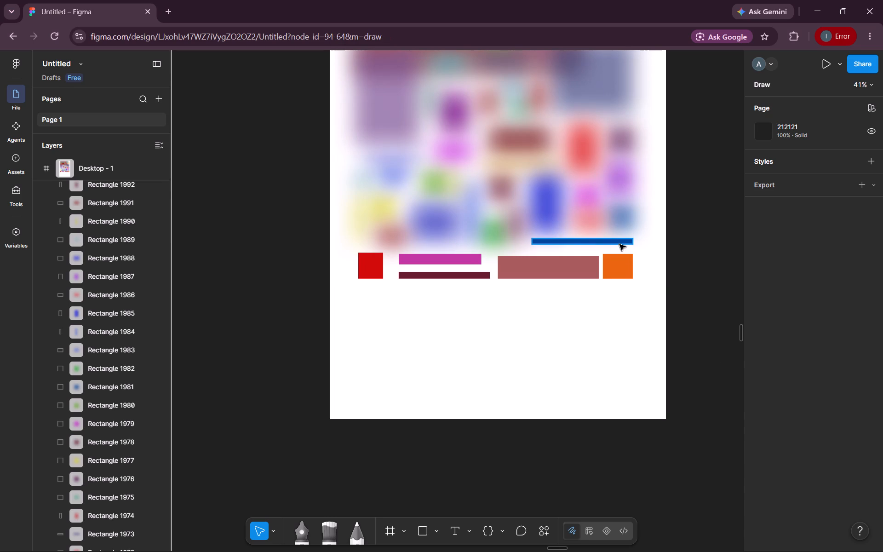
left_click(620, 268, "shift")
left_click(562, 269, "shift")
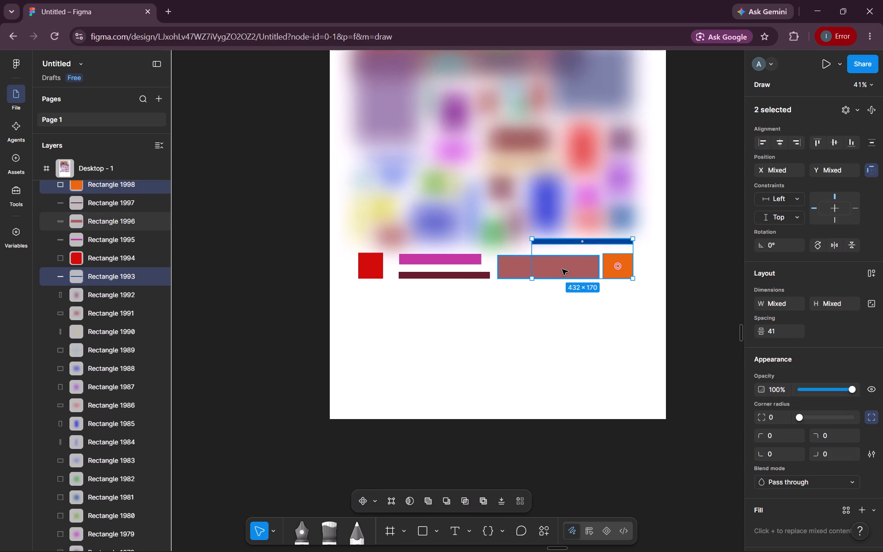
left_click(447, 261, "shift")
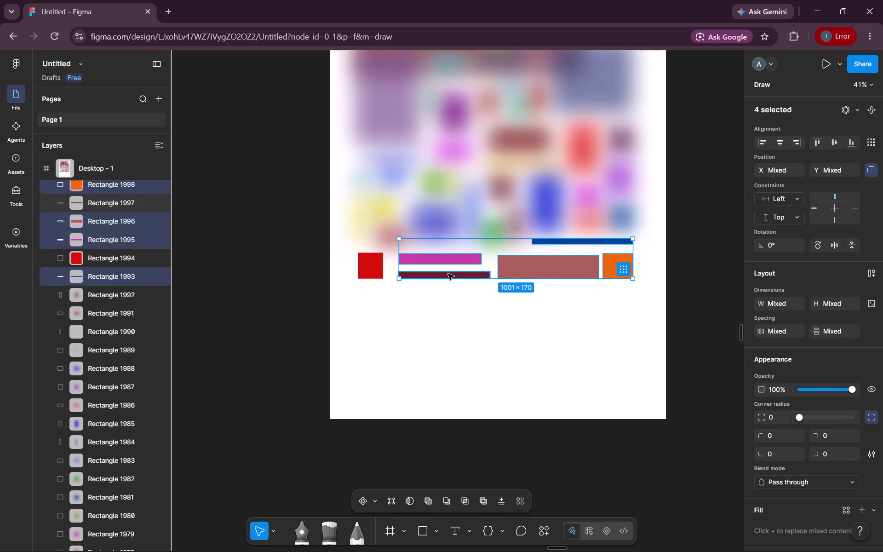
left_click(448, 274, "shift")
left_click(369, 266, "shift")
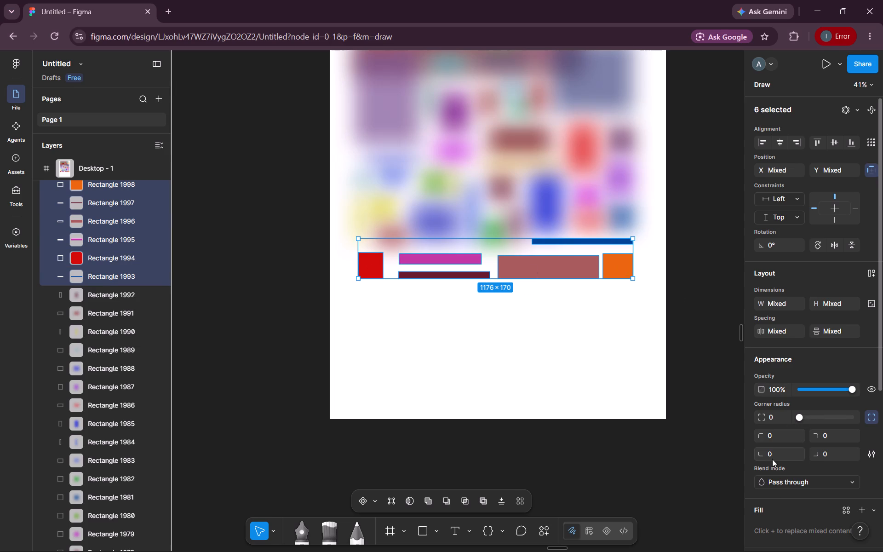
scroll(772, 457, "down", 2)
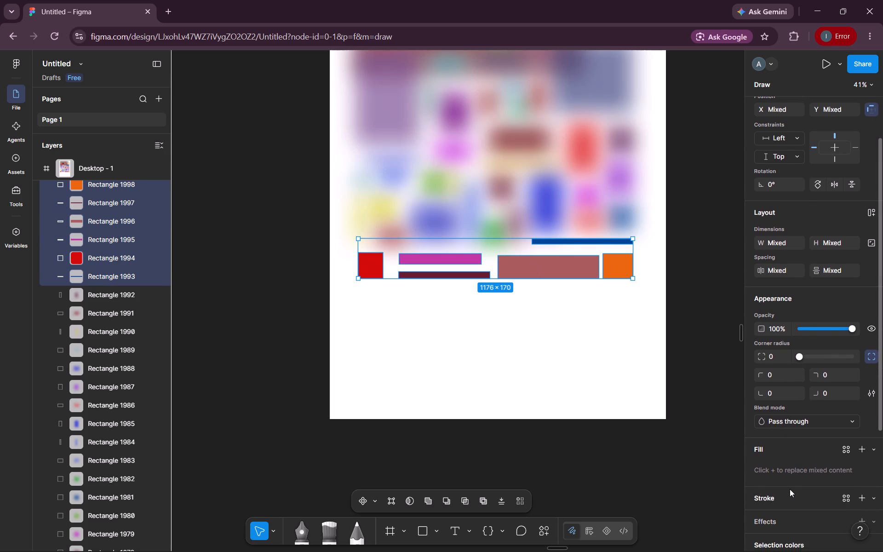
scroll(790, 489, "down", 1)
left_click(784, 468)
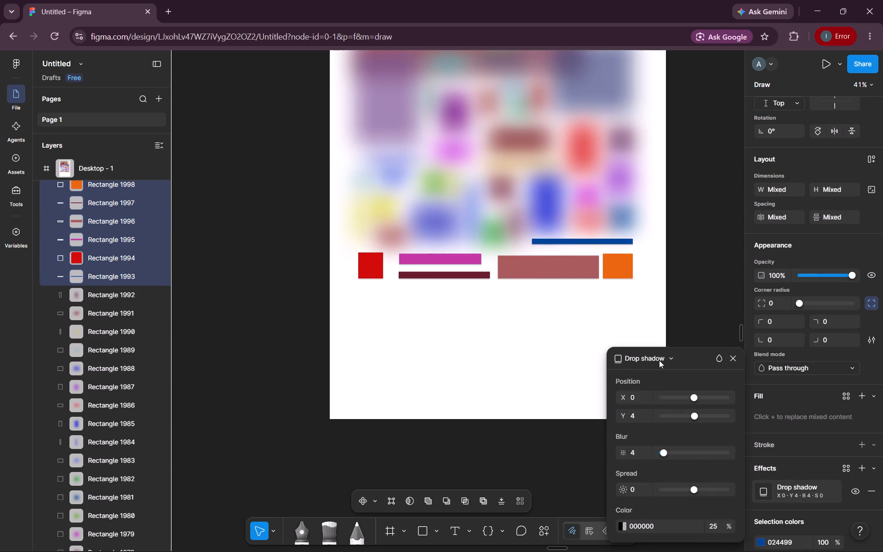
left_click(660, 356)
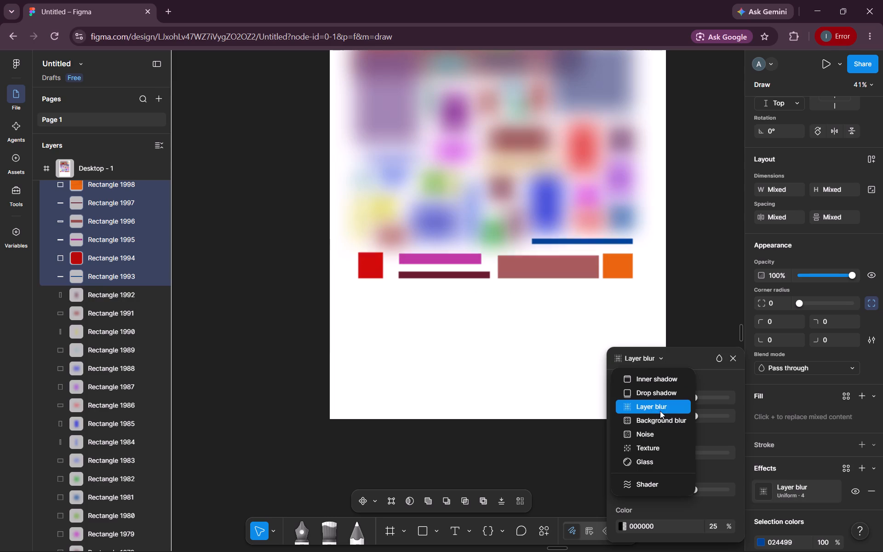
left_click(660, 411)
Set the uniform layer blur of the six selected rectangles to 100 and deselect them.
left_click_drag(658, 418, 670, 417)
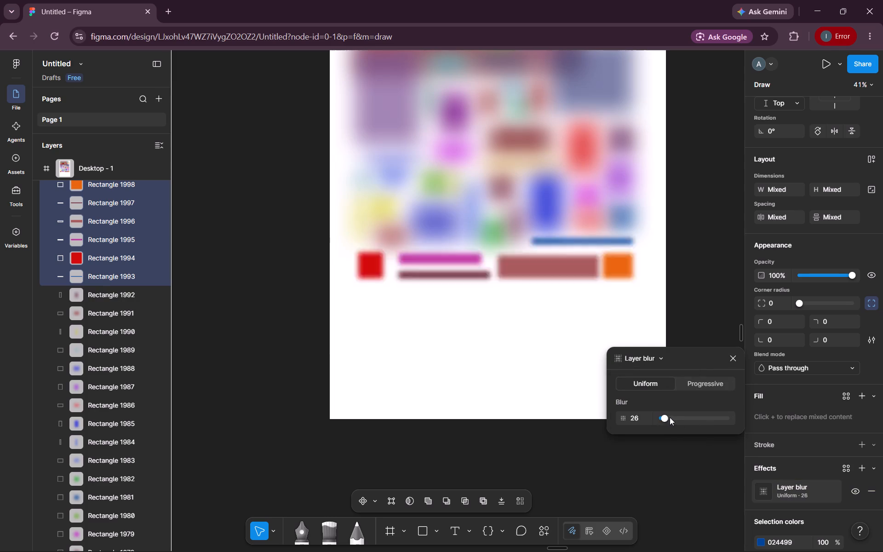
left_click_drag(670, 417, 673, 416)
double_click(648, 416)
type("100")
key("Return")
left_click(814, 246)
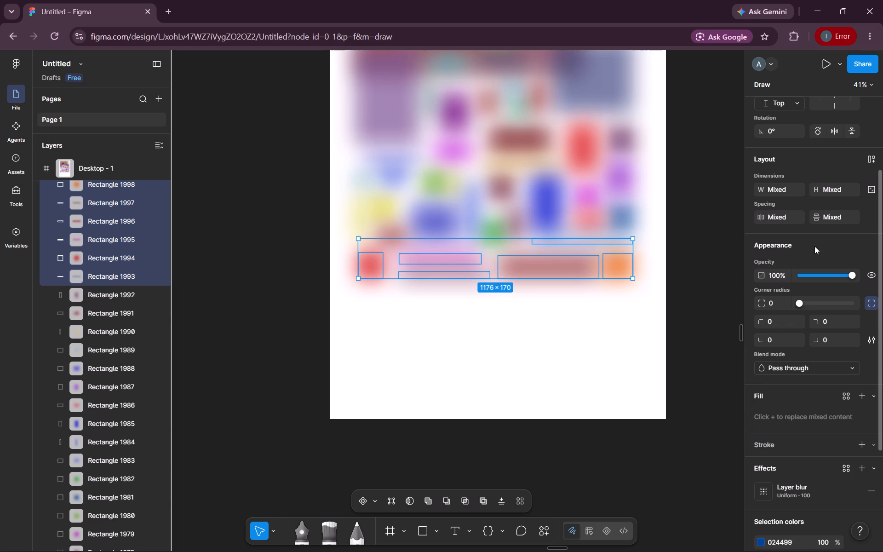
left_click(722, 260)
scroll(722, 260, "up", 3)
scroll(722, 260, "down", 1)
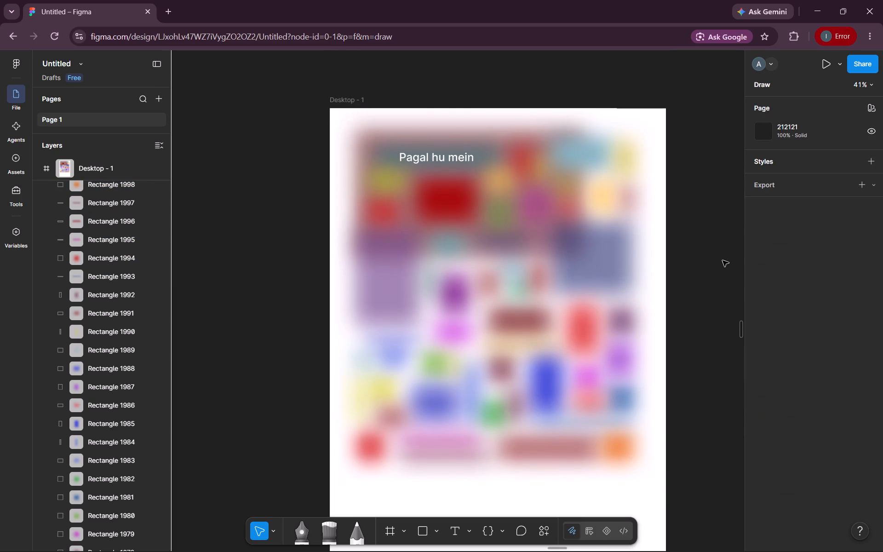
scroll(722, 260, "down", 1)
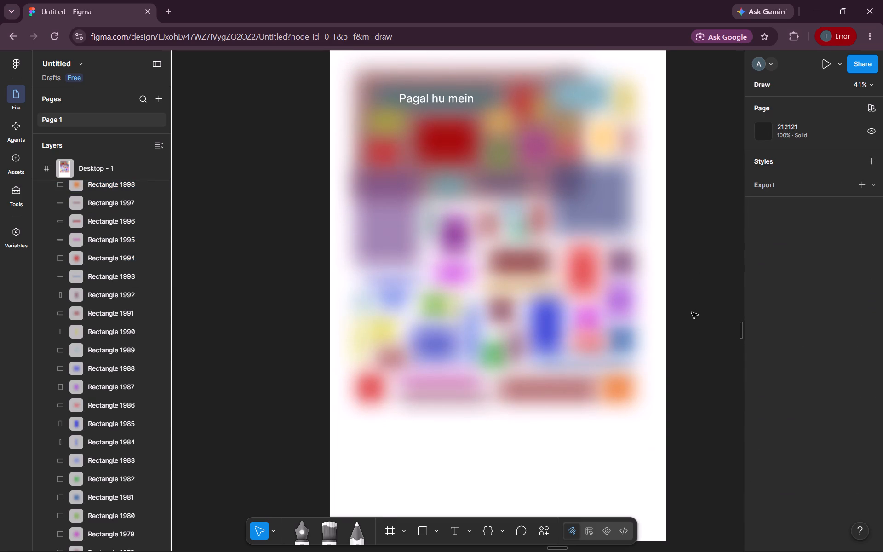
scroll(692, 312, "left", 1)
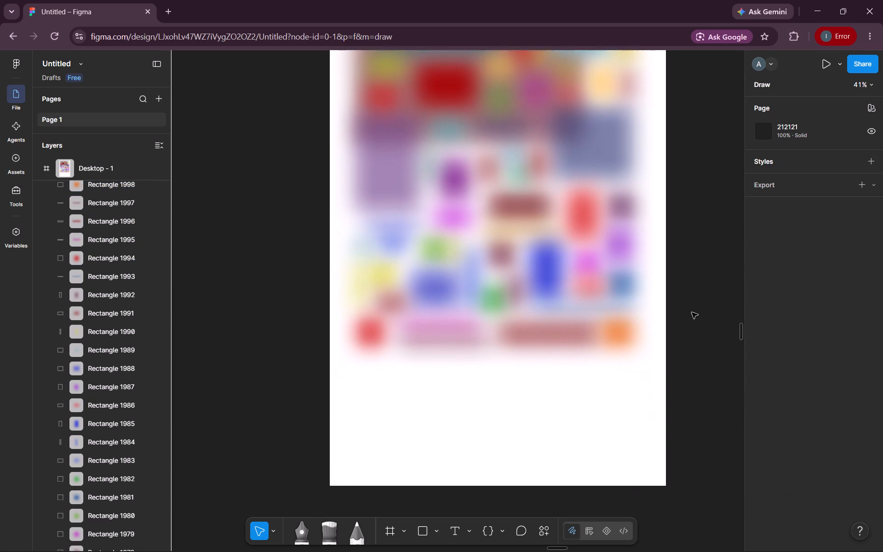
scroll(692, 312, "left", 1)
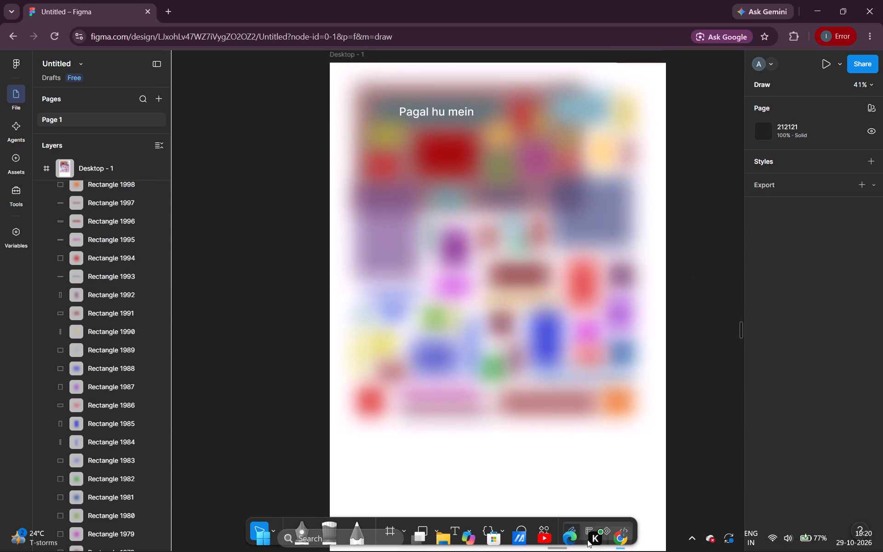
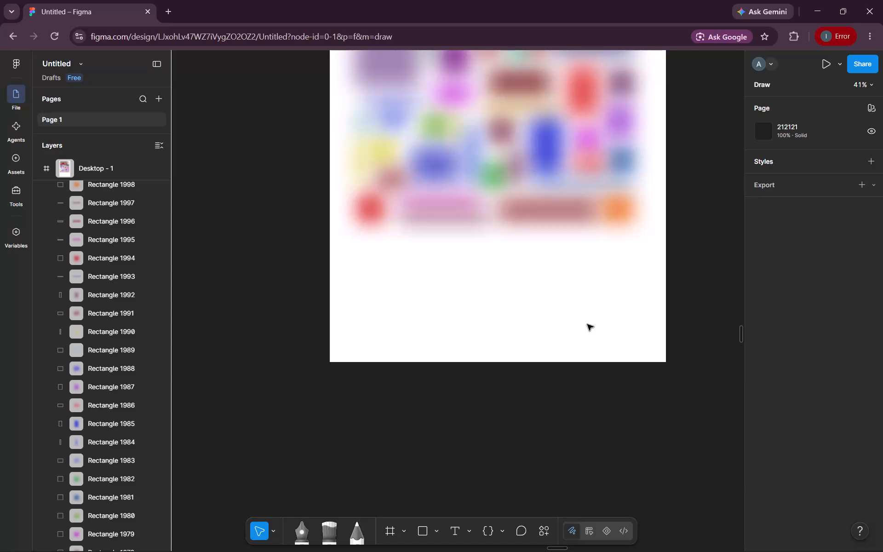
Extend the desktop frame downward to about 1440 × 2719 to add blank space below the blurred rectangles.
right_click(587, 324)
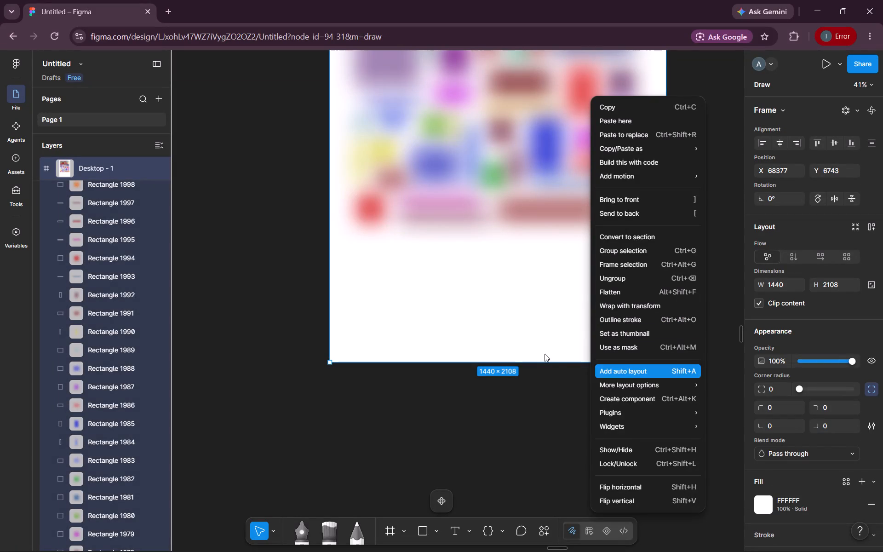
left_click(524, 360)
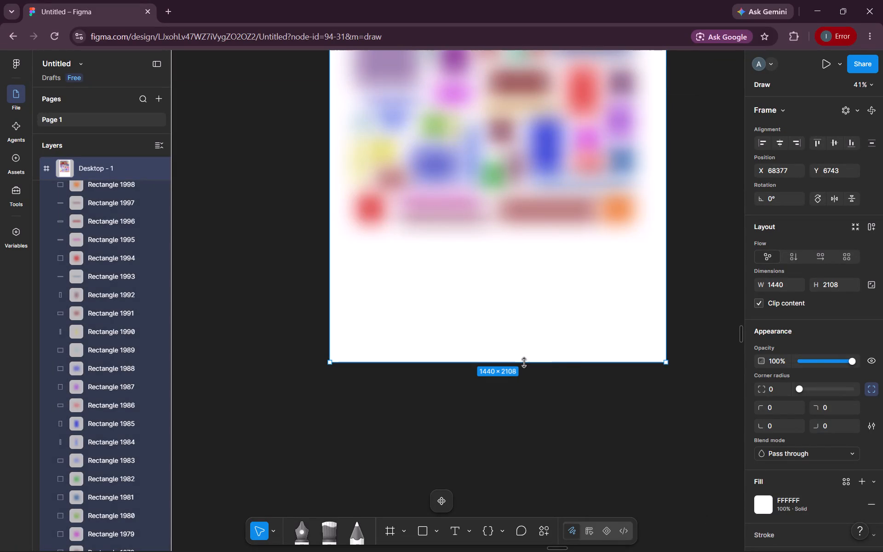
left_click_drag(524, 362, 505, 506)
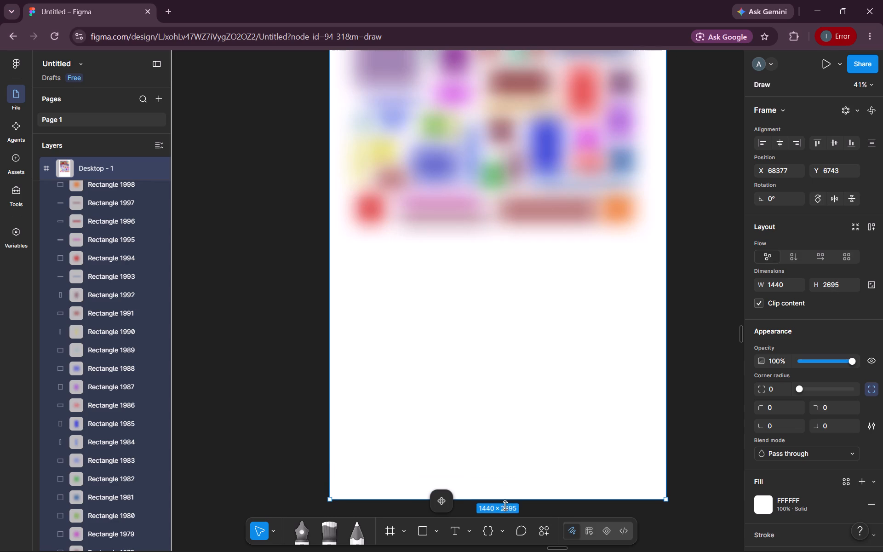
left_click_drag(505, 506, 505, 505)
scroll(543, 400, "down", 2)
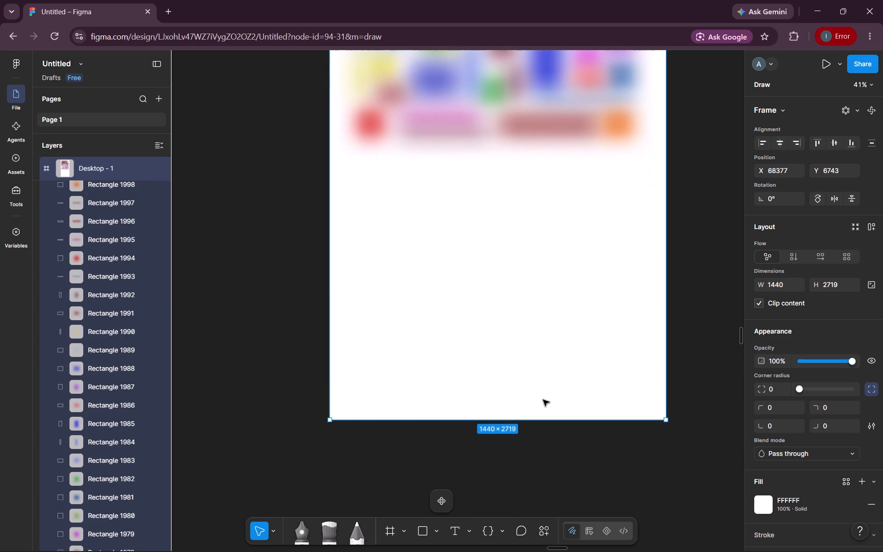
left_click(700, 322)
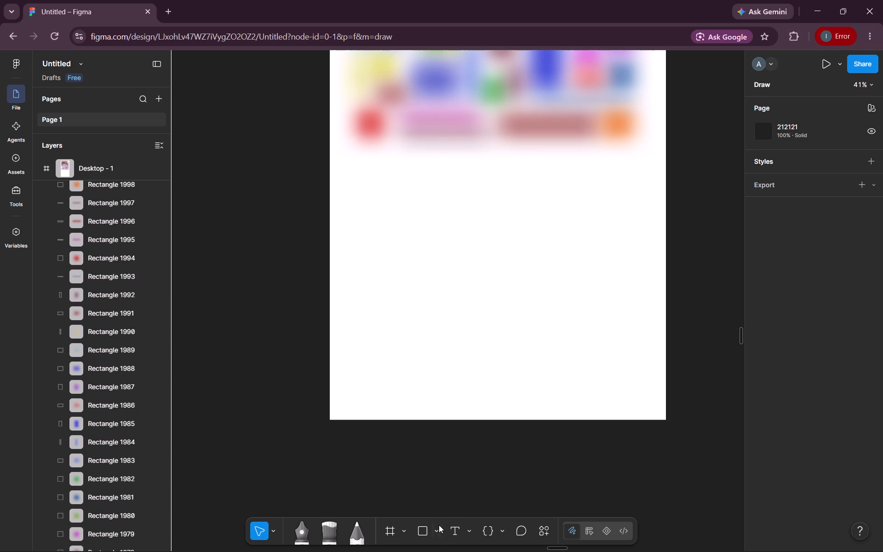
Draw a rectangle about 1251 × 906 in the blank lower area, positioned at about X 94, Y 1709.
left_click(421, 532)
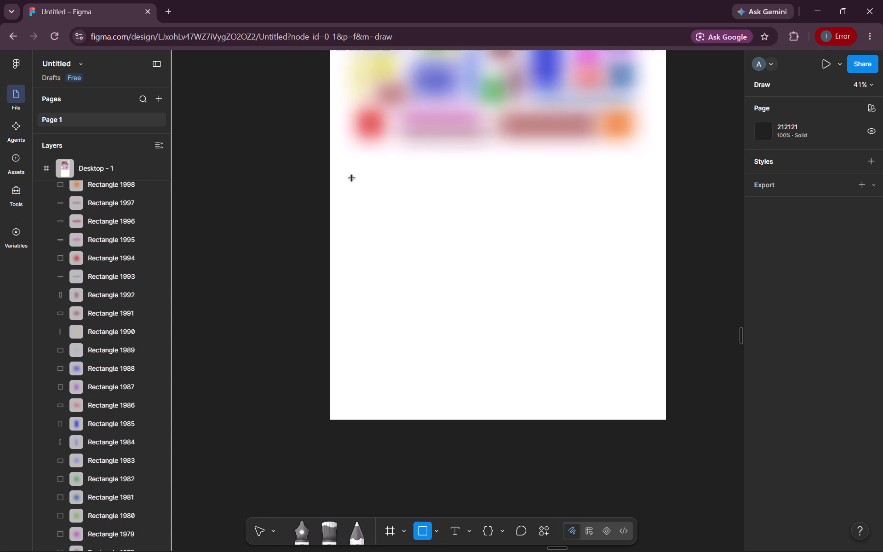
left_click_drag(350, 176, 638, 383)
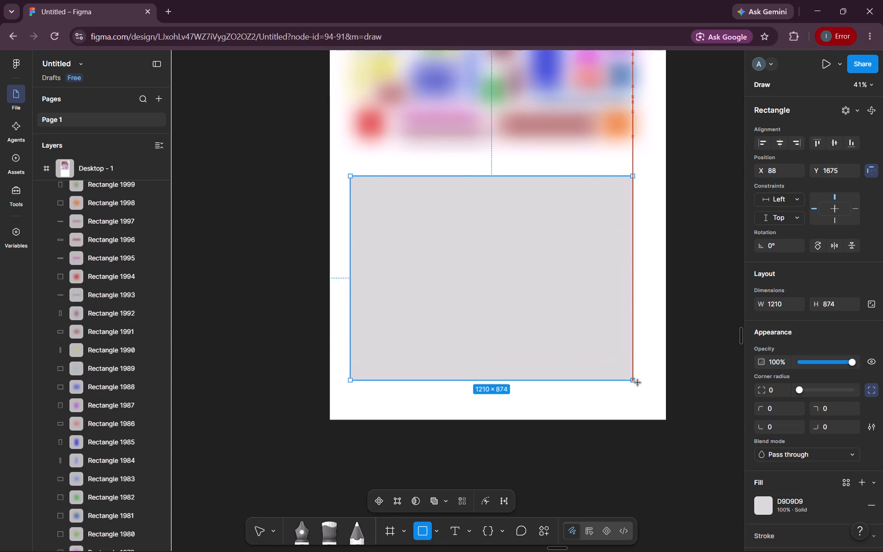
left_click_drag(638, 383, 634, 389)
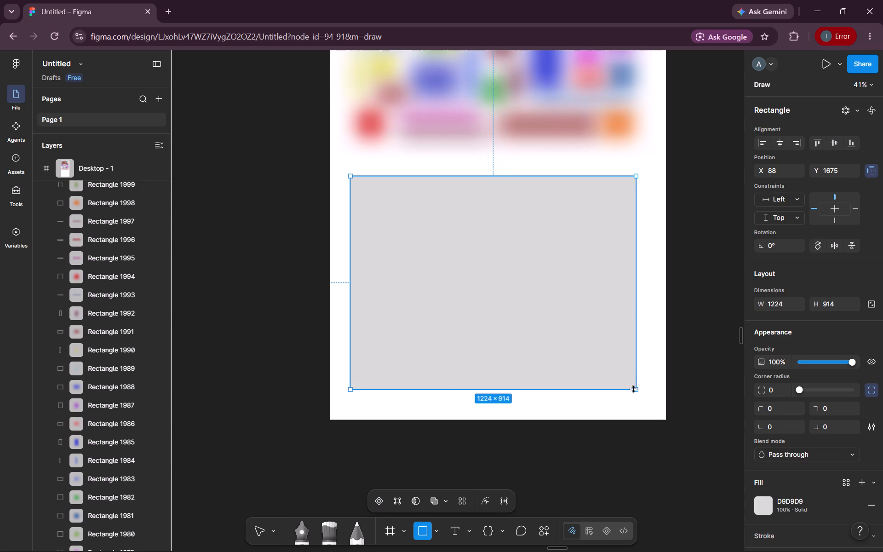
left_click_drag(634, 389, 634, 388)
left_click_drag(352, 333, 355, 325)
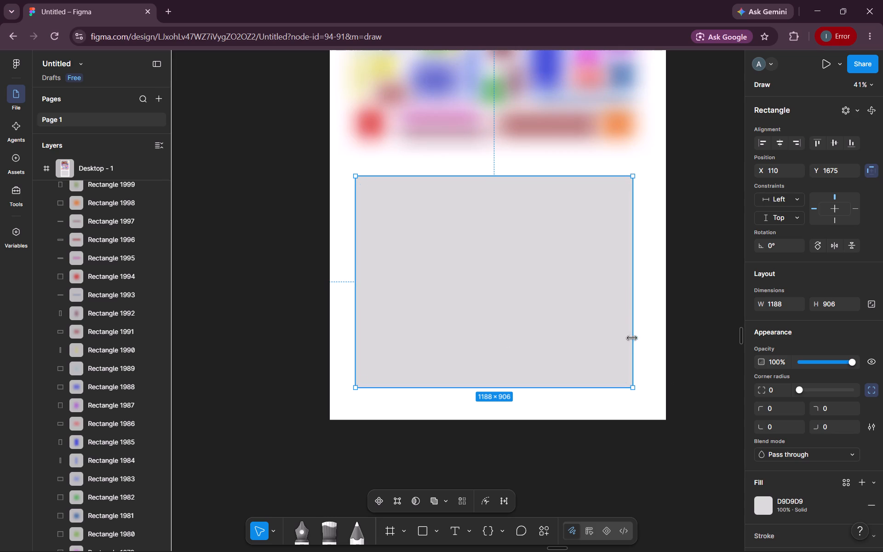
left_click_drag(631, 328, 647, 328)
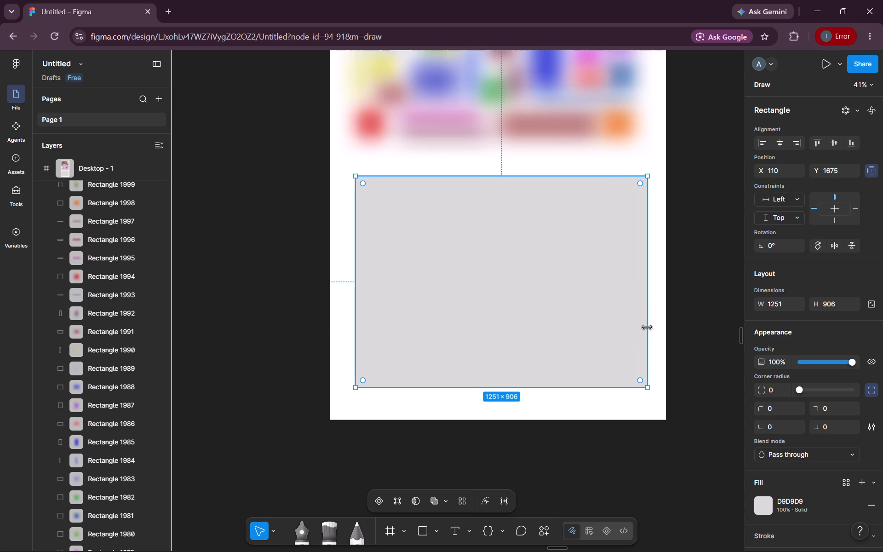
left_click_drag(569, 310, 562, 312)
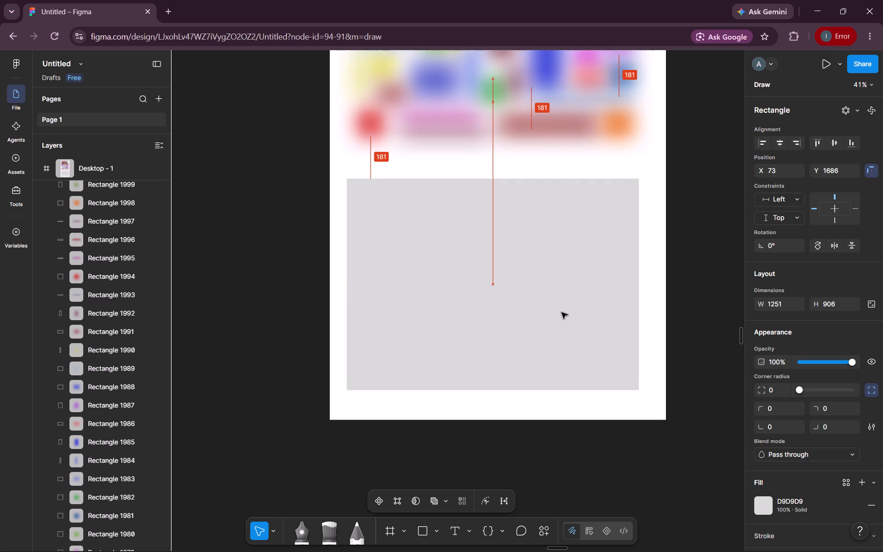
left_click_drag(562, 312, 566, 317)
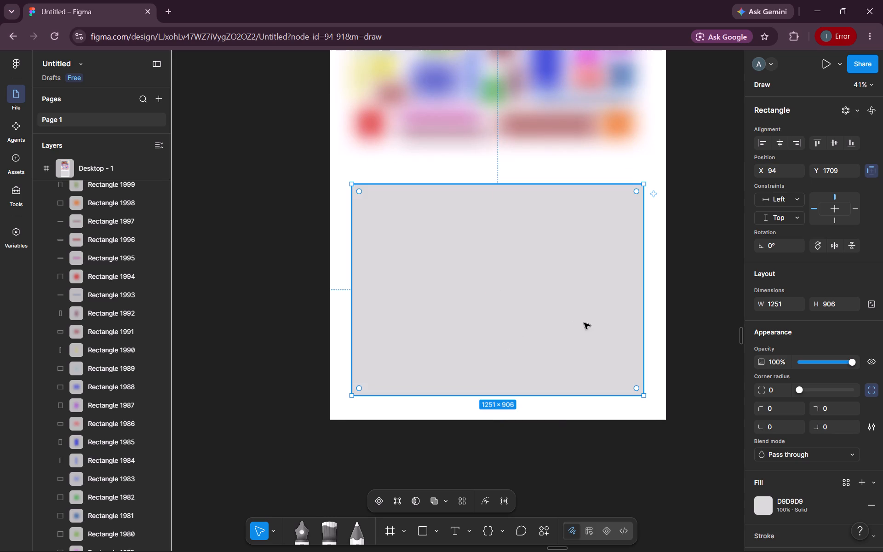
Fill the large rectangle with yellow-green C5D602 and set its opacity to 50%.
left_click(766, 505)
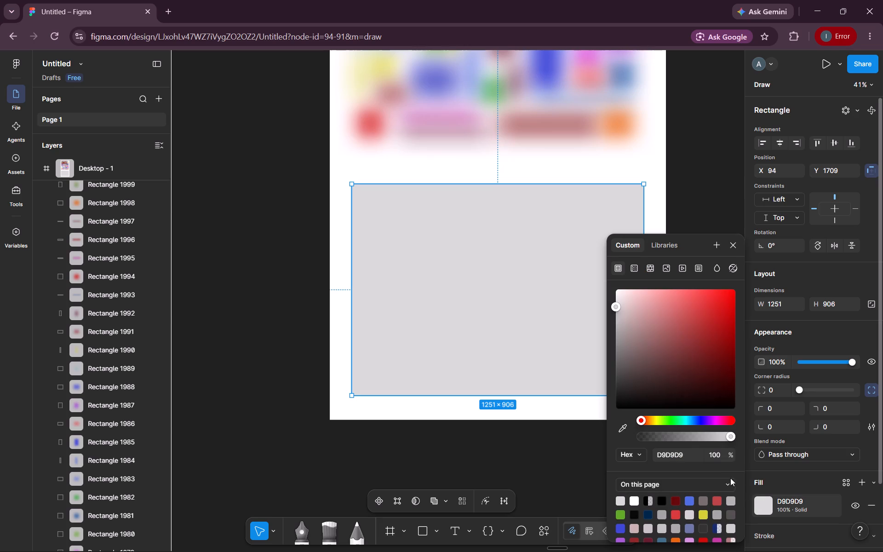
left_click(657, 416)
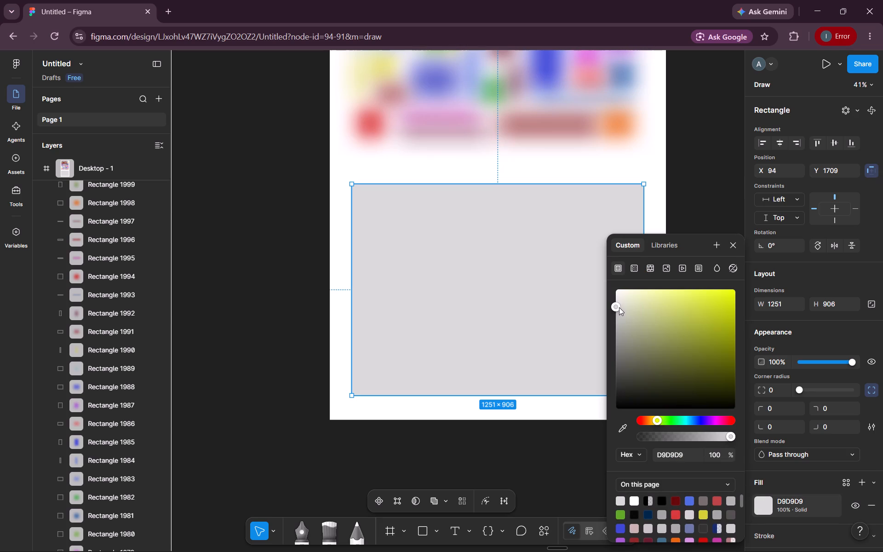
left_click_drag(619, 307, 734, 308)
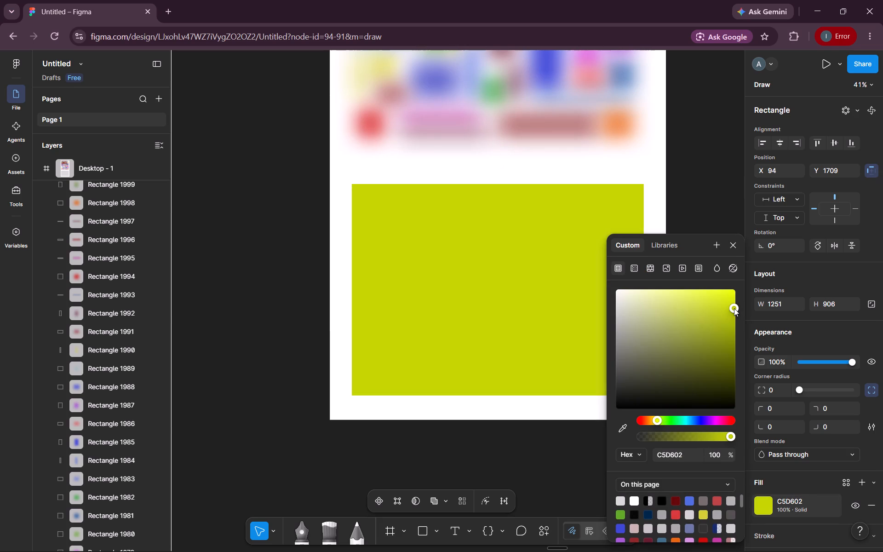
left_click(837, 330)
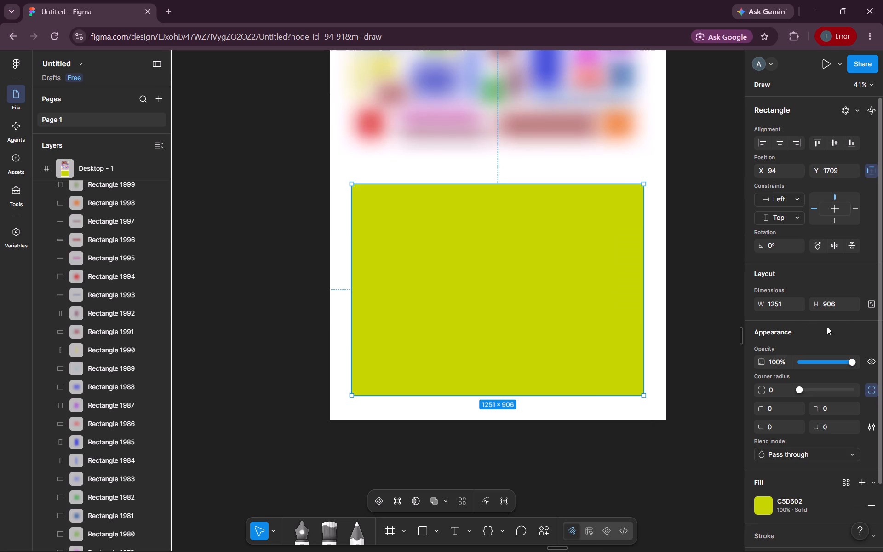
left_click(826, 361)
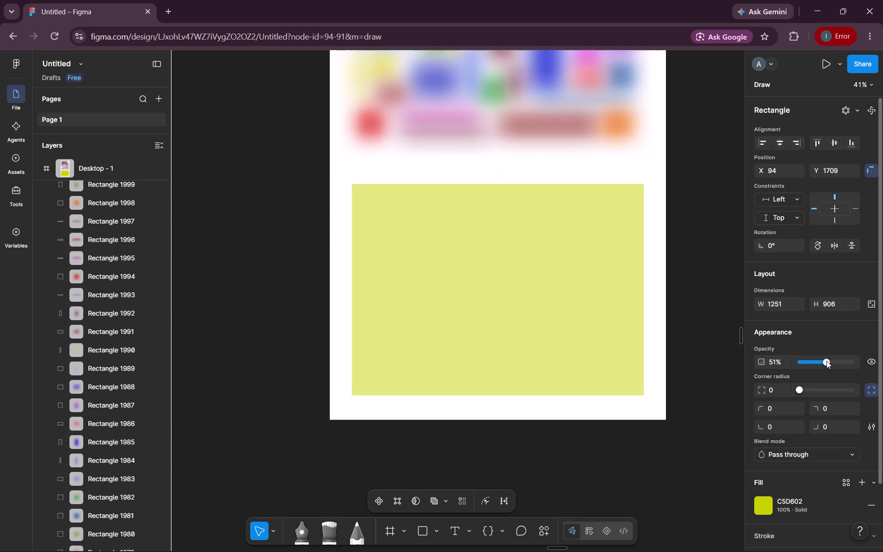
double_click(772, 361)
type("50")
key("Return")
Add a layer blur effect to the yellow-green rectangle with a uniform blur of about 242, and deselect it.
scroll(772, 462, "down", 3)
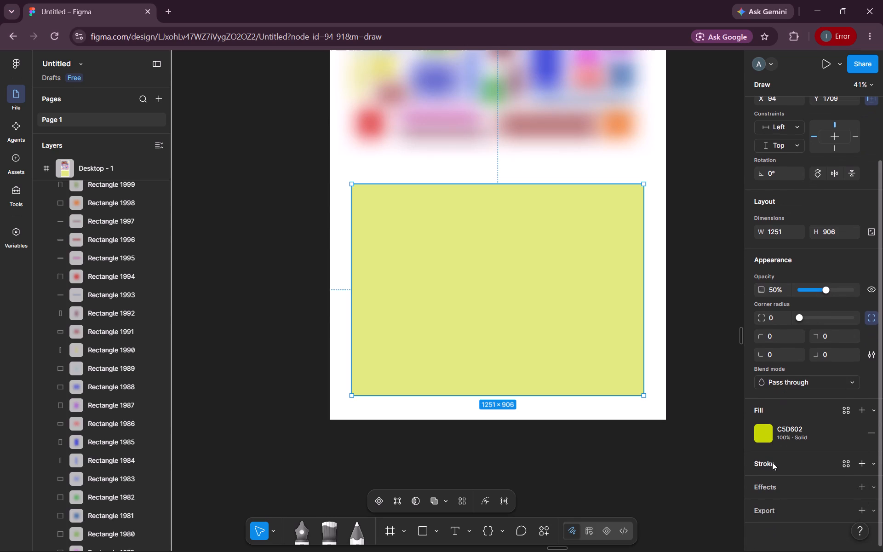
scroll(772, 462, "down", 1)
left_click(779, 487)
left_click(651, 355)
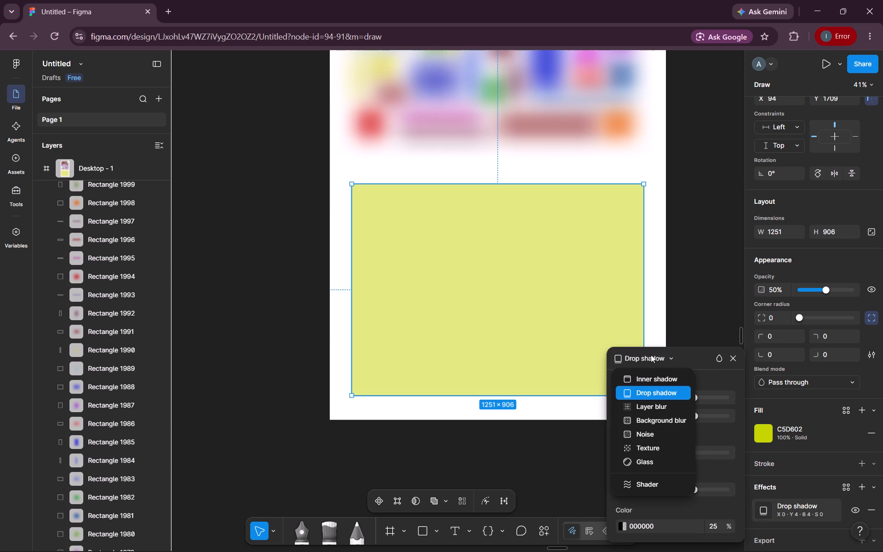
left_click(649, 407)
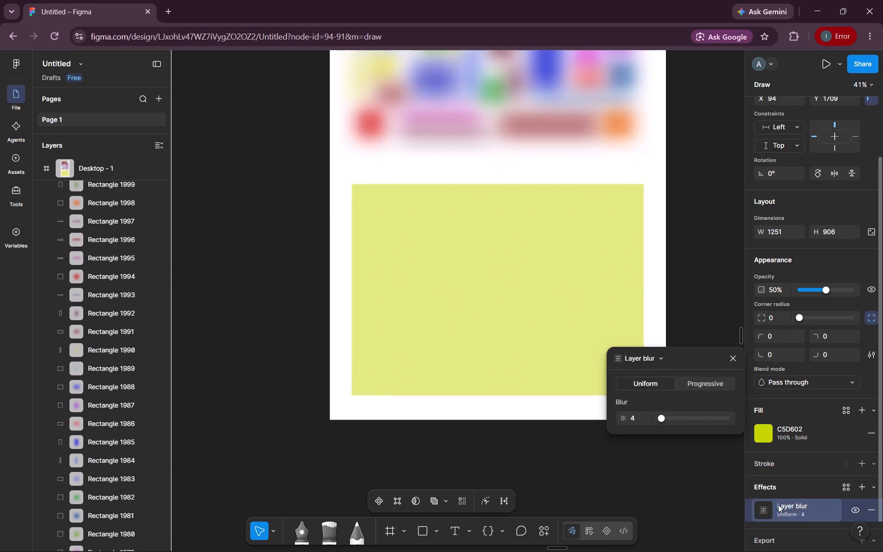
left_click_drag(662, 418, 675, 418)
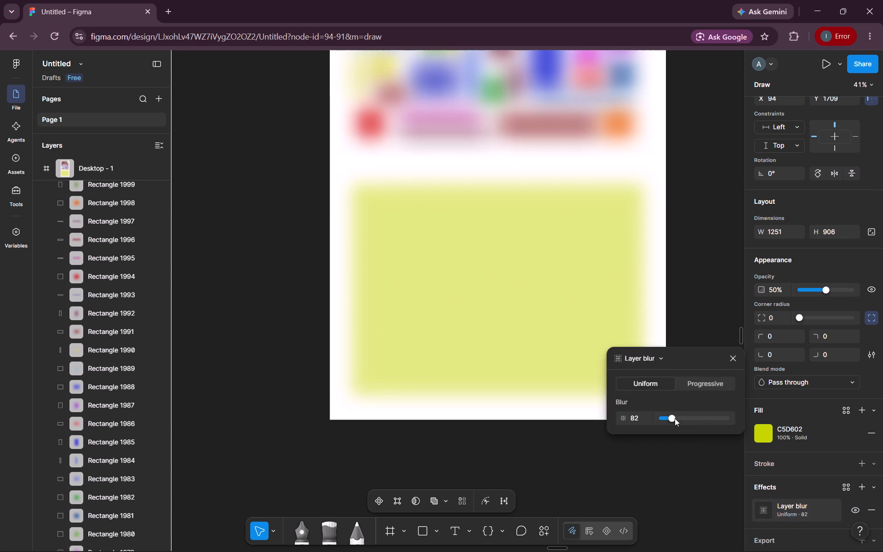
left_click_drag(675, 418, 693, 416)
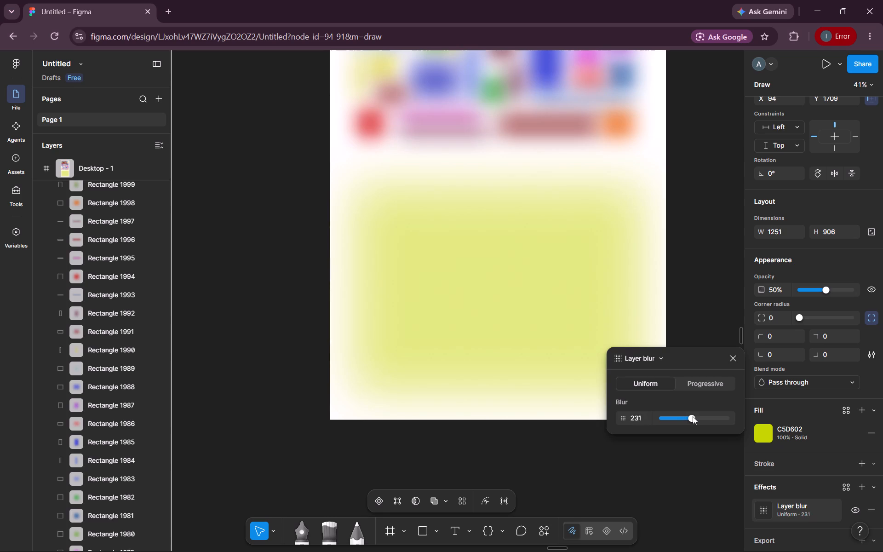
left_click_drag(693, 416, 693, 416)
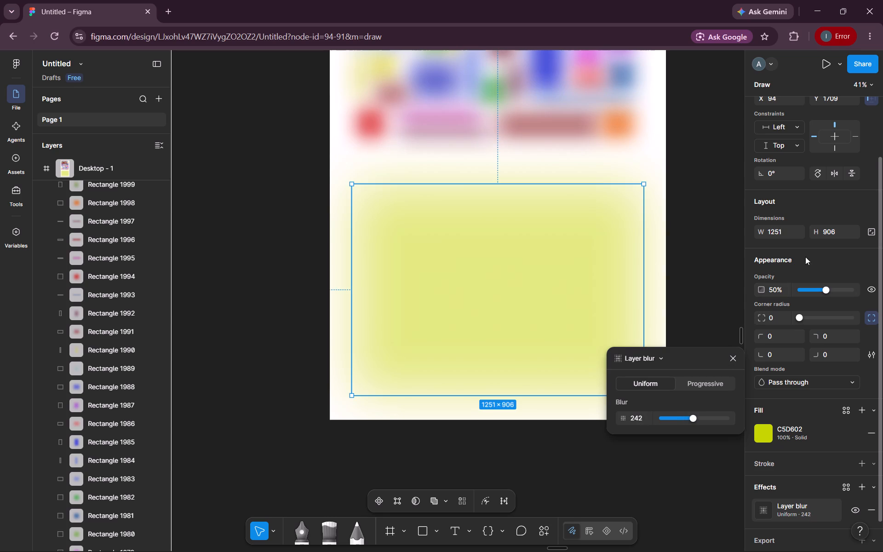
left_click(812, 255)
left_click(673, 321)
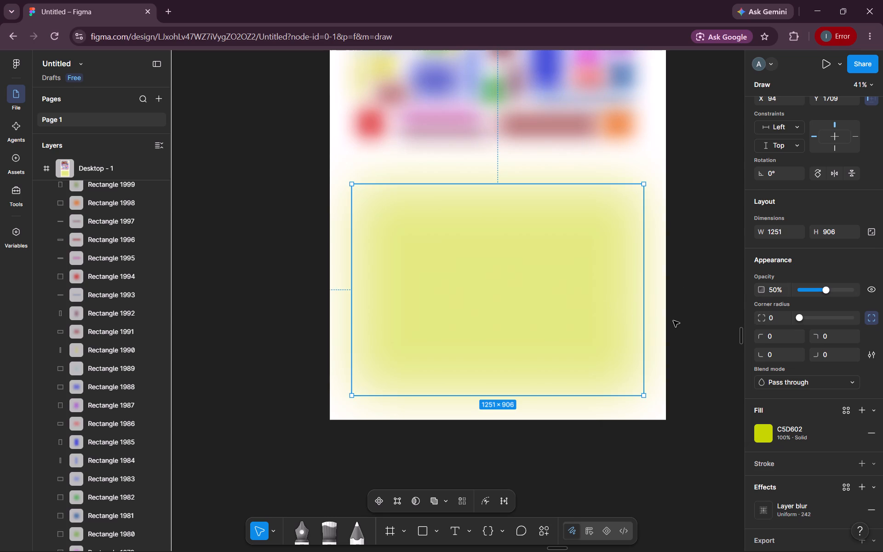
Stretch the yellow-green rectangle's top edge upward, closer to the bottom row of blurred bars, and deselect it.
scroll(673, 321, "up", 4)
scroll(673, 321, "down", 1)
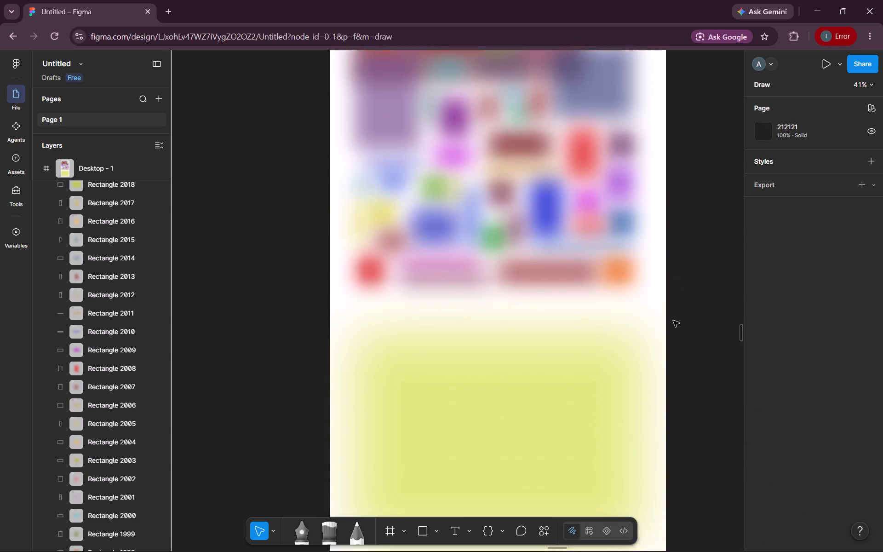
scroll(673, 321, "down", 1)
left_click(539, 338)
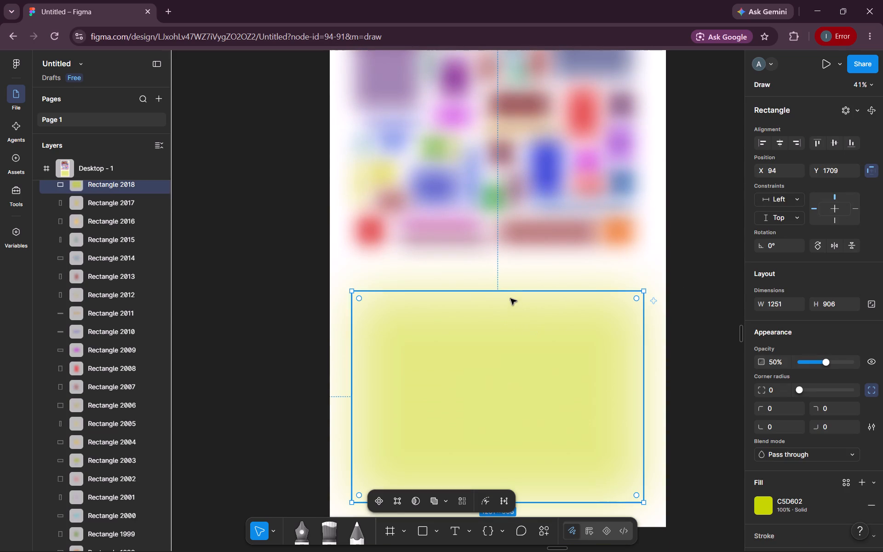
left_click_drag(506, 292, 509, 259)
left_click(706, 287)
Draw an upright rectangle about 204 × 308 in the yellow-green area's upper-left part, at about X 182, Y 1690.
scroll(706, 287, "down", 1)
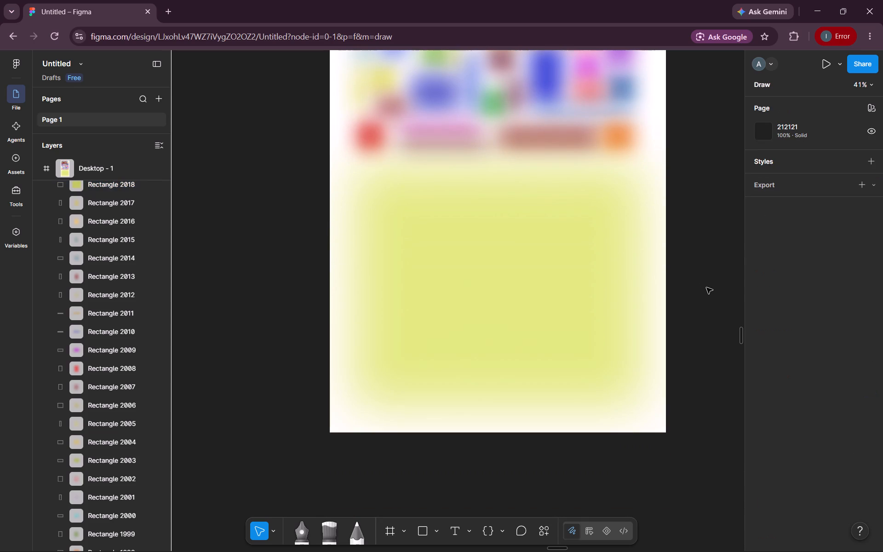
scroll(706, 287, "up", 1)
scroll(533, 396, "down", 1)
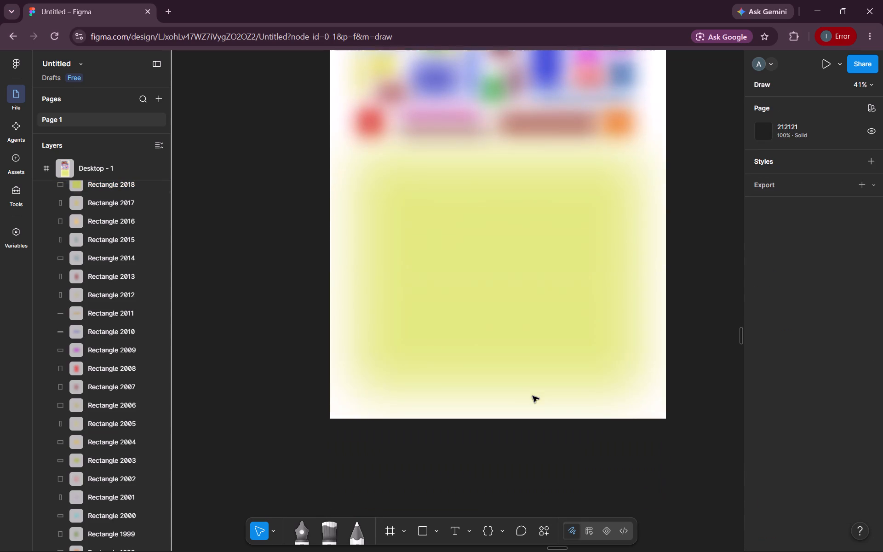
scroll(533, 396, "down", 1)
left_click(416, 529)
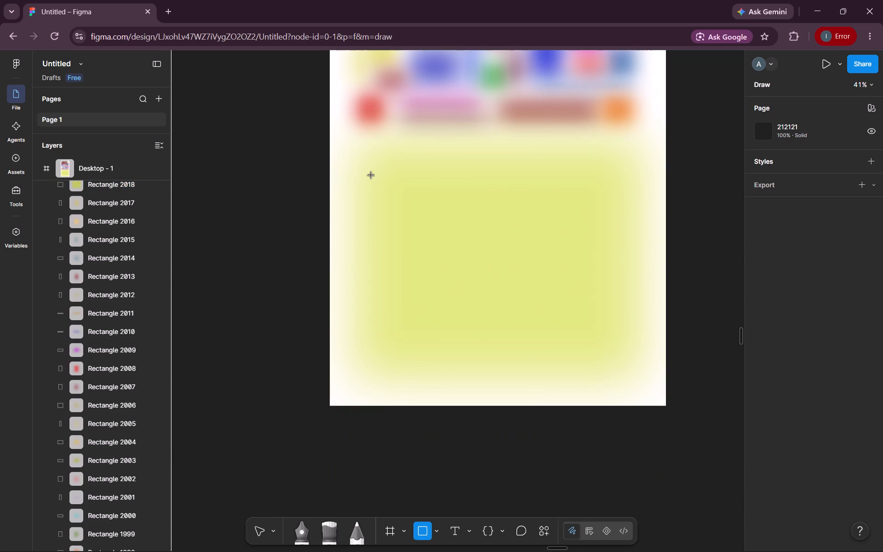
left_click_drag(372, 166, 431, 195)
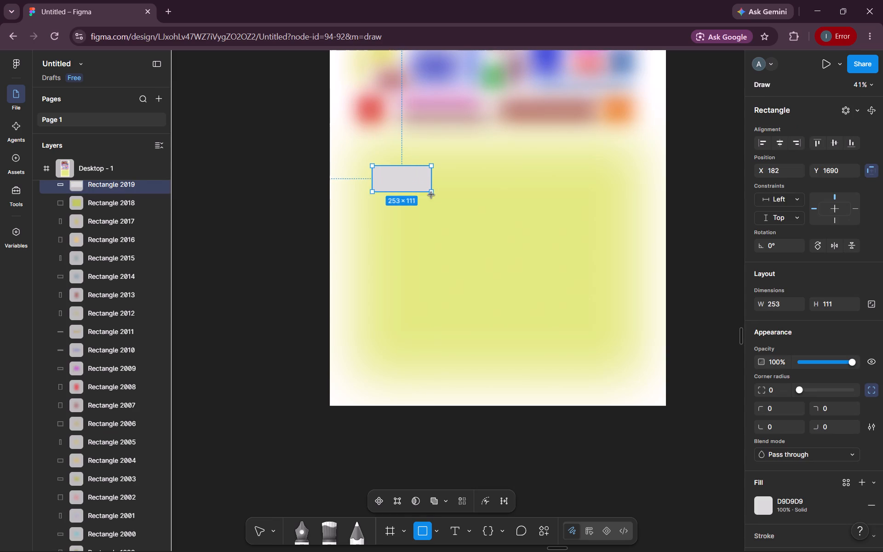
left_click_drag(431, 195, 420, 237)
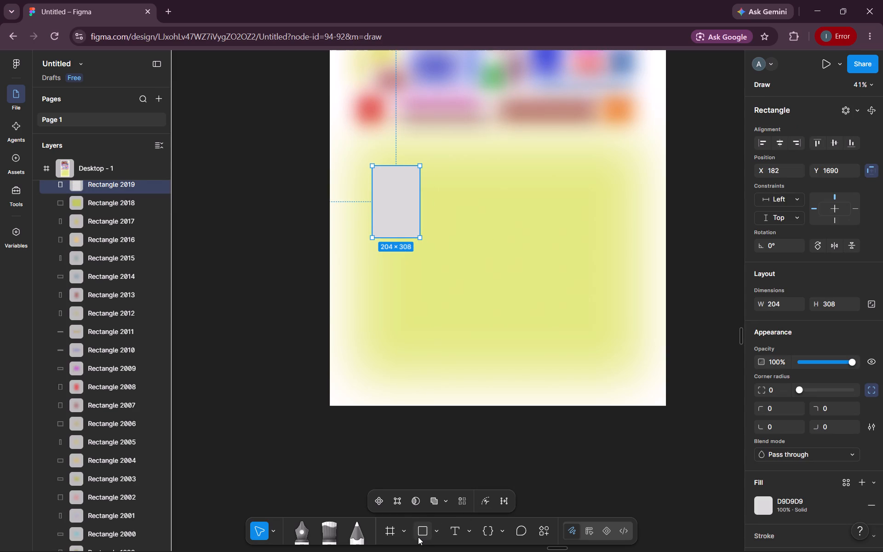
Draw a second upright rectangle about 168 × 316 beside the first, slightly lower, at about X 413, Y 1734.
left_click(420, 521)
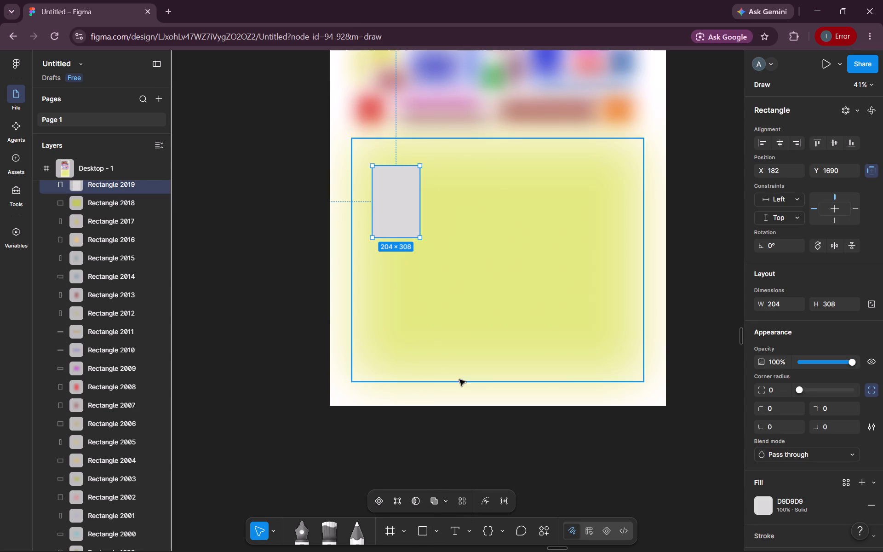
left_click(420, 536)
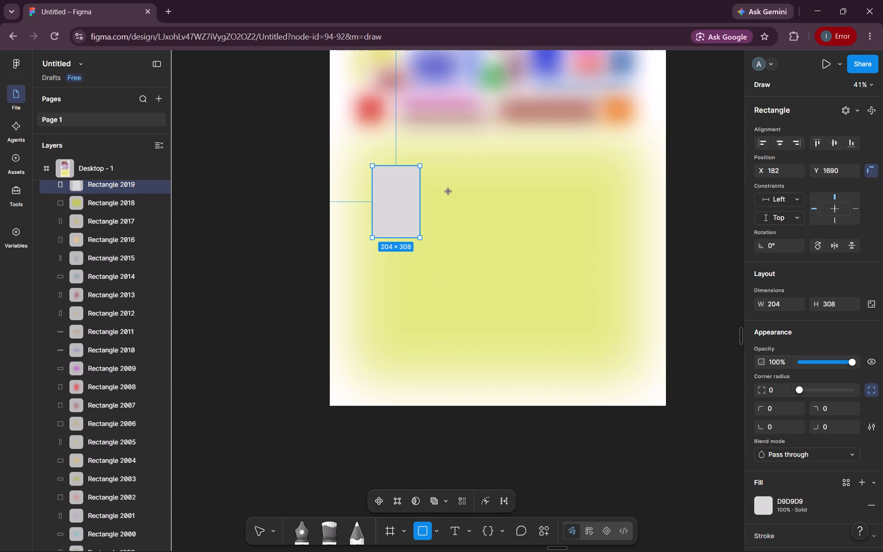
left_click_drag(432, 171, 460, 245)
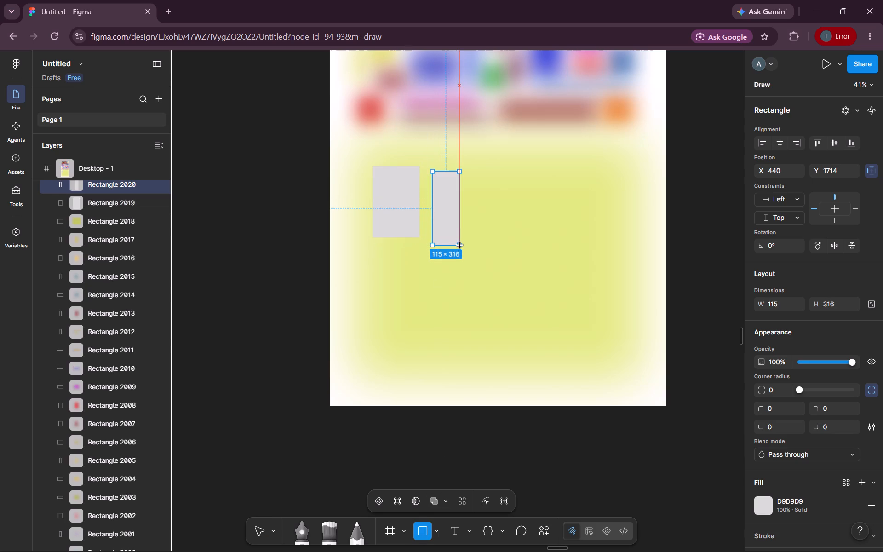
left_click_drag(460, 245, 473, 245)
left_click_drag(443, 190, 440, 195)
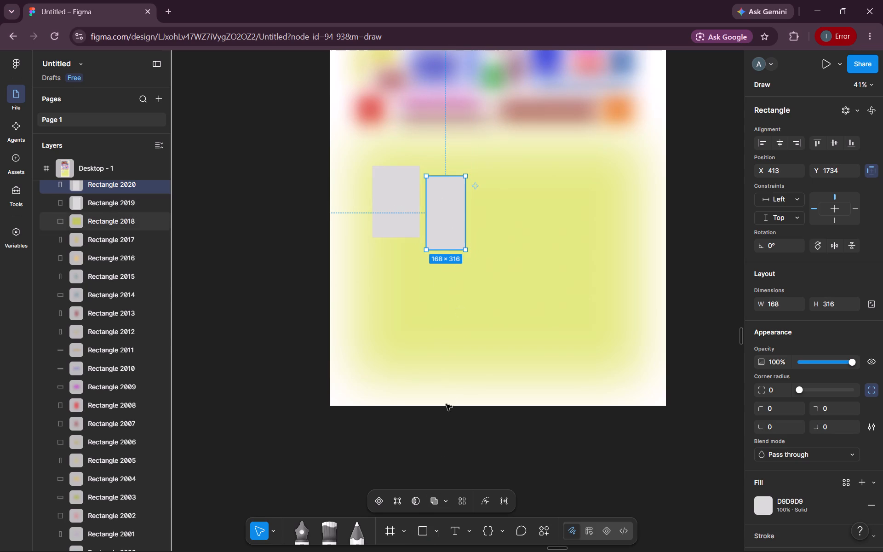
Draw a third upright rectangle about 189 × 313 beside the second, slightly lower, at about X 605, Y 1781.
left_click(418, 528)
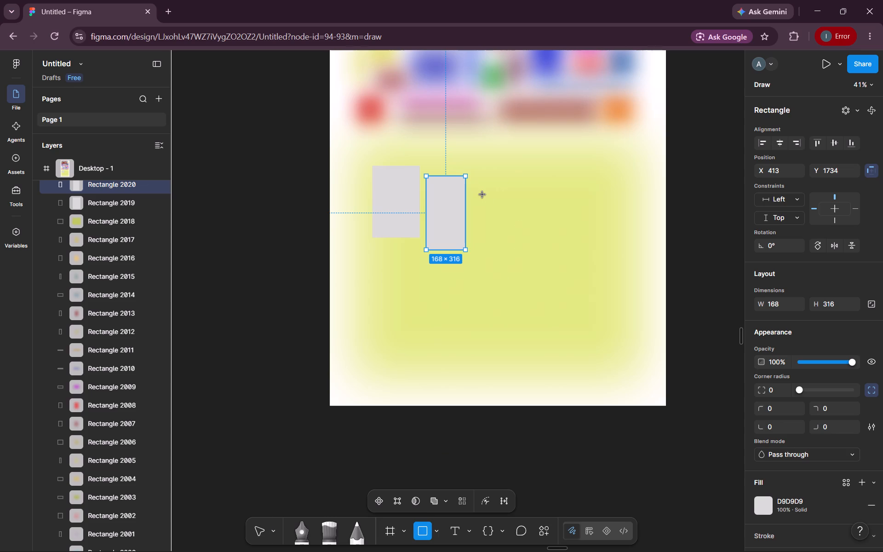
left_click_drag(476, 187, 516, 246)
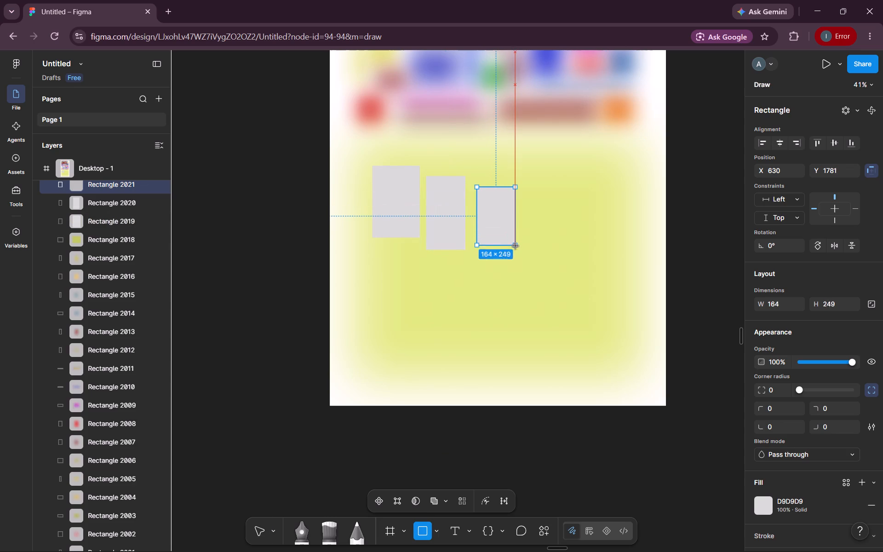
left_click_drag(516, 246, 519, 260)
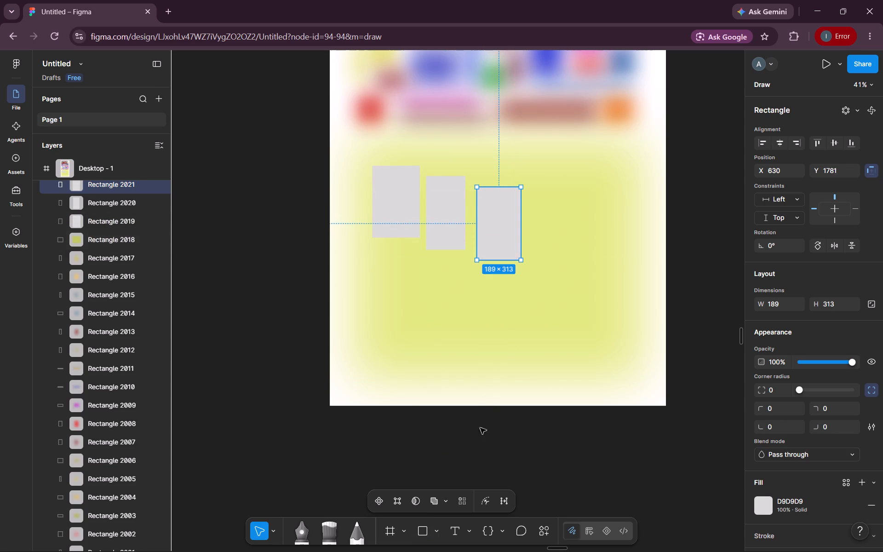
left_click_drag(507, 212, 500, 211)
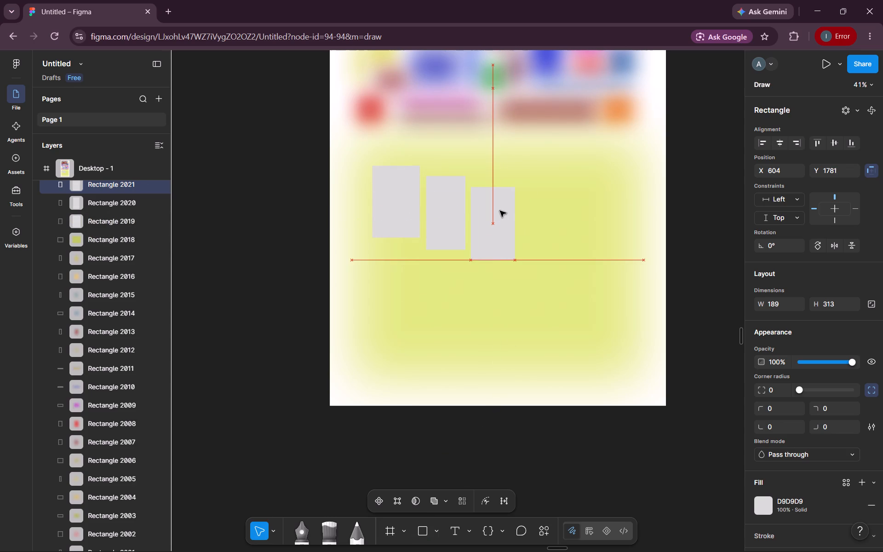
left_click_drag(500, 211, 501, 209)
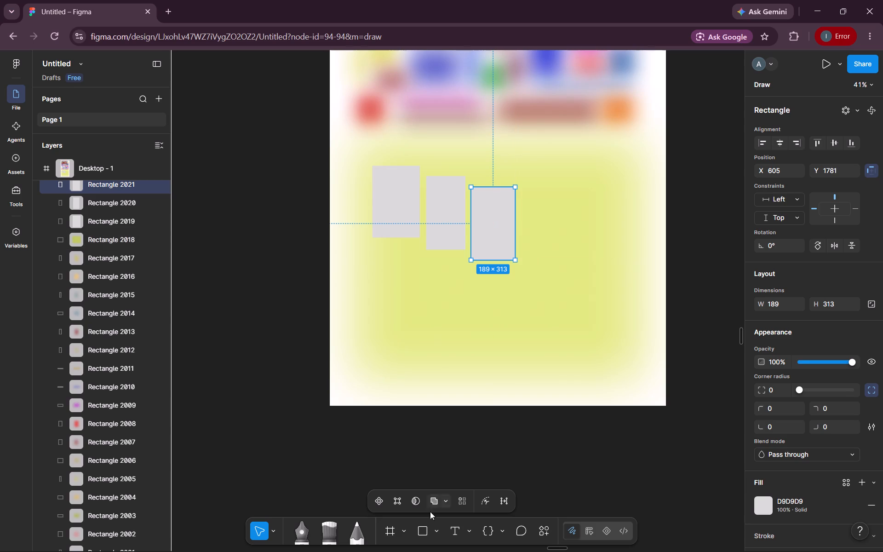
Draw a fourth upright rectangle about 167 × 290, continuing the descending row at about X 821, Y 1844.
left_click(420, 533)
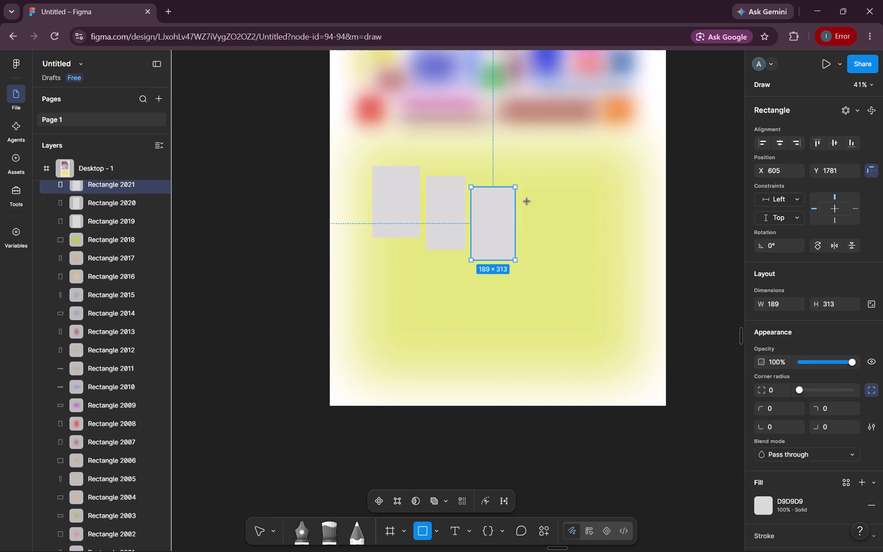
left_click_drag(524, 200, 550, 262)
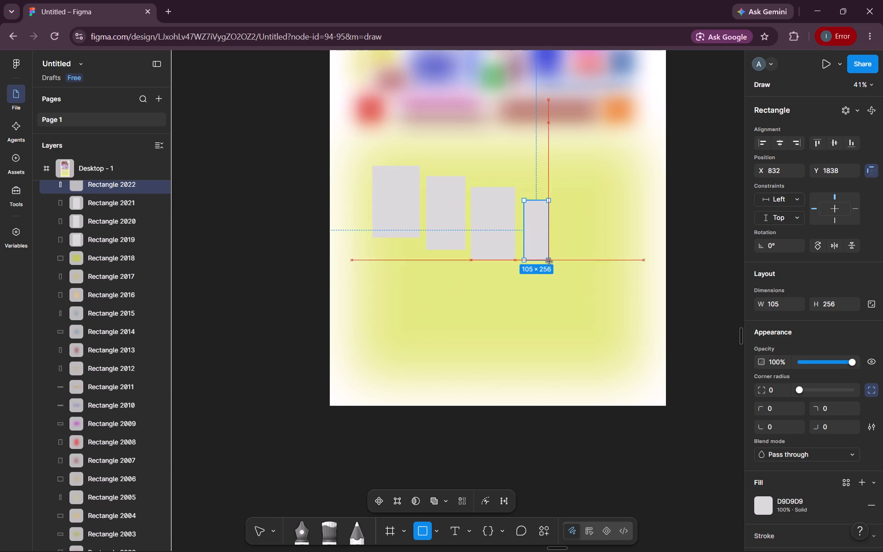
left_click_drag(550, 262, 564, 268)
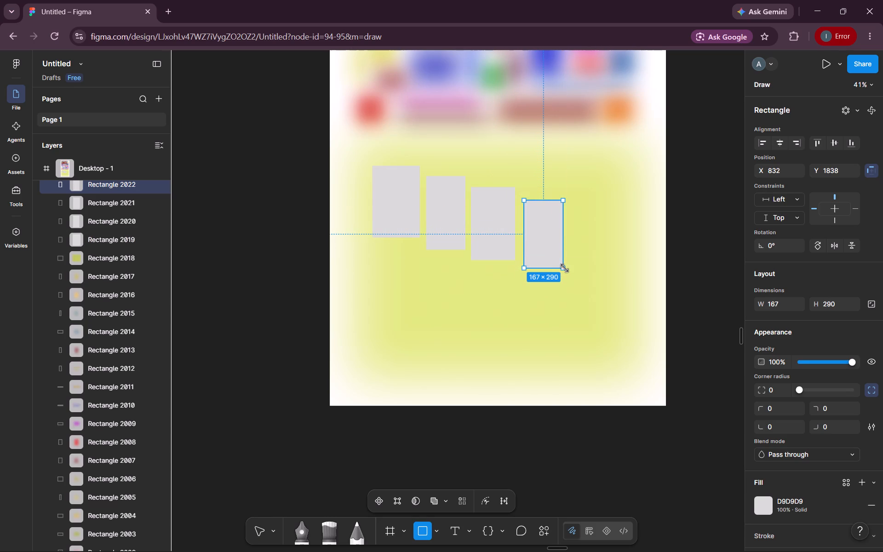
left_click(544, 236)
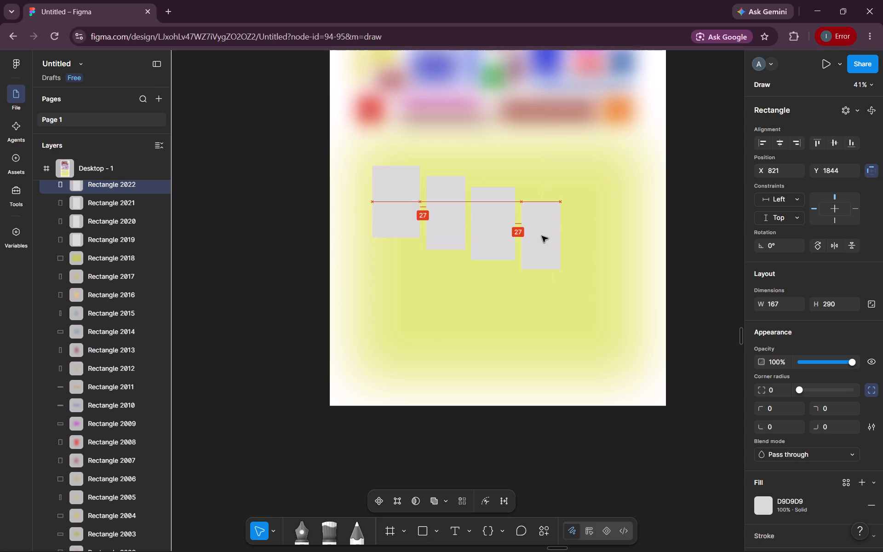
Draw a fifth upright rectangle about 164 × 285, continuing the descending row at about X 1006, Y 1892.
left_click(421, 527)
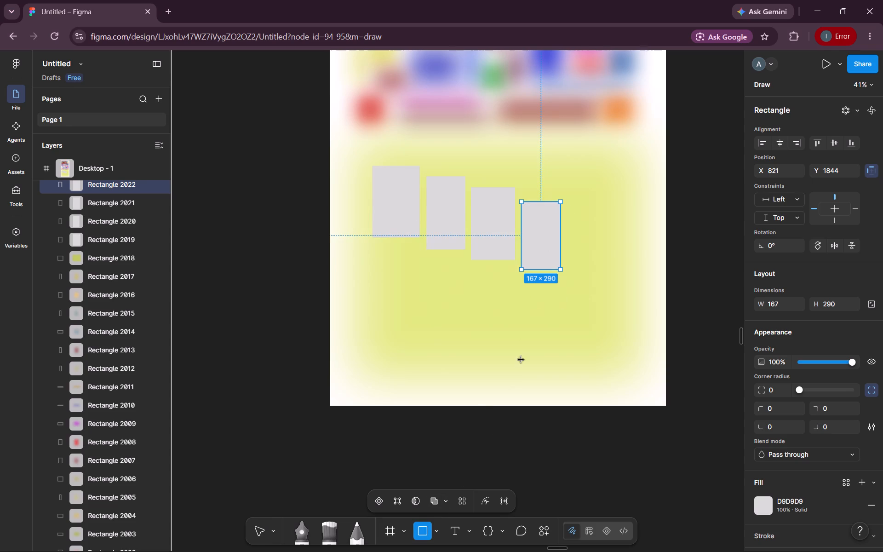
left_click_drag(567, 220, 584, 254)
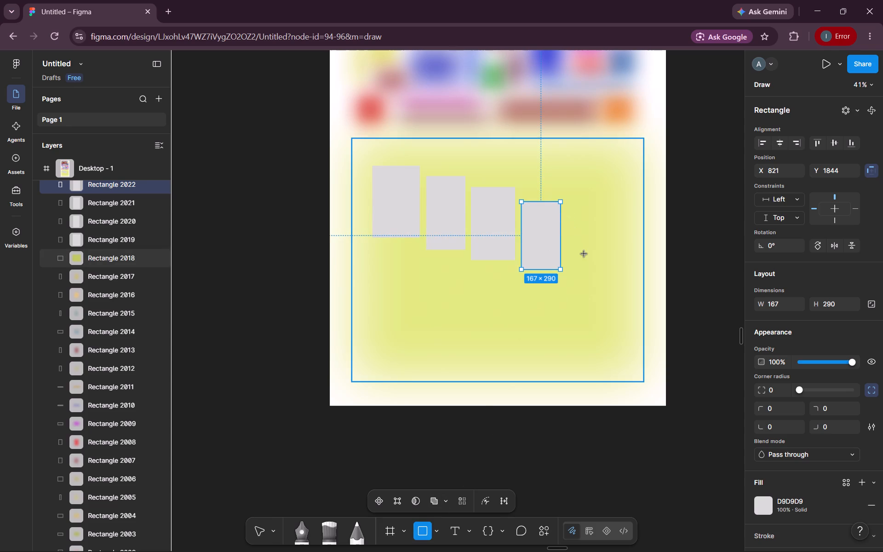
left_click_drag(584, 254, 603, 287)
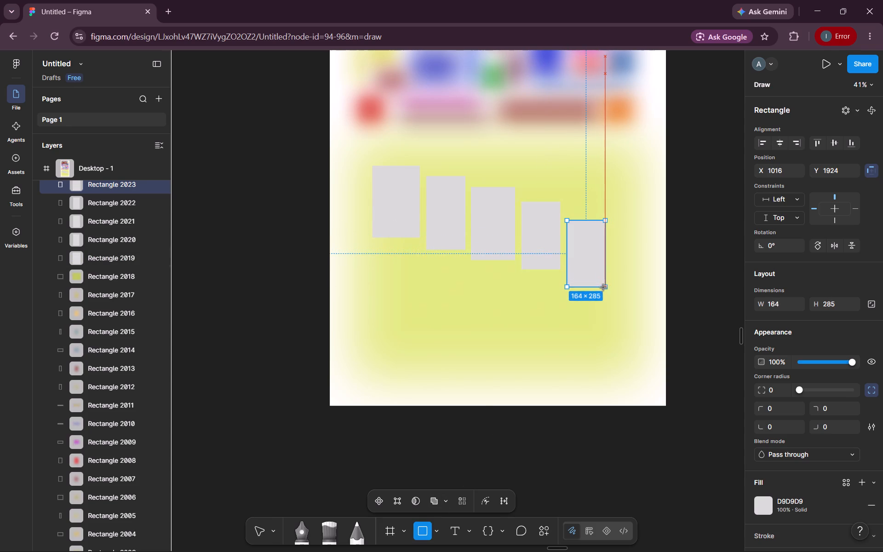
left_click_drag(603, 287, 604, 287)
left_click_drag(582, 260, 579, 248)
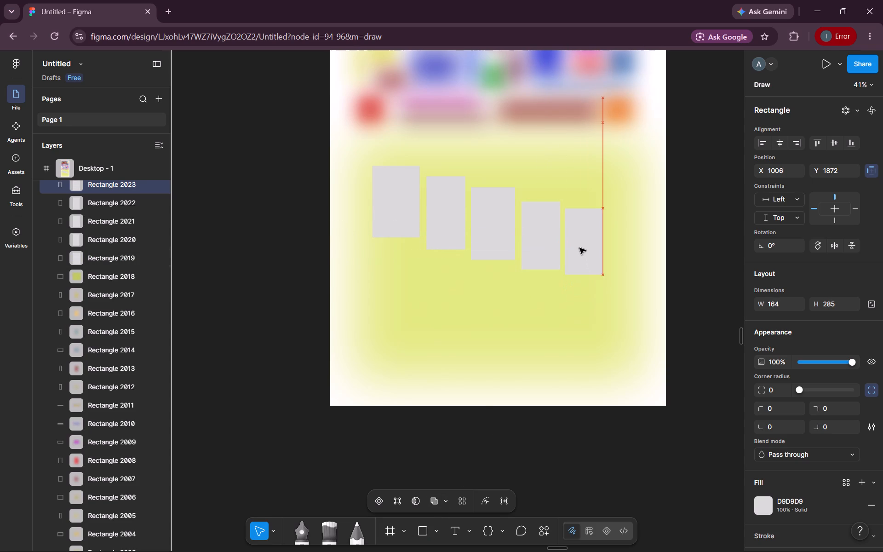
left_click_drag(579, 248, 579, 253)
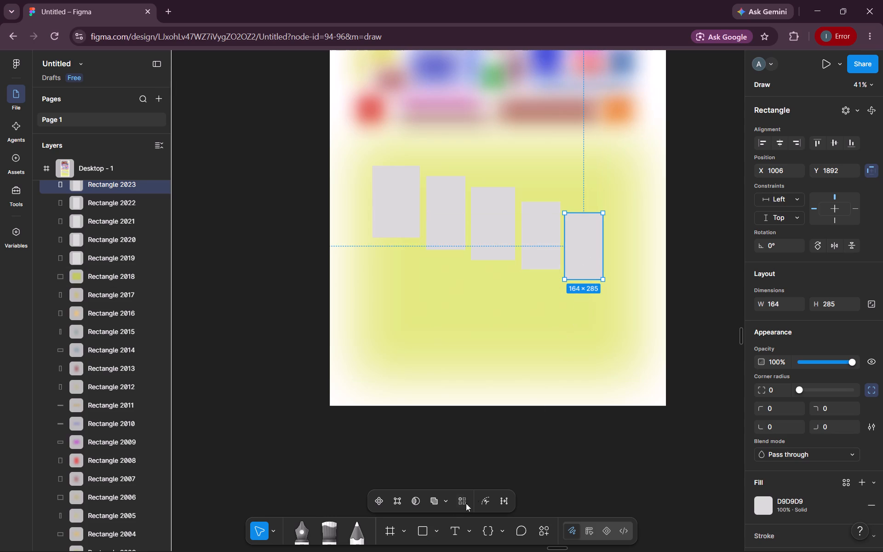
Draw a sixth upright rectangle about 141 × 276 at the row's lower end, at about X 1204, and deselect it.
left_click(423, 529)
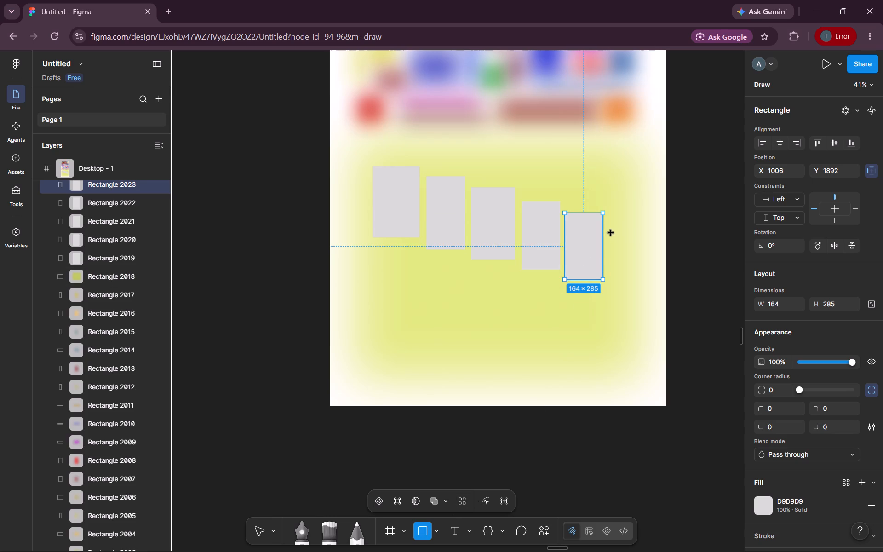
left_click_drag(610, 230, 627, 279)
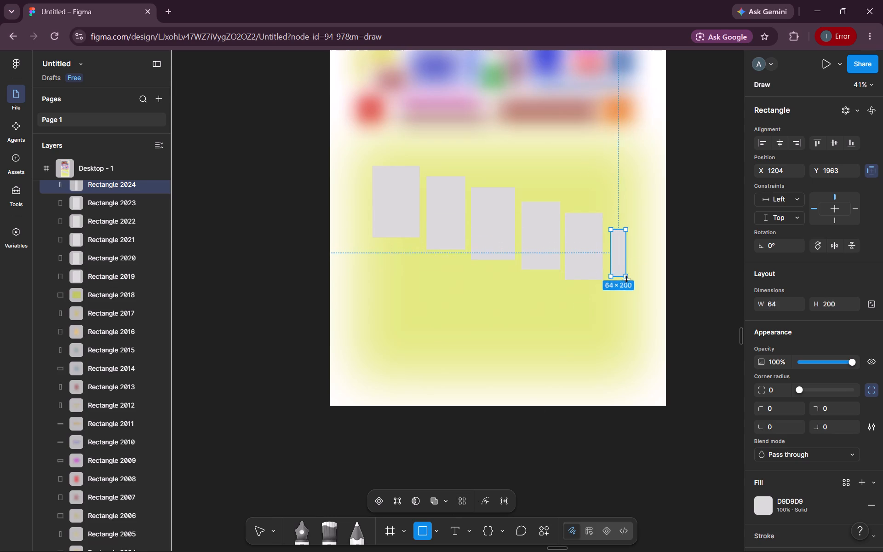
left_click_drag(627, 279, 645, 294)
left_click_drag(625, 259, 625, 265)
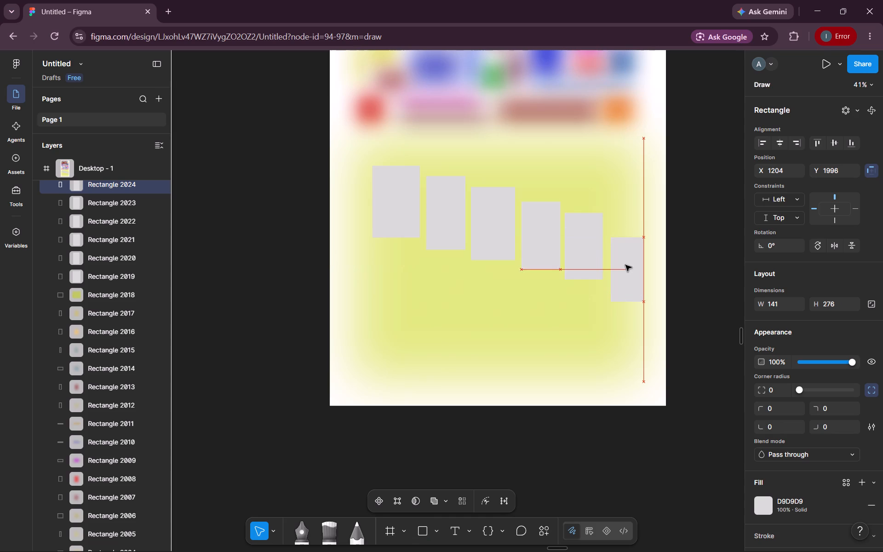
left_click_drag(625, 265, 625, 263)
left_click(677, 262)
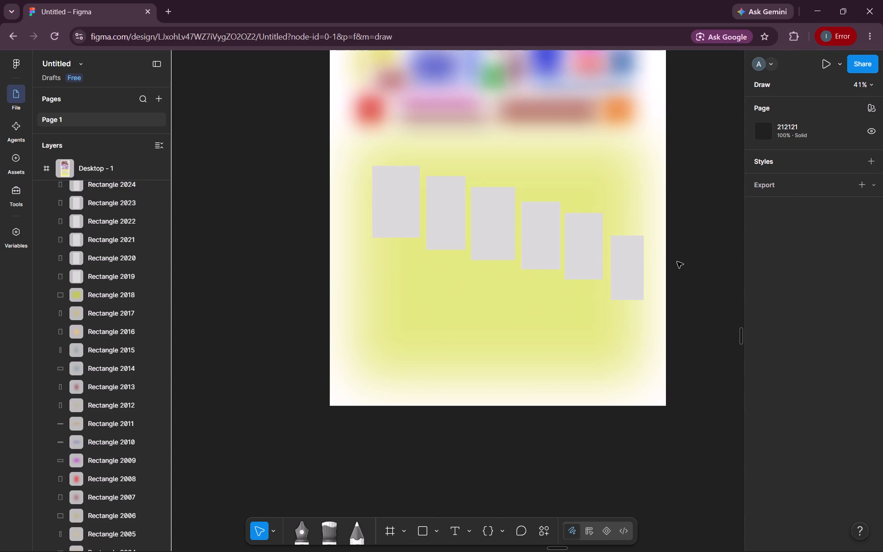
Draw a long thin horizontal bar about 1323 × 62 and place it across the upper part of the descending rectangles.
scroll(672, 261, "up", 2)
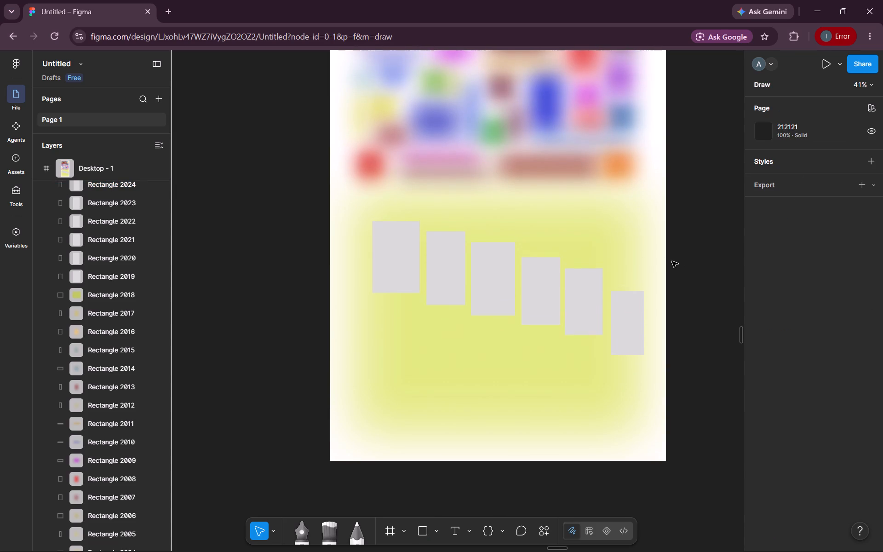
scroll(672, 261, "up", 1)
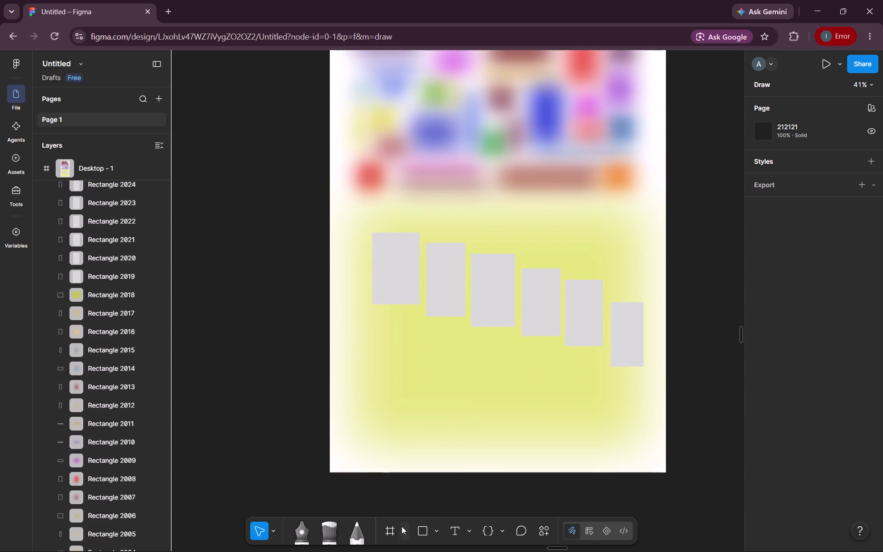
left_click(416, 525)
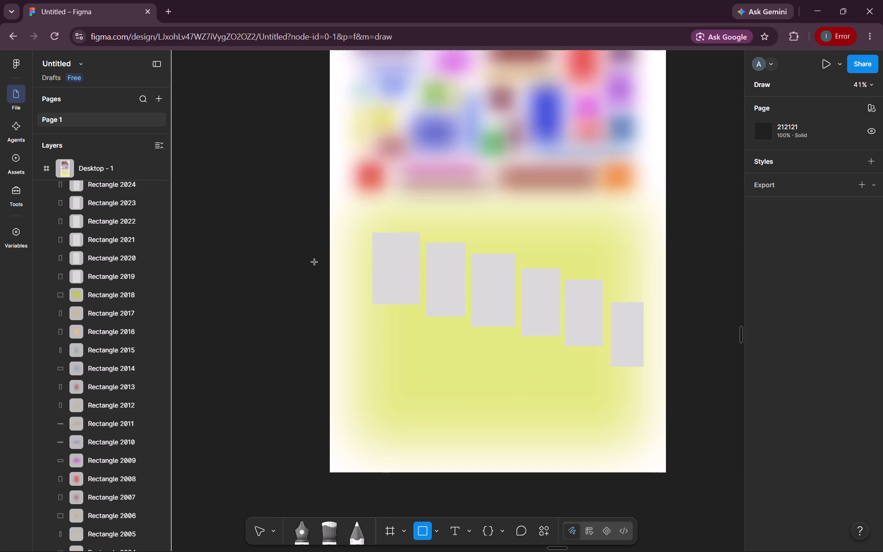
left_click_drag(285, 253, 592, 320)
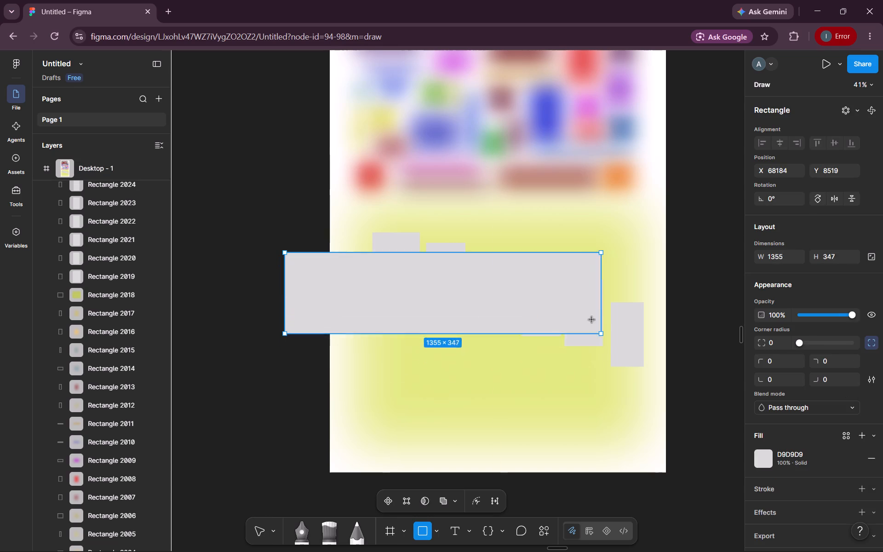
left_click_drag(592, 320, 579, 273)
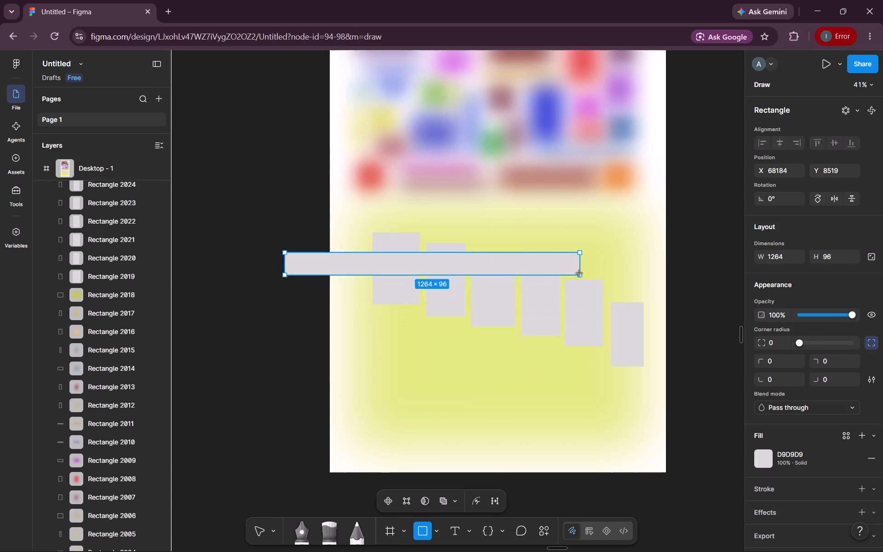
left_click_drag(579, 273, 593, 267)
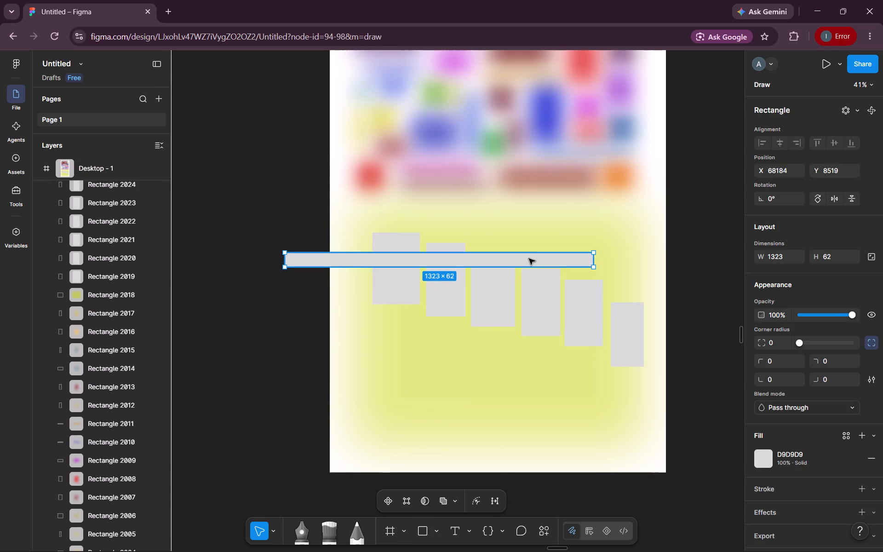
left_click_drag(524, 259, 592, 253)
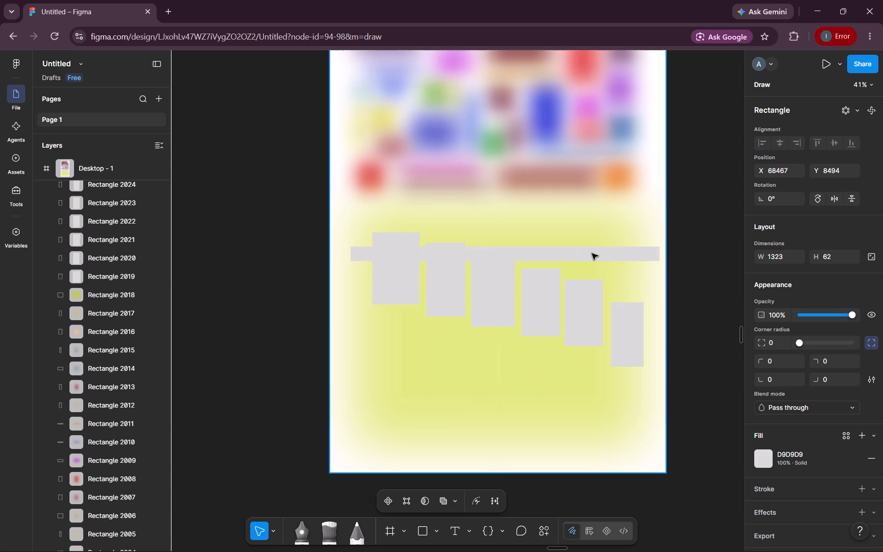
left_click_drag(592, 253, 612, 250)
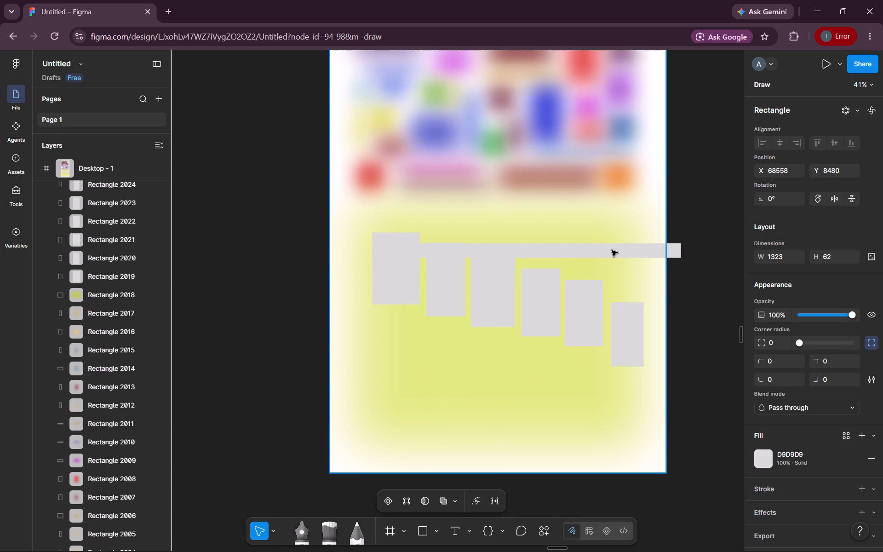
left_click_drag(612, 250, 620, 256)
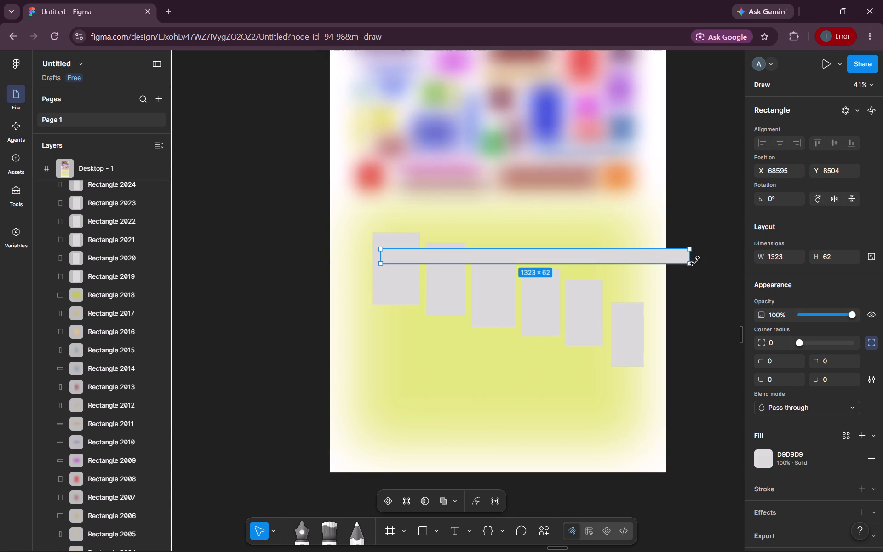
Rotate the bar to about -22.43° and lay it diagonally across the six rectangles.
left_click_drag(694, 261, 685, 324)
left_click_drag(572, 271, 554, 291)
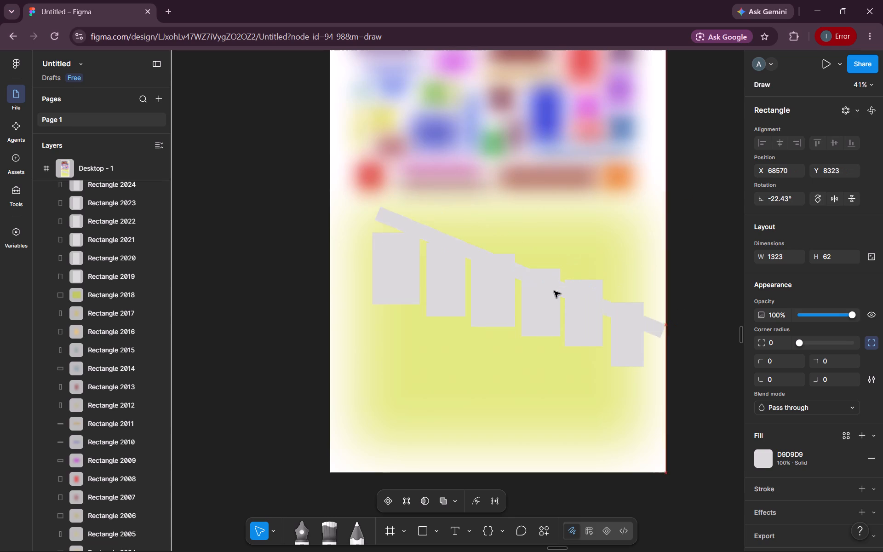
left_click_drag(554, 291, 561, 318)
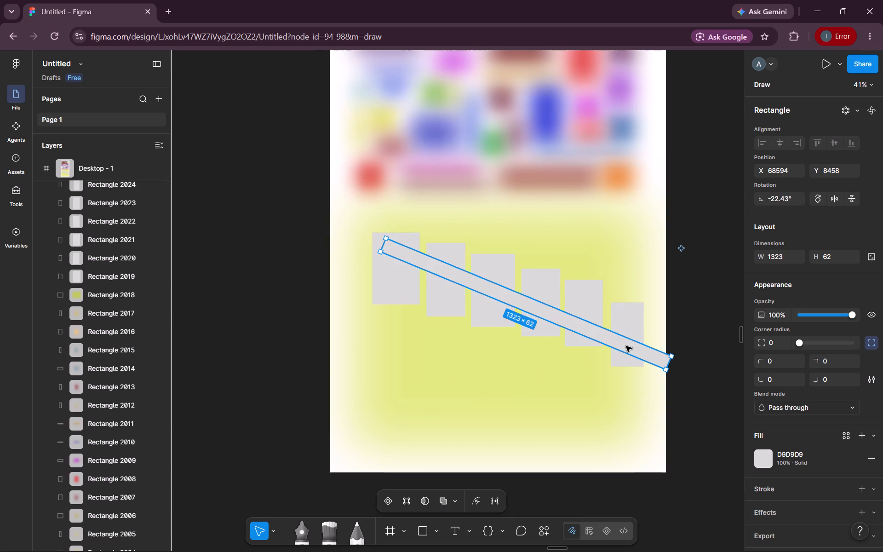
Shorten the bar to about 1169 wide, re-angle it to about -16.97°, and position it to follow the descending rectangles.
left_click_drag(667, 362, 642, 332)
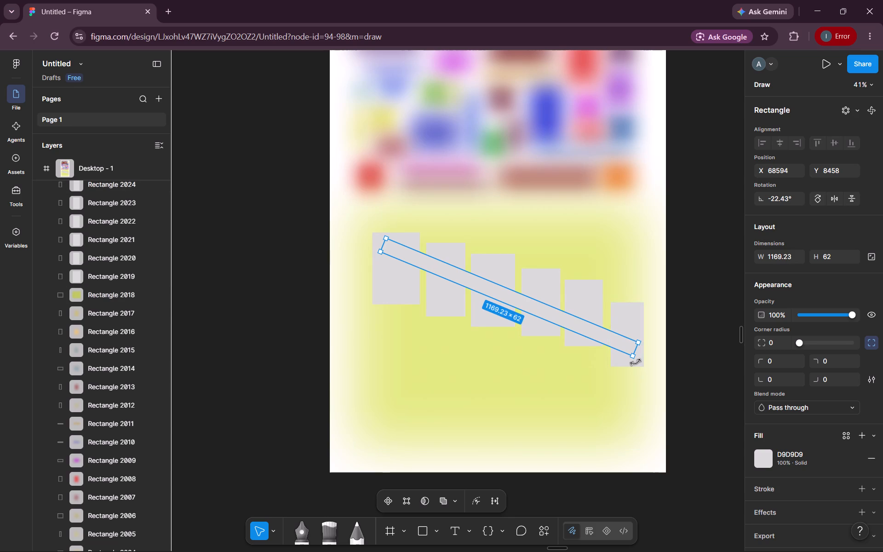
left_click_drag(636, 362, 639, 349)
left_click_drag(577, 321, 582, 310)
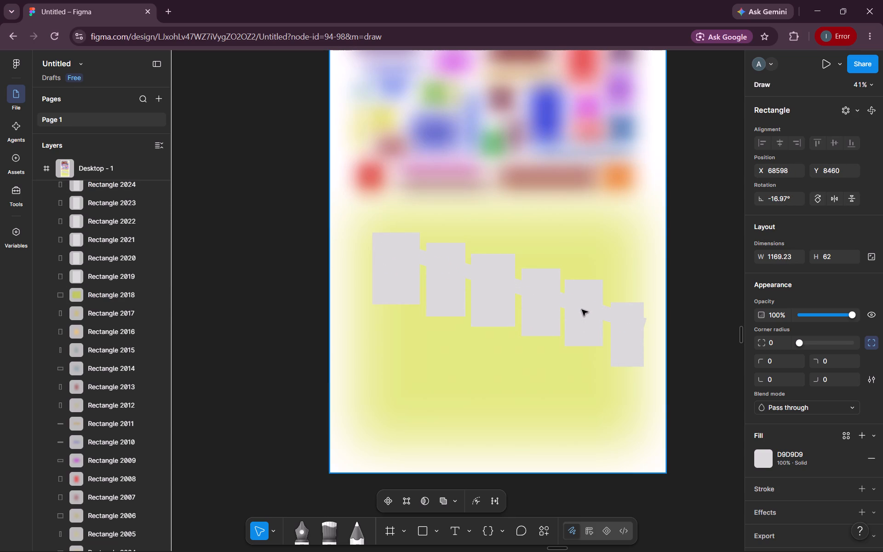
Nudge the diagonal bar slightly up along the descending rectangles and change its fill to dark brown 473F3F.
left_click_drag(582, 310, 579, 307)
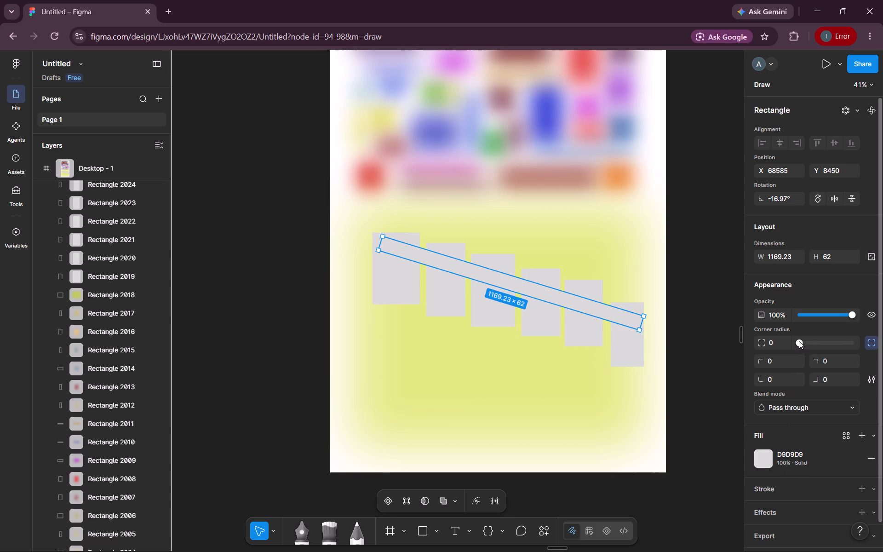
left_click(762, 456)
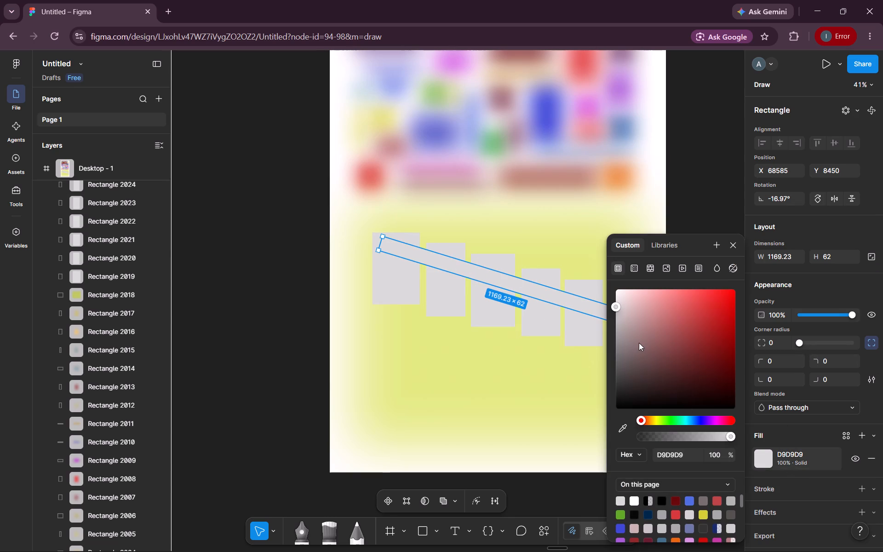
left_click_drag(639, 343, 636, 388)
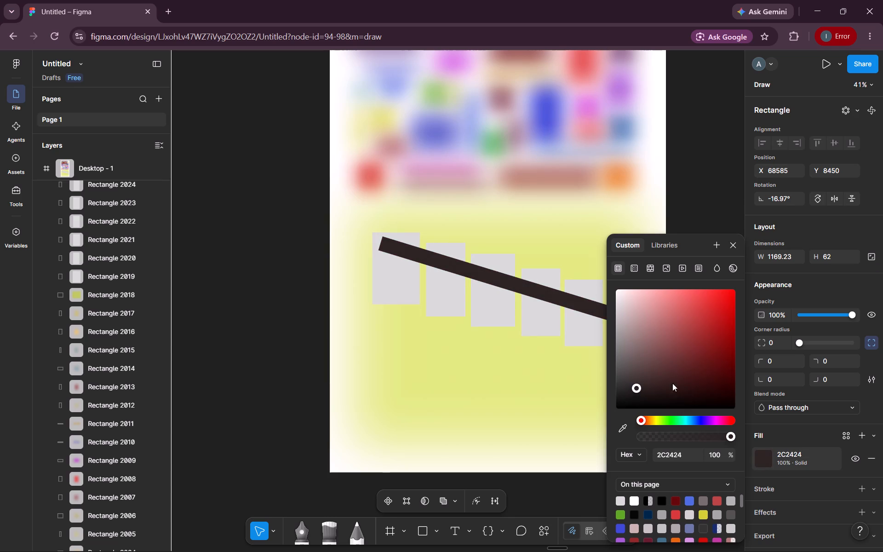
left_click_drag(634, 388, 630, 377)
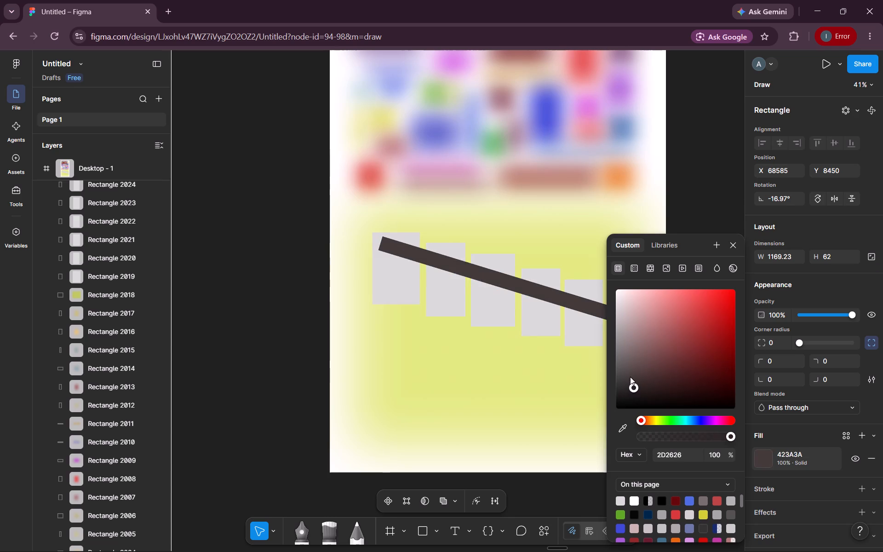
left_click_drag(630, 377, 630, 375)
left_click(800, 291)
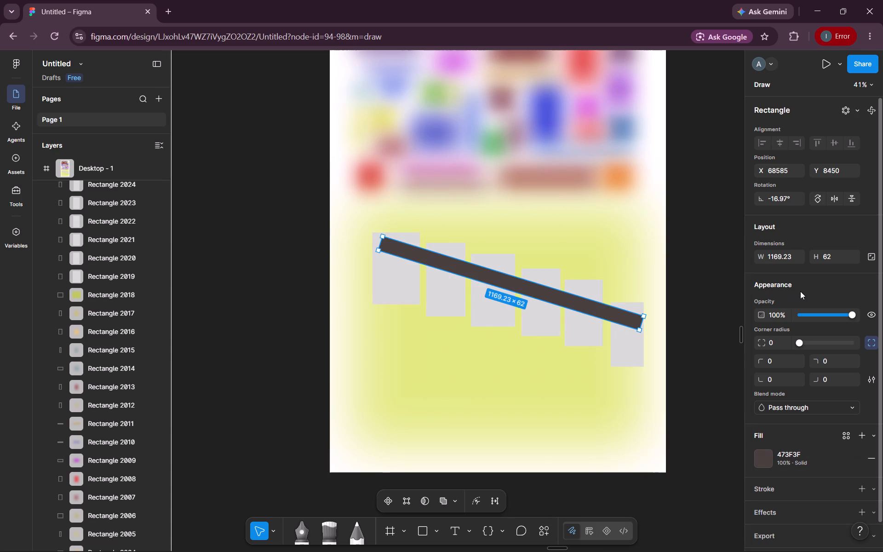
Round the diagonal bar's corners to a radius of 200 and lower its opacity to 88%.
left_click_drag(797, 341, 882, 333)
left_click(838, 285)
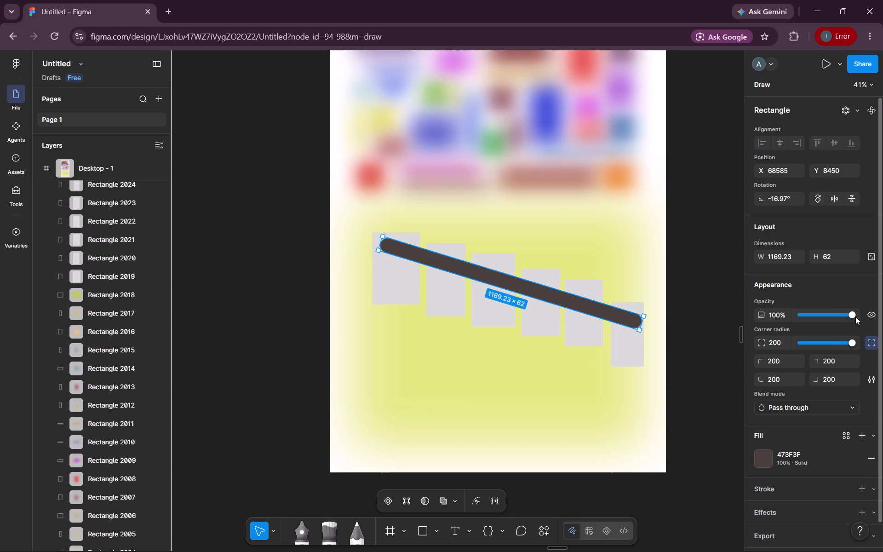
left_click_drag(855, 316, 846, 316)
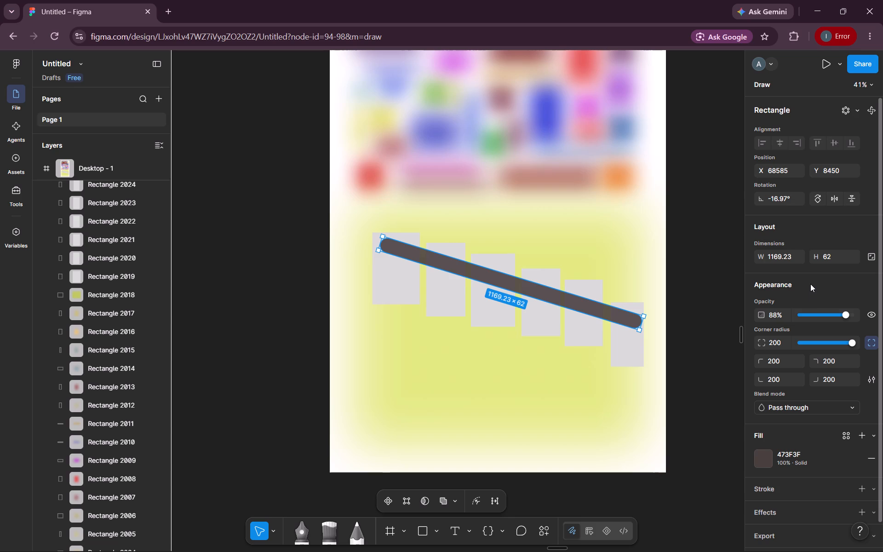
Set the height of the sixth and fifth rectangles, at the lower end of the descending row, to 200.
left_click(641, 353)
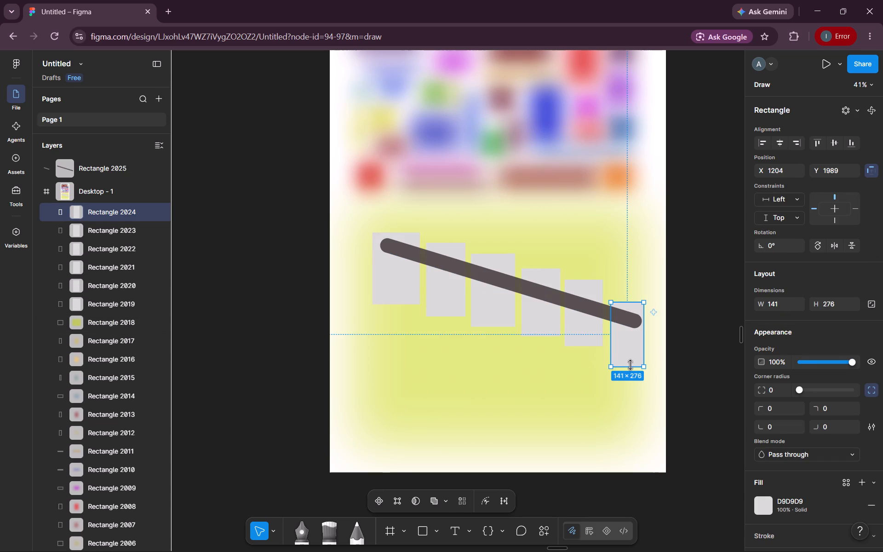
double_click(827, 301)
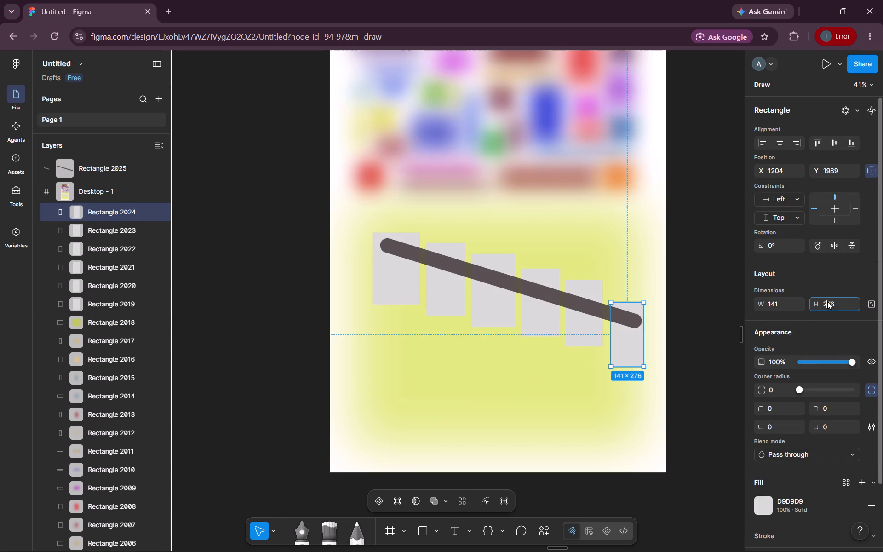
type("200")
key("Return")
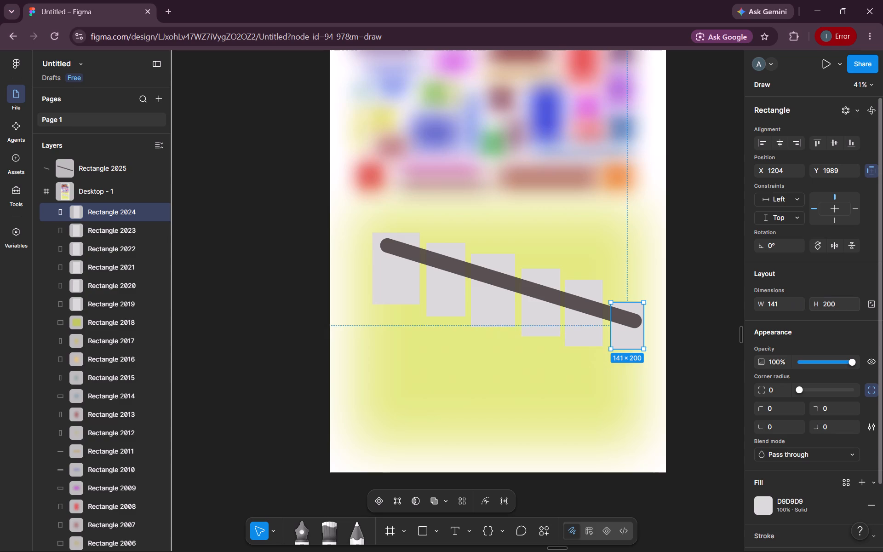
left_click(578, 325)
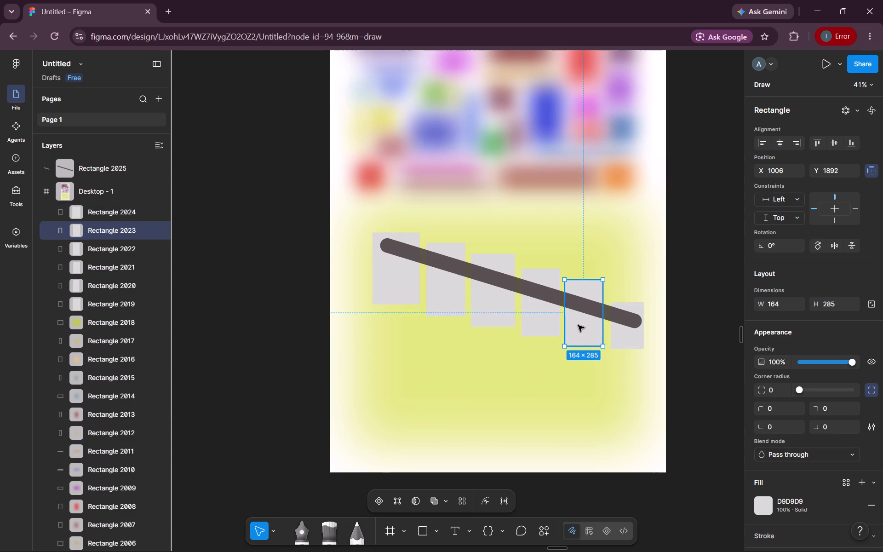
double_click(831, 306)
key("5")
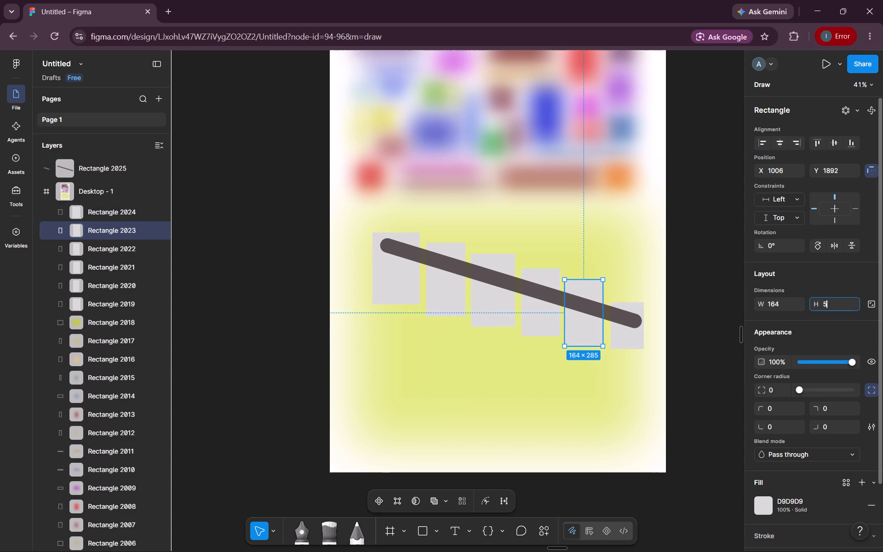
key("BackSpace")
type("200")
key("Return")
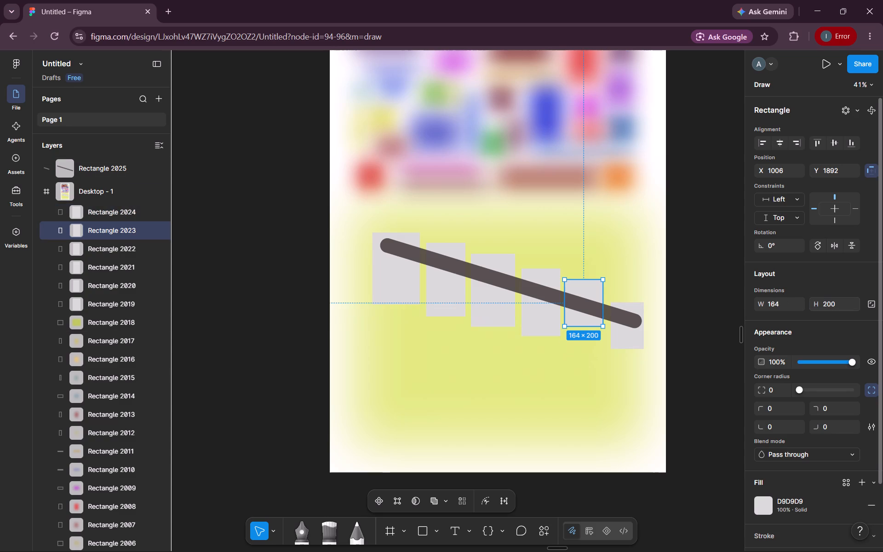
Set the height of the fourth and third rectangles in the descending row to 200.
left_click(545, 318)
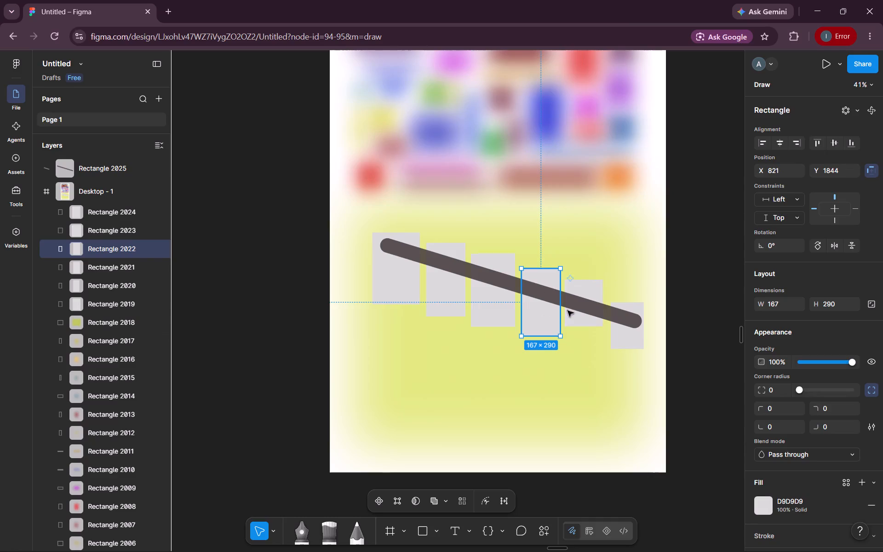
double_click(831, 304)
type("200")
key("Return")
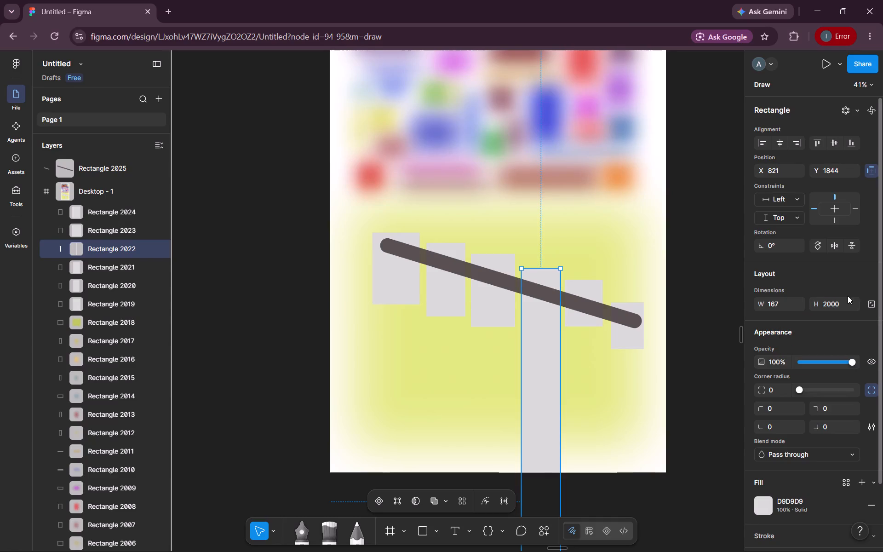
double_click(843, 301)
type("200")
key("Return")
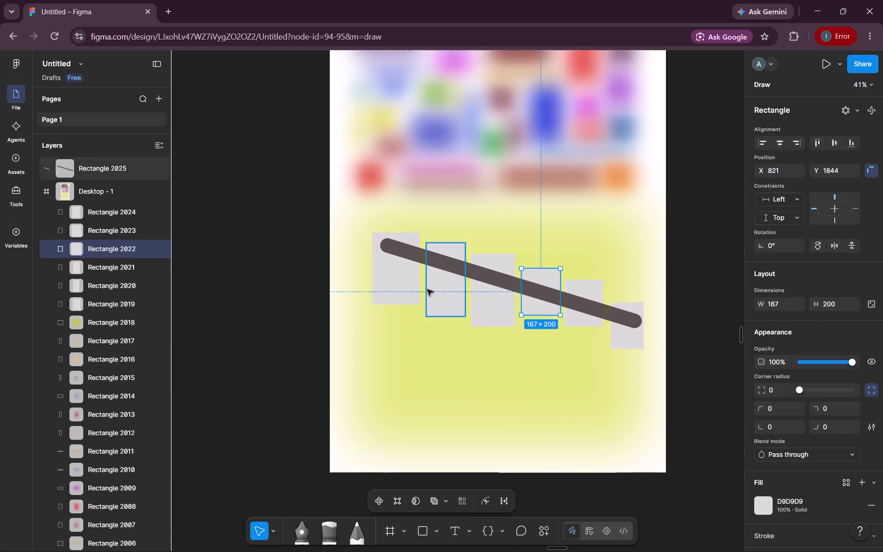
left_click(485, 312)
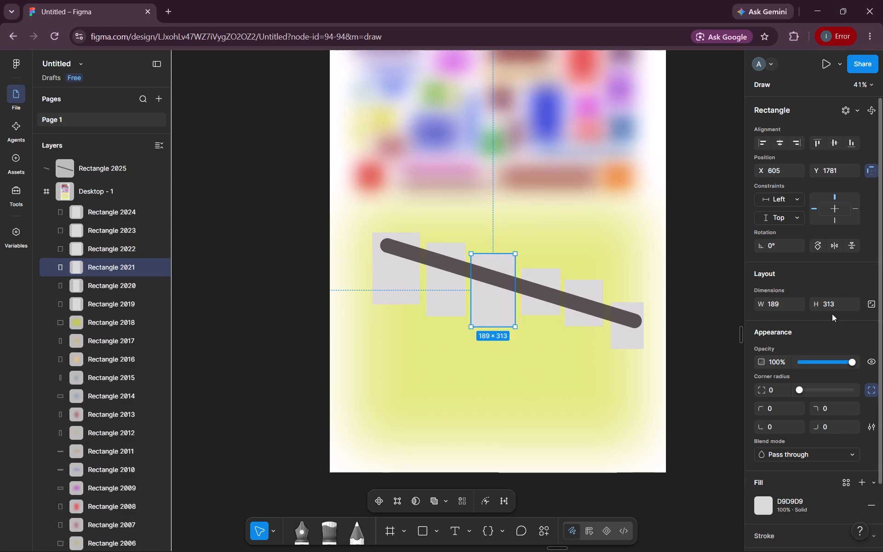
double_click(832, 304)
type("200")
key("Return")
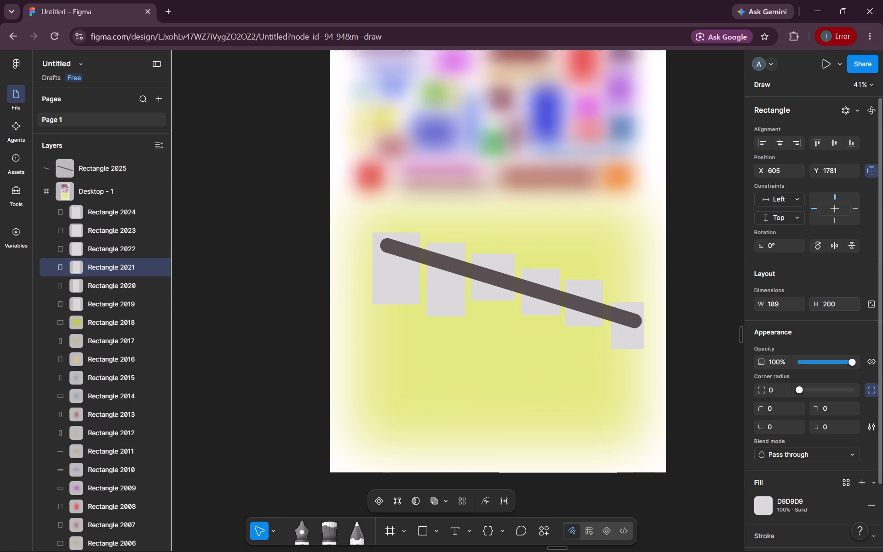
Set the height of the second and first rectangles in the descending row to 200, and deselect.
left_click(459, 297)
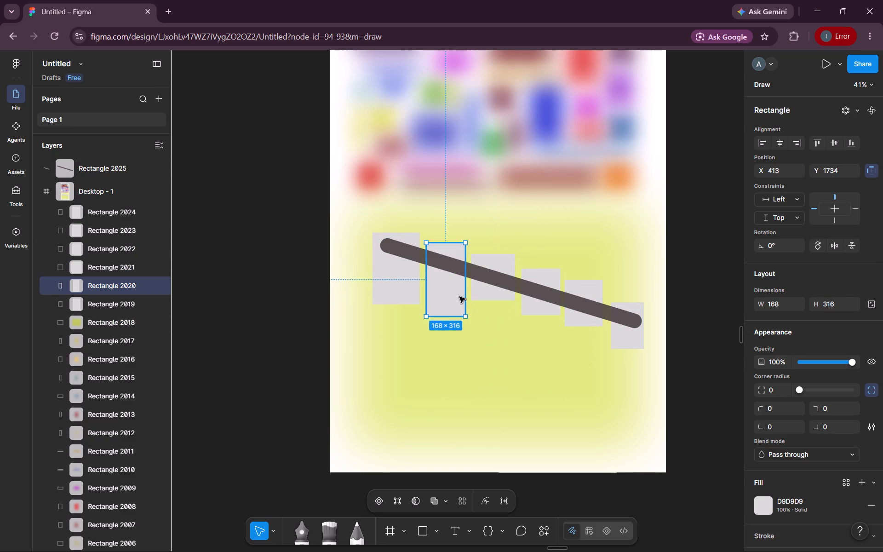
double_click(825, 306)
type("200")
key("Return")
left_click(398, 281)
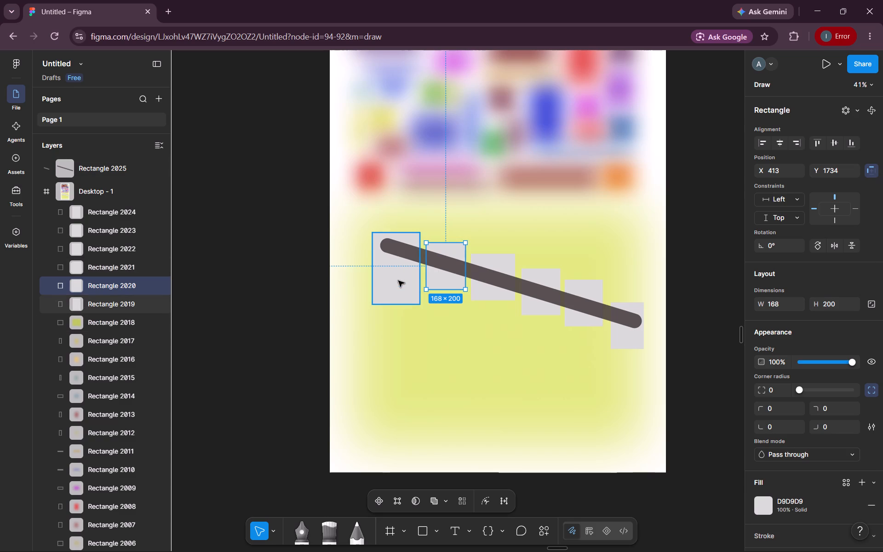
double_click(839, 304)
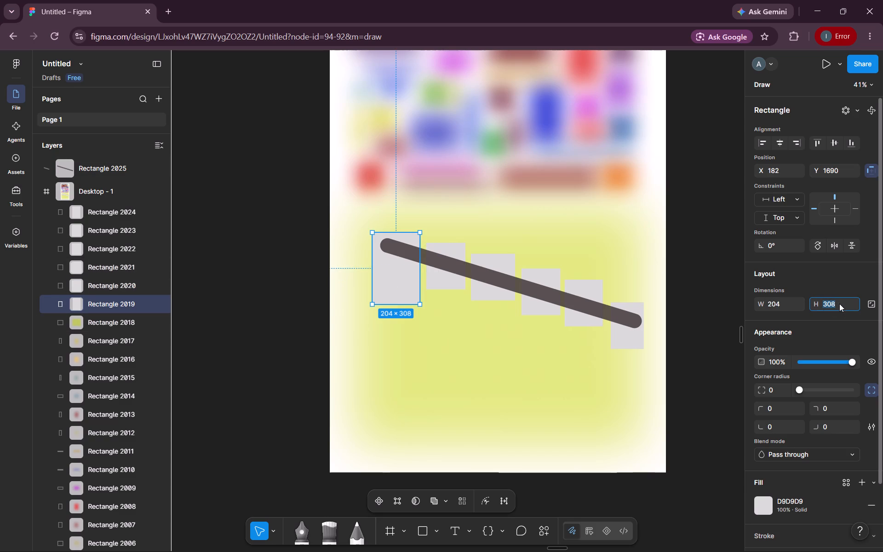
type("200")
key("Return")
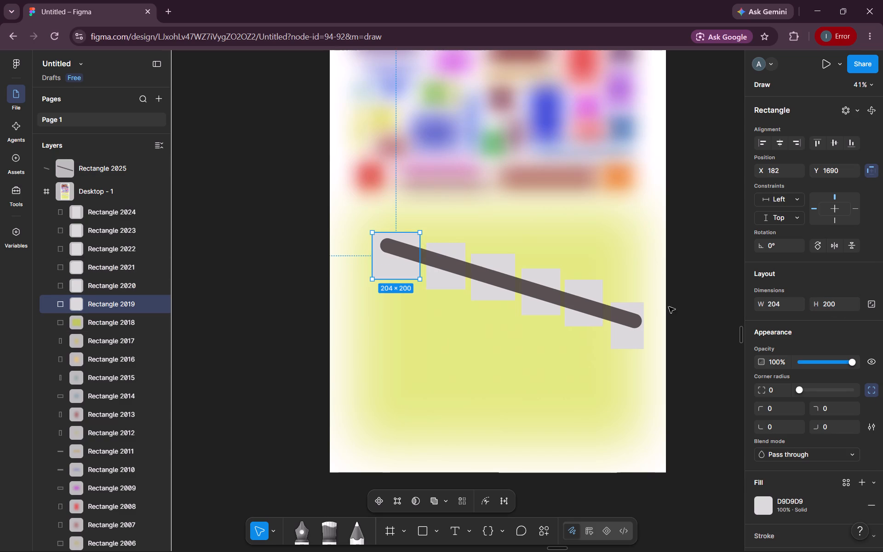
left_click(697, 309)
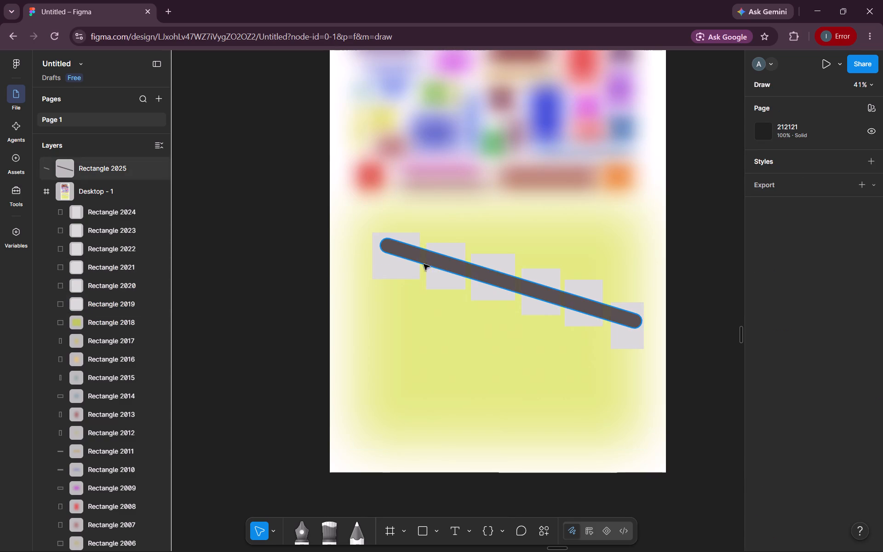
Narrow the first rectangle at the row's upper end to a width of 150 and deselect it.
left_click(410, 268)
left_click_drag(419, 265, 410, 266)
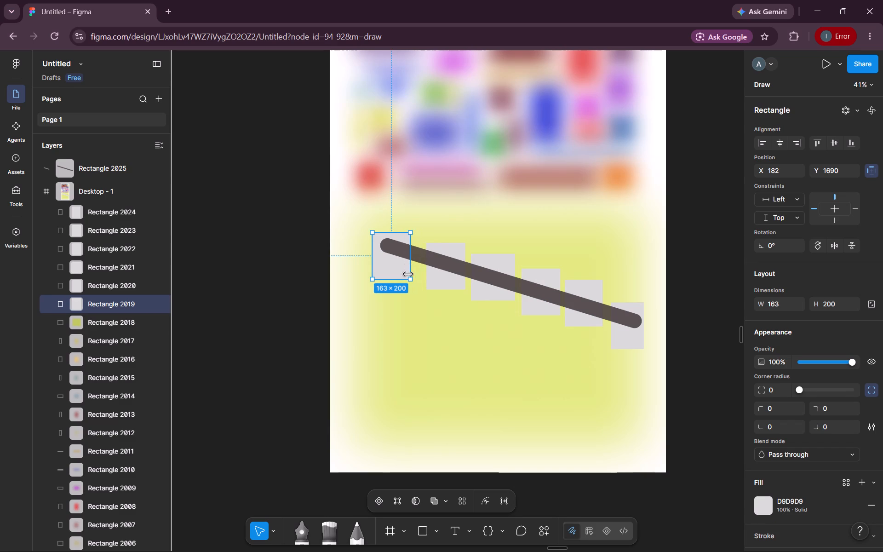
double_click(776, 298)
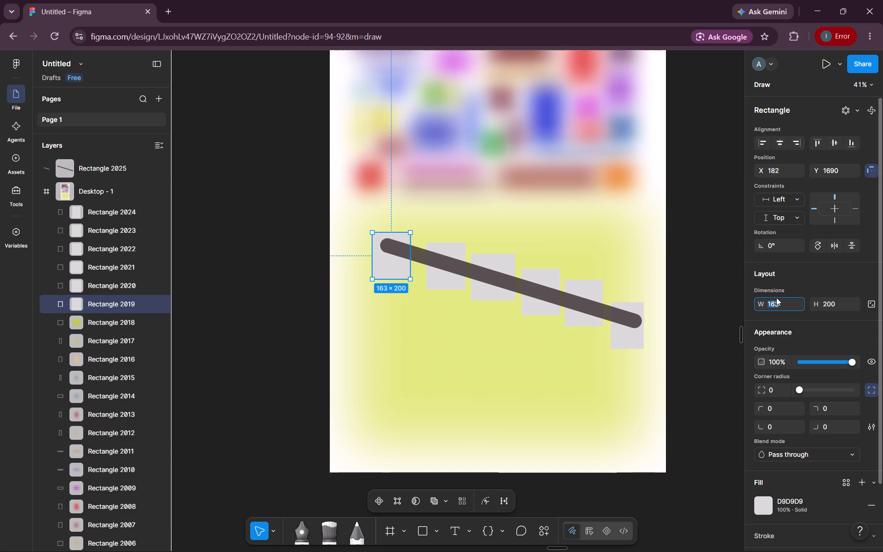
type("050")
key("BackSpace")
key("BackSpace")
key("BackSpace")
type("150")
key("Return")
left_click(680, 270)
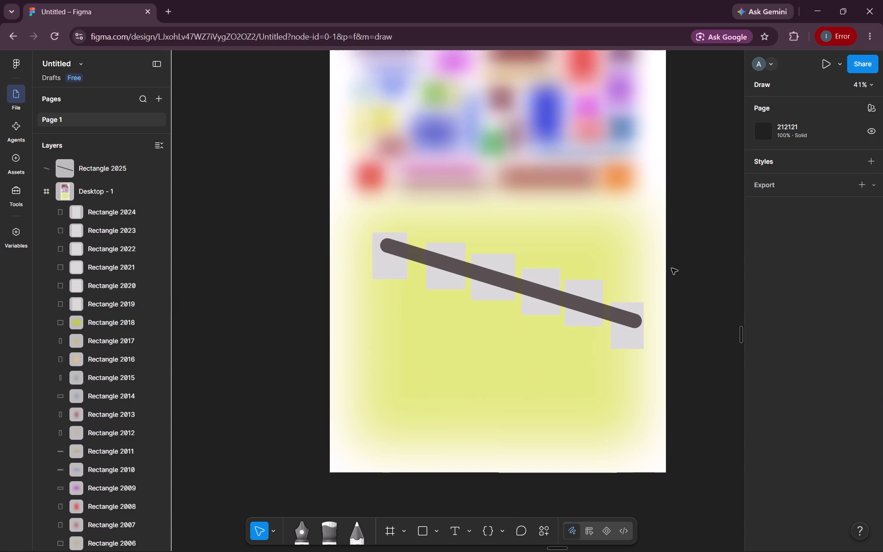
Move the second rectangle close beside the first one and slightly lower, at about X 345, Y 1744.
left_click_drag(440, 281, 424, 280)
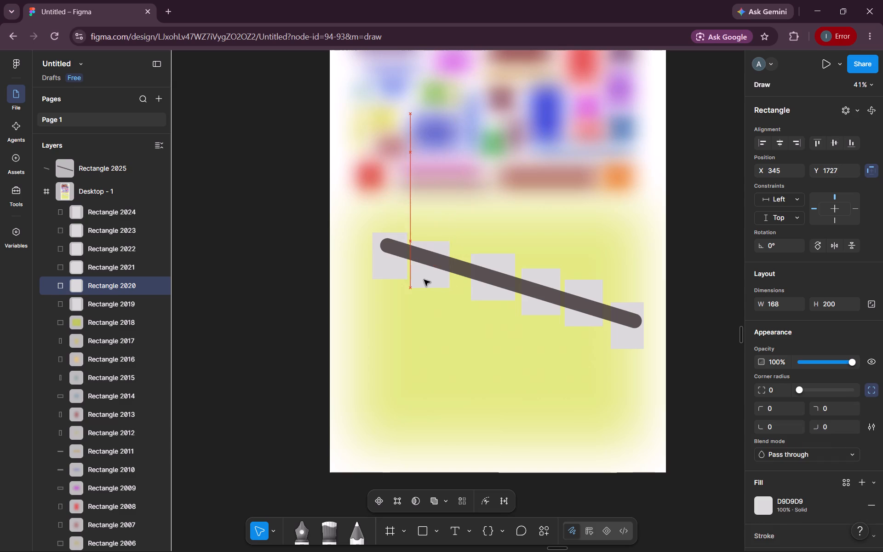
left_click_drag(424, 280, 425, 281)
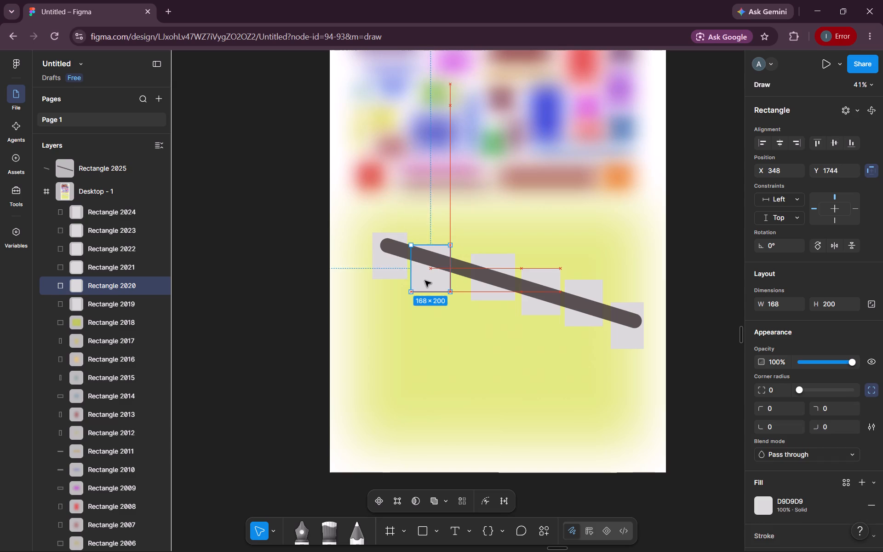
left_click_drag(425, 281, 423, 276)
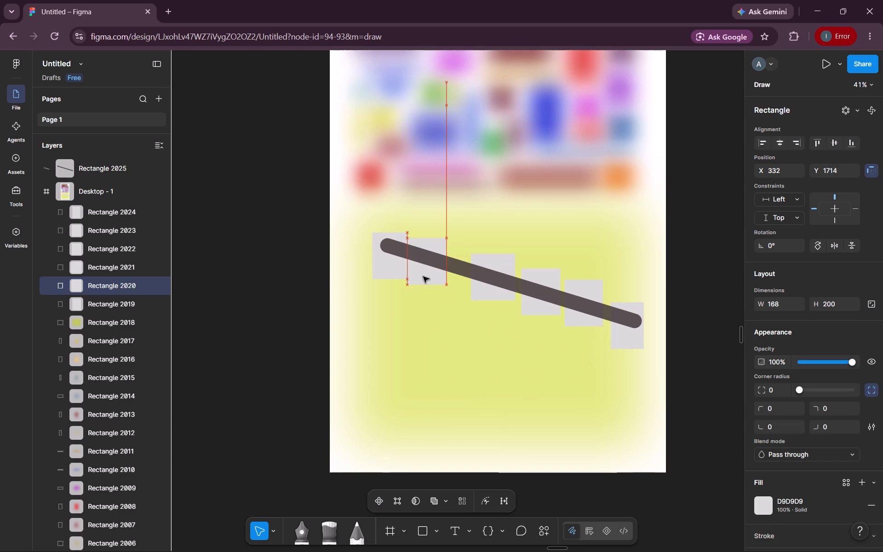
left_click_drag(423, 276, 424, 282)
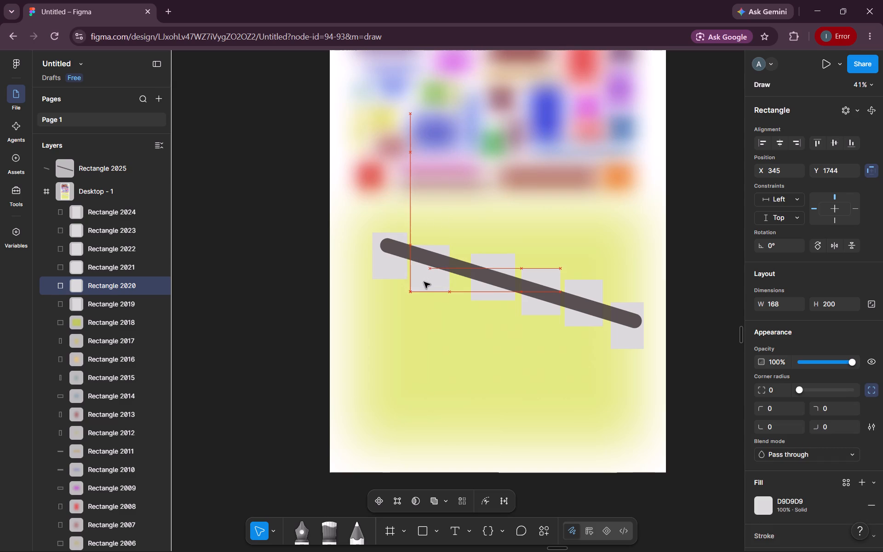
left_click_drag(424, 282, 424, 282)
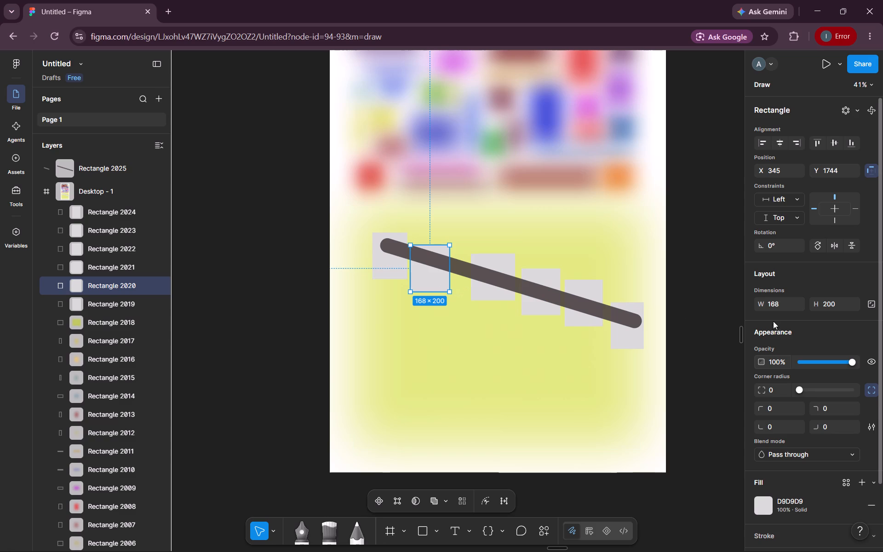
Set the width of the second rectangle in the descending row to 150 and deselect it.
double_click(773, 303)
type("150")
key("Return")
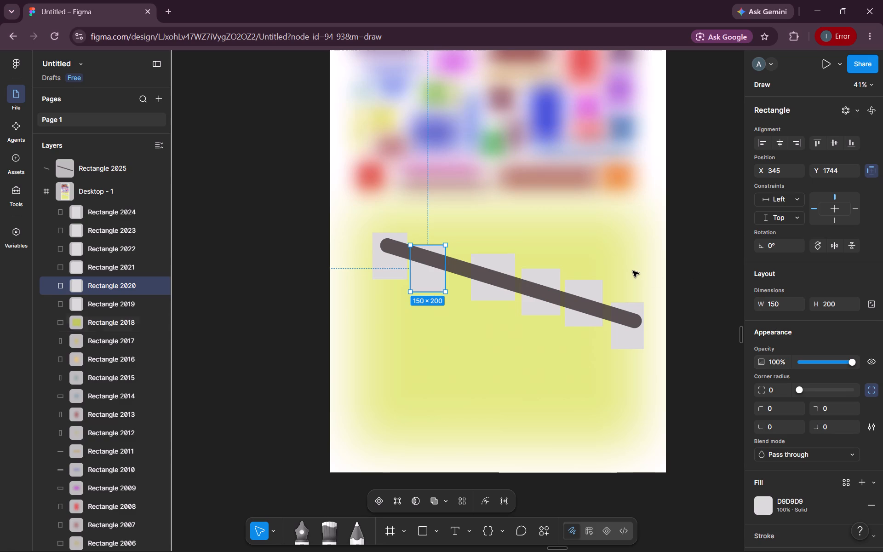
left_click(423, 268)
left_click(346, 288)
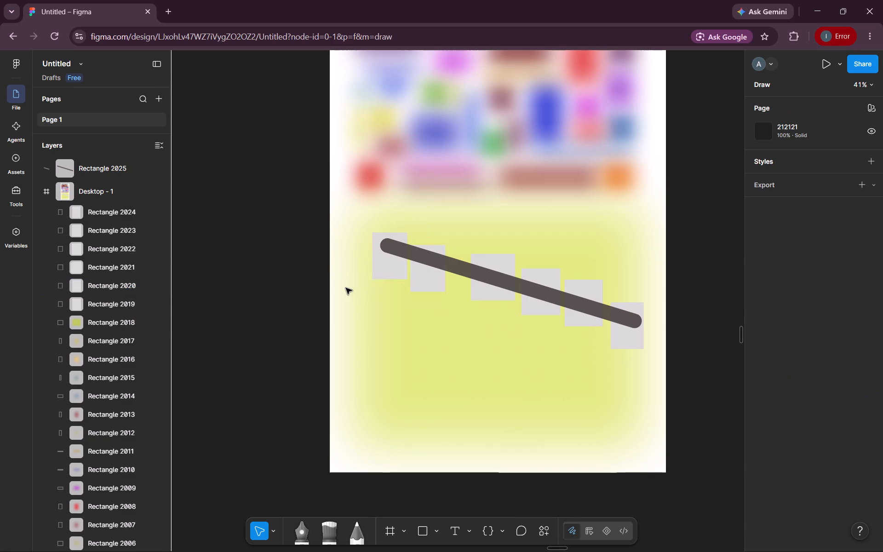
Move the third rectangle close beside the second and slightly lower, at about Y 1790, and set its width to 150.
left_click_drag(481, 298, 467, 299)
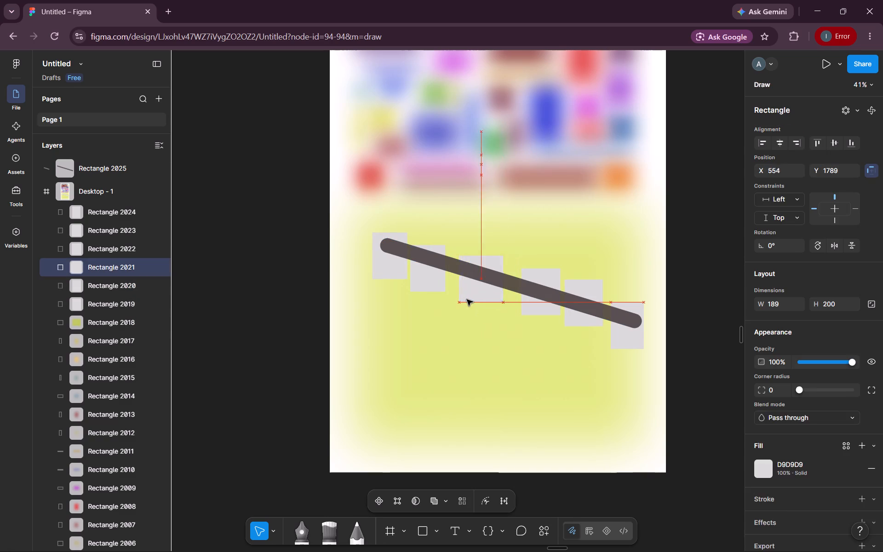
left_click_drag(467, 299, 459, 301)
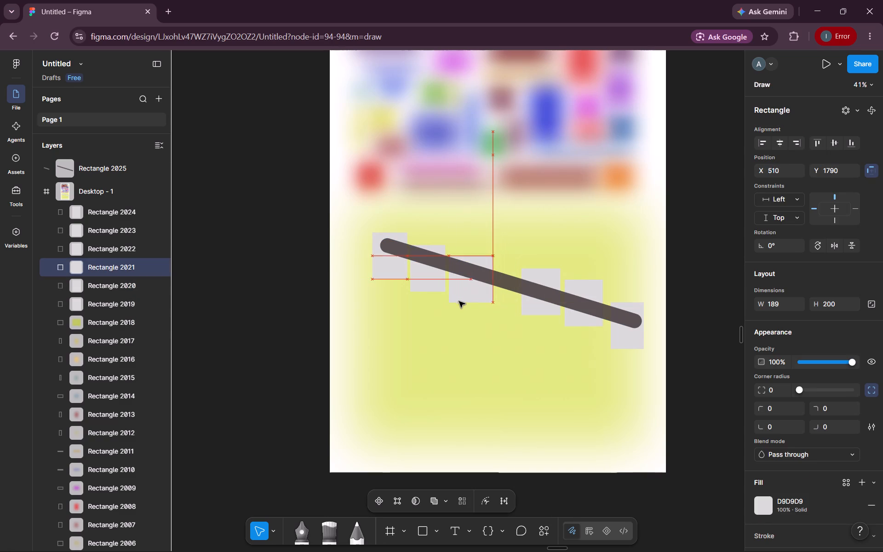
left_click_drag(459, 301, 458, 299)
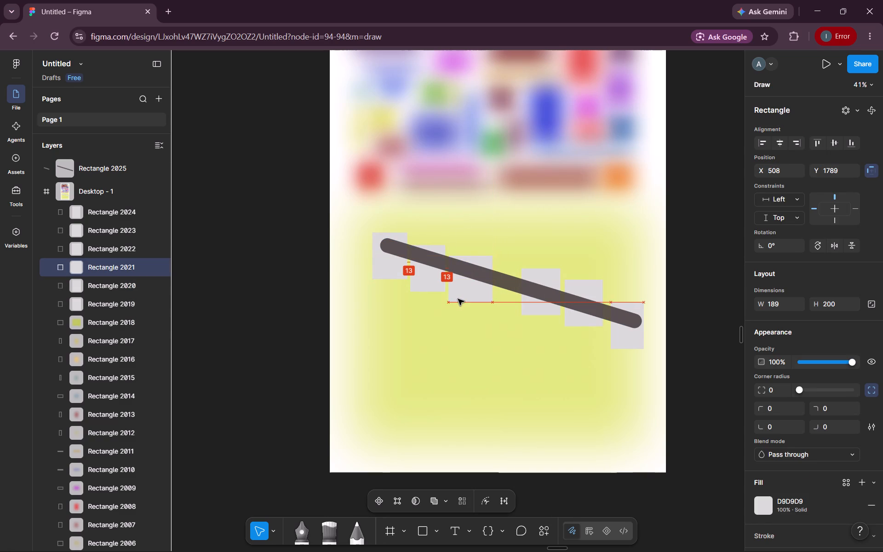
left_click_drag(458, 299, 458, 300)
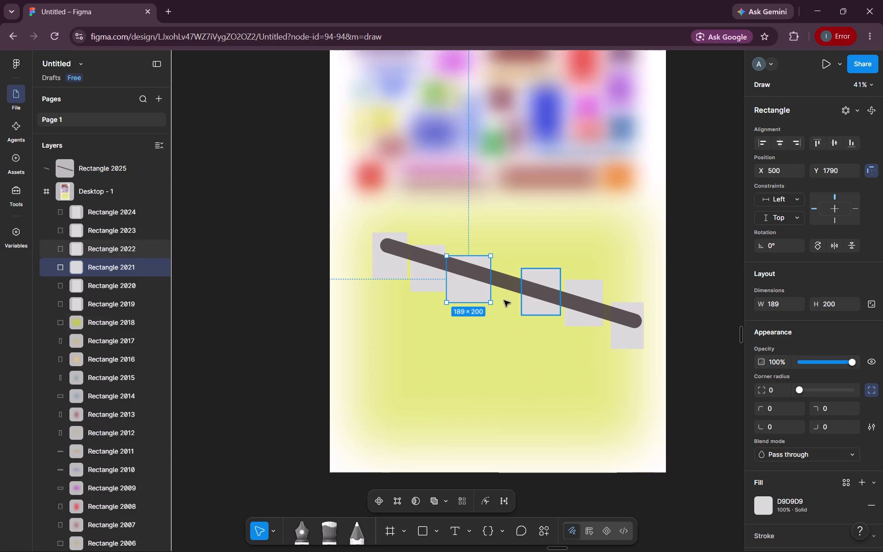
double_click(781, 300)
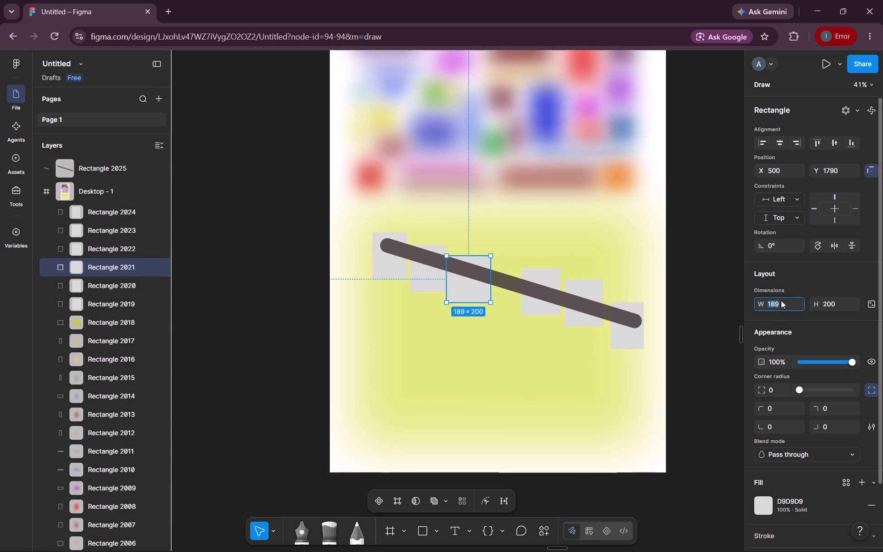
type("150")
key("Return")
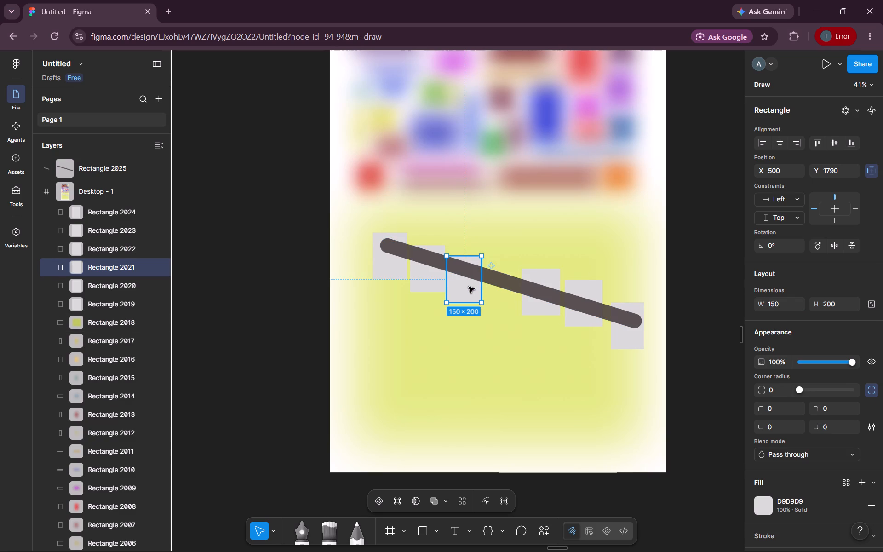
left_click_drag(469, 287, 472, 287)
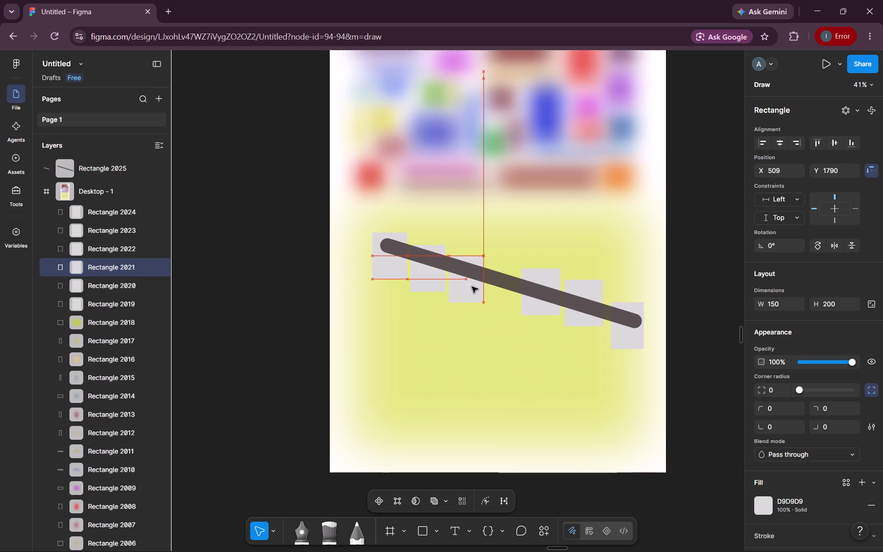
left_click_drag(472, 287, 473, 287)
left_click(713, 272)
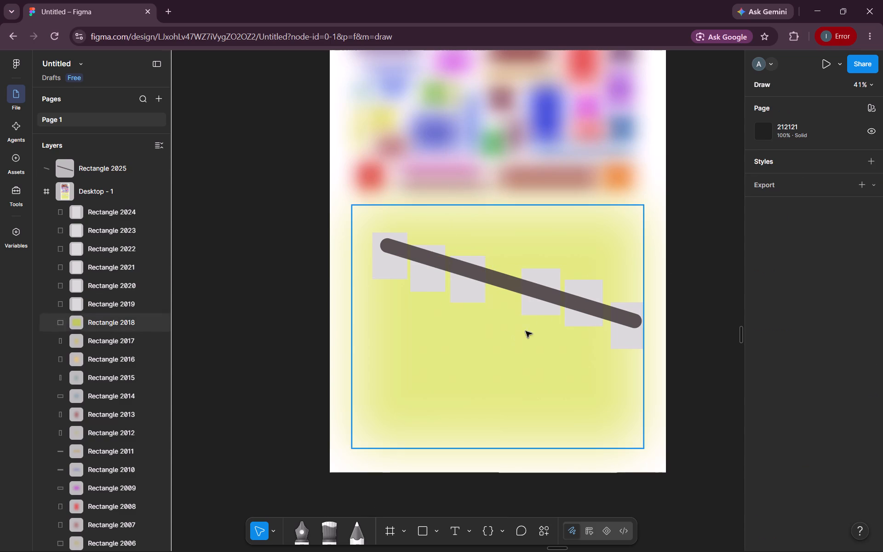
Set the width of the fourth rectangle in the descending row to 150 and deselect it.
left_click(536, 311)
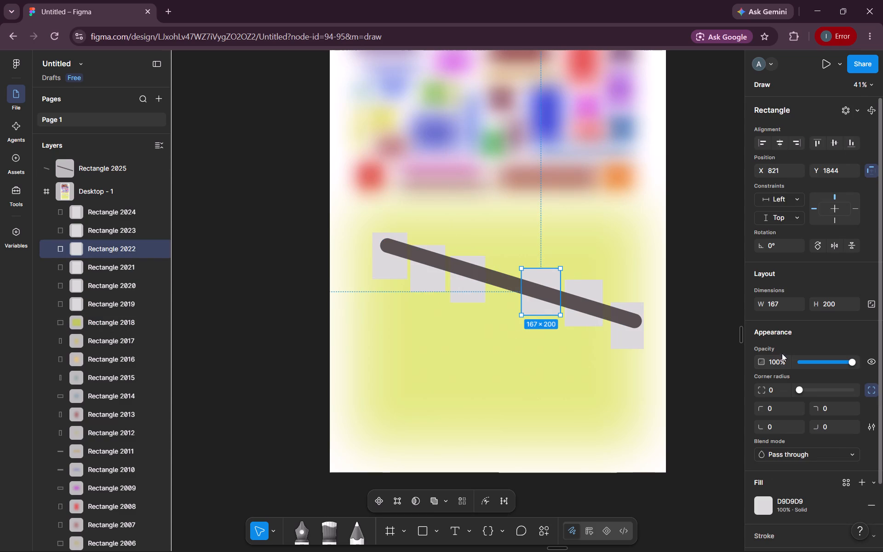
double_click(777, 305)
key("1")
type("50")
key("Return")
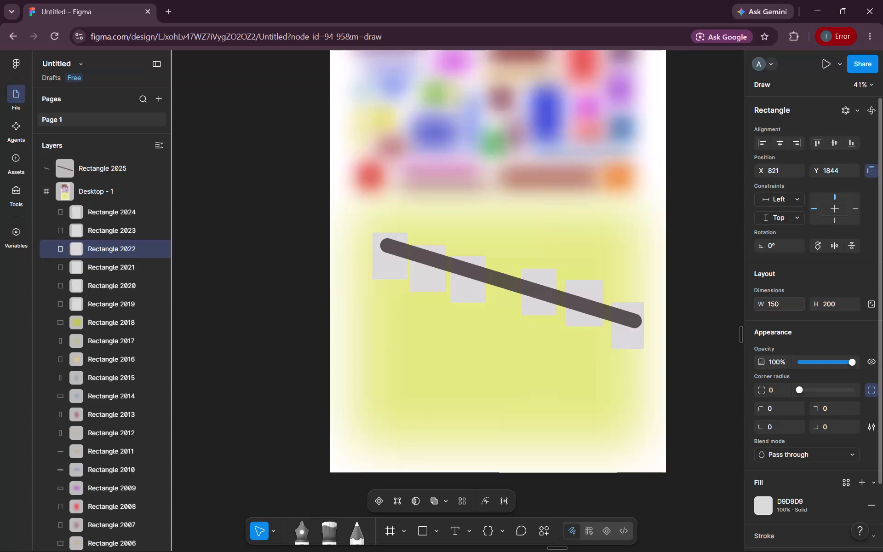
left_click(698, 293)
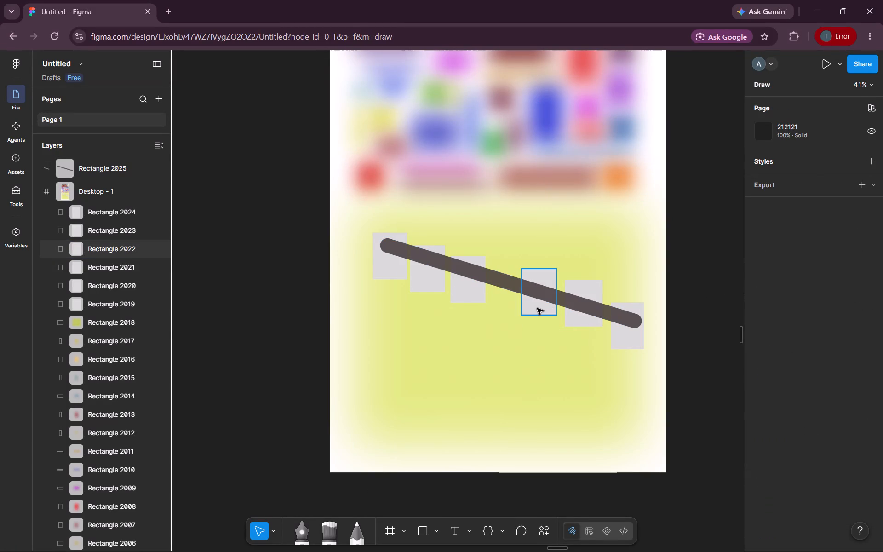
Move the fourth rectangle close beside the third and slightly lower, at about X 678, Y 1844, and deselect it.
left_click_drag(537, 308, 504, 304)
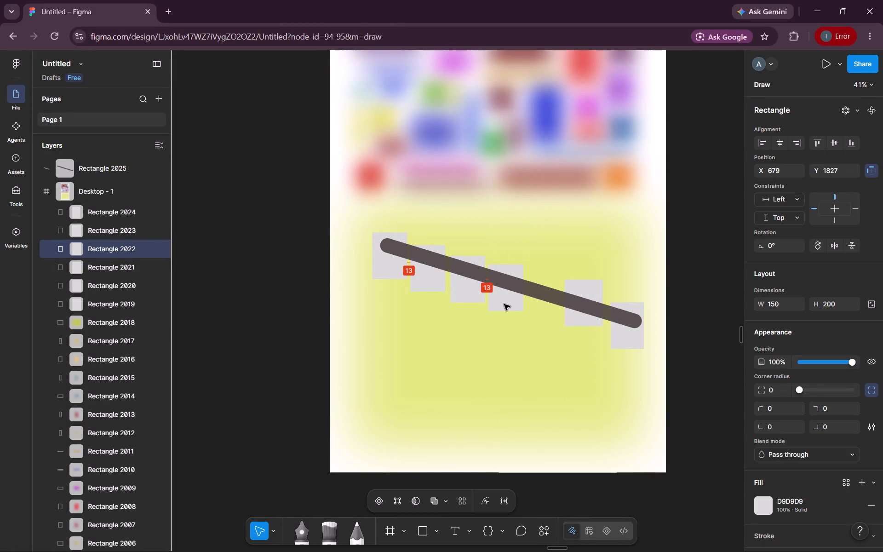
left_click_drag(504, 304, 504, 308)
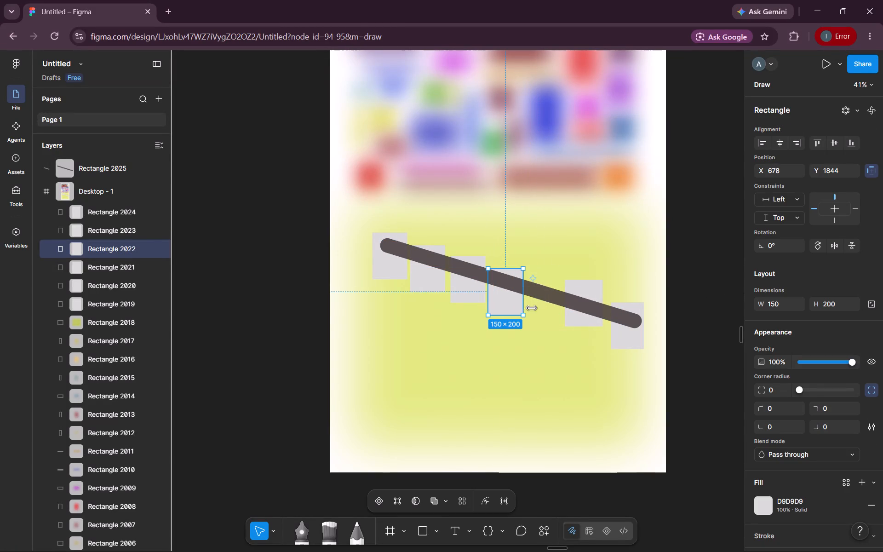
left_click(502, 314)
left_click(503, 305)
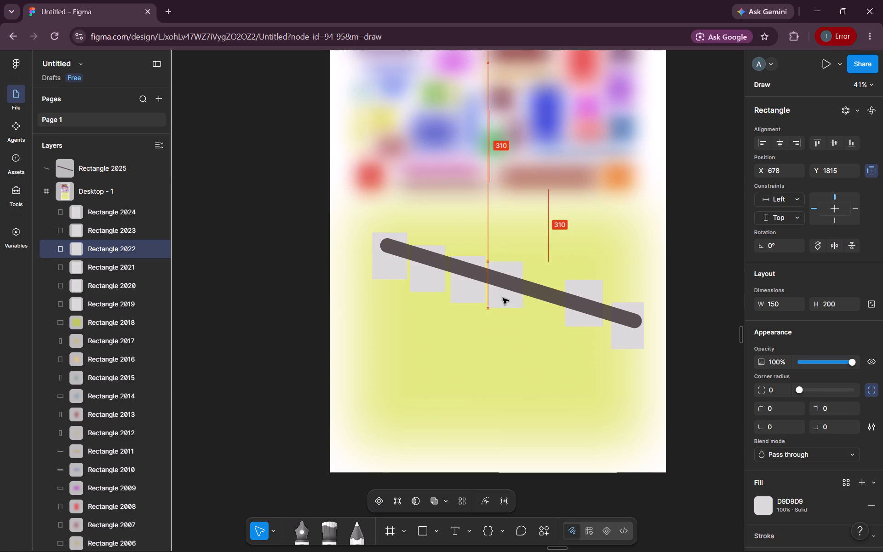
left_click(707, 292)
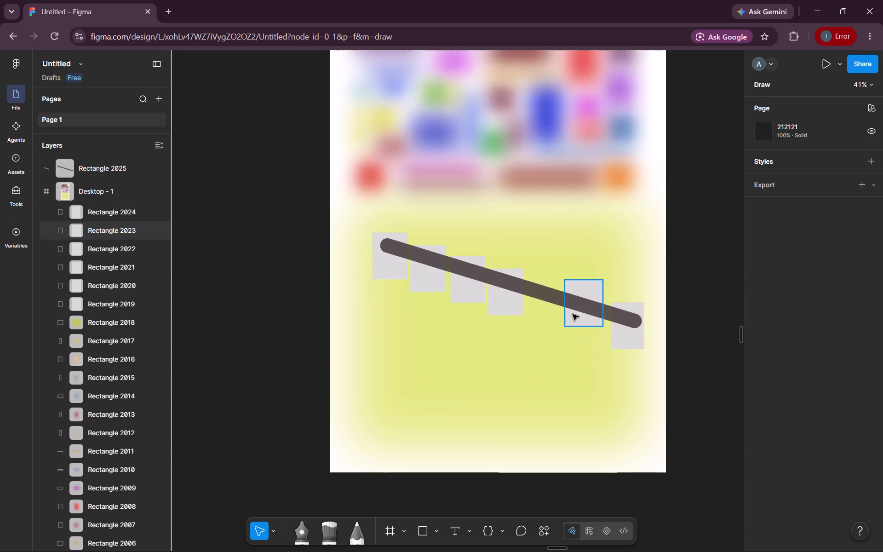
Set the fifth rectangle's width to 150 and move it close beside the fourth, at about X 849, Y 1890.
left_click(573, 314)
double_click(779, 303)
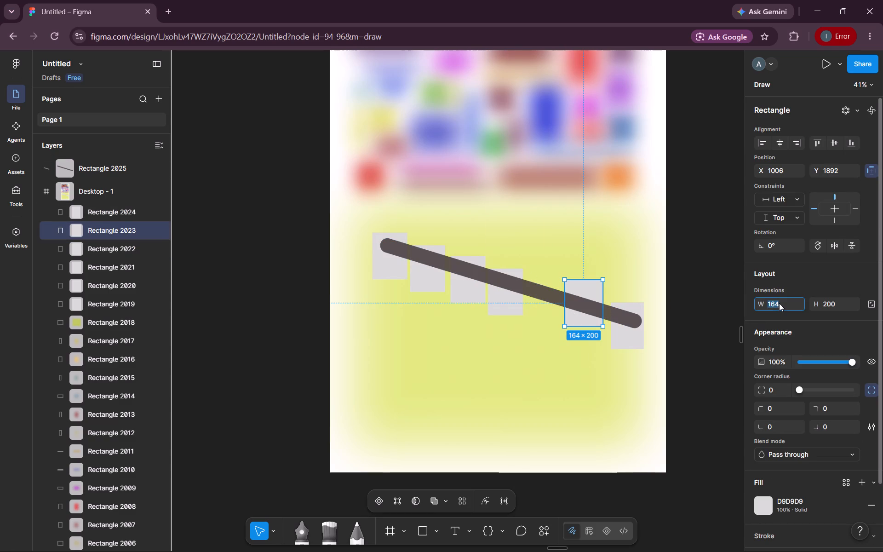
type("150")
key("Return")
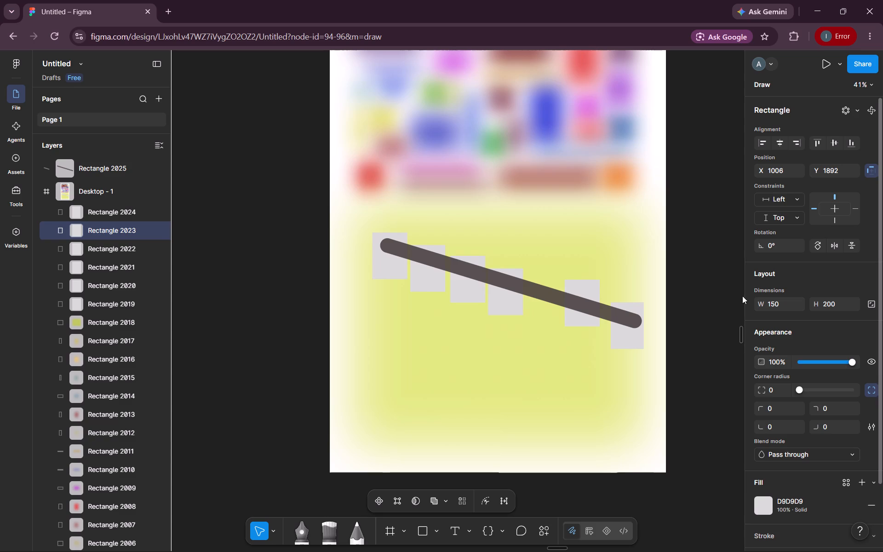
left_click_drag(577, 319, 565, 318)
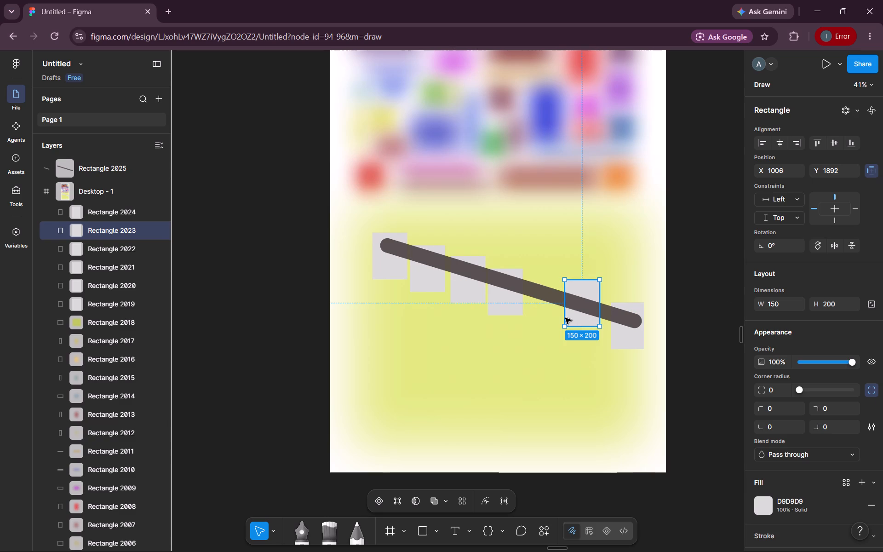
left_click_drag(565, 318, 541, 316)
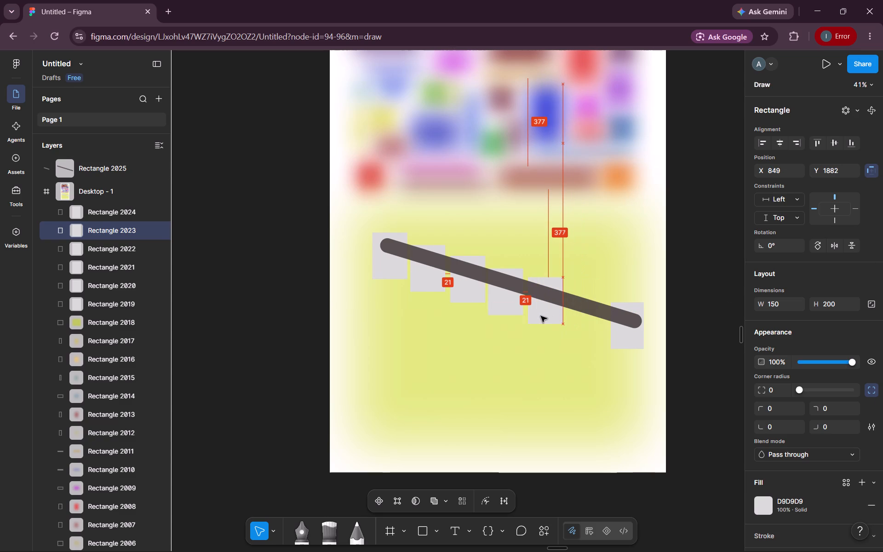
left_click_drag(541, 316, 540, 318)
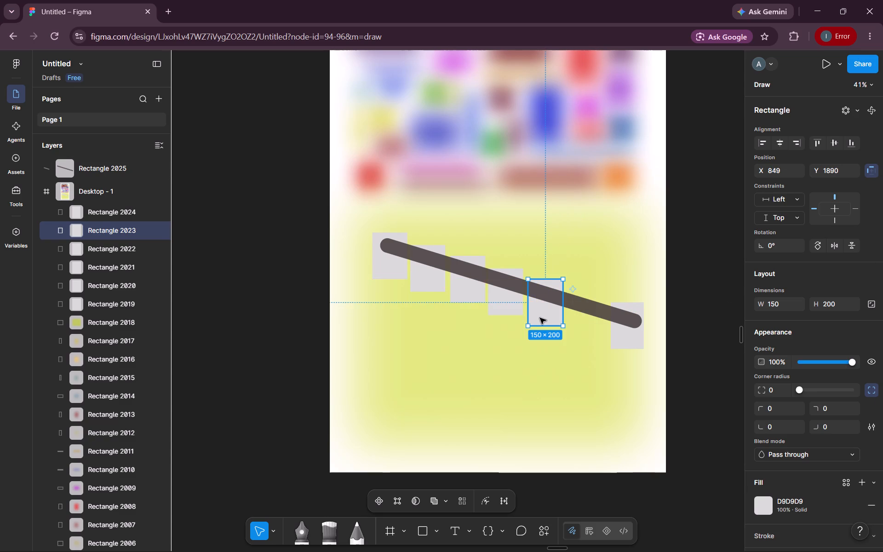
left_click(714, 298)
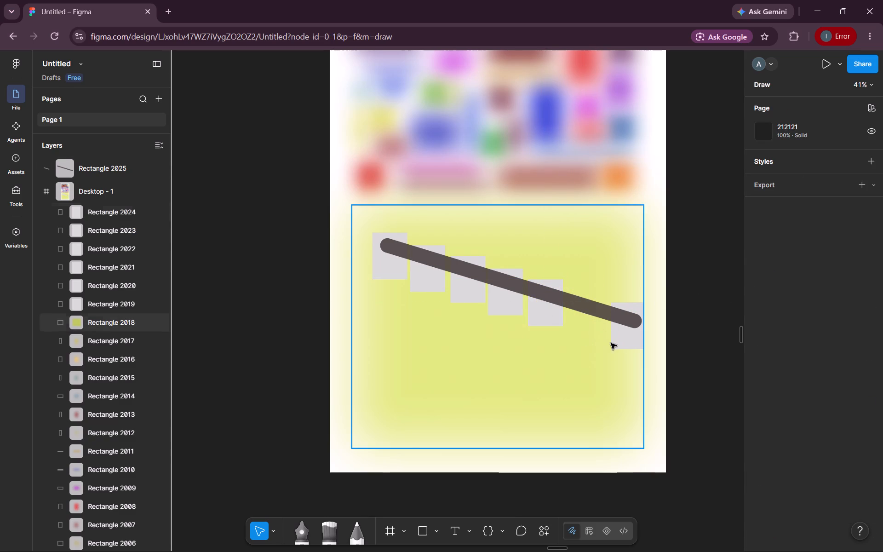
Move the sixth rectangle close beside the fifth, at about X 1014, Y 1944, and set its width to 150.
left_click_drag(621, 341, 580, 323)
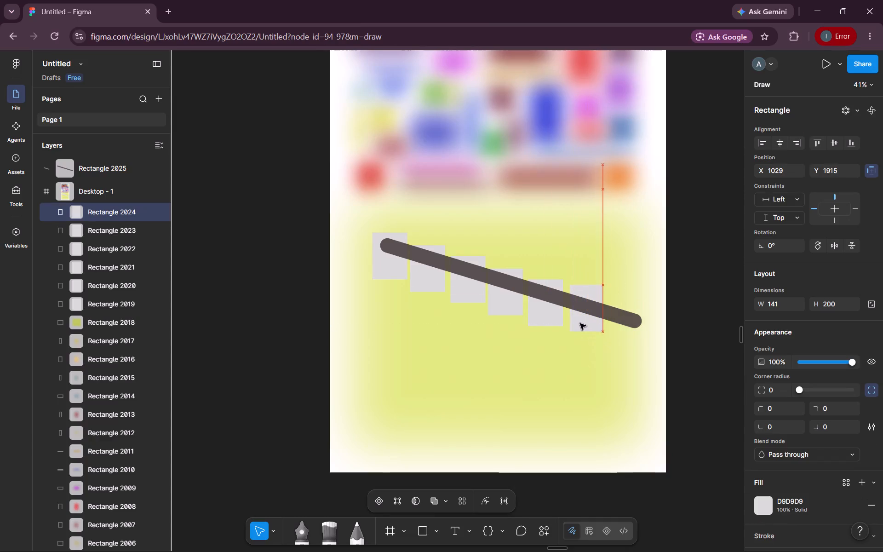
left_click_drag(580, 323, 579, 326)
double_click(781, 305)
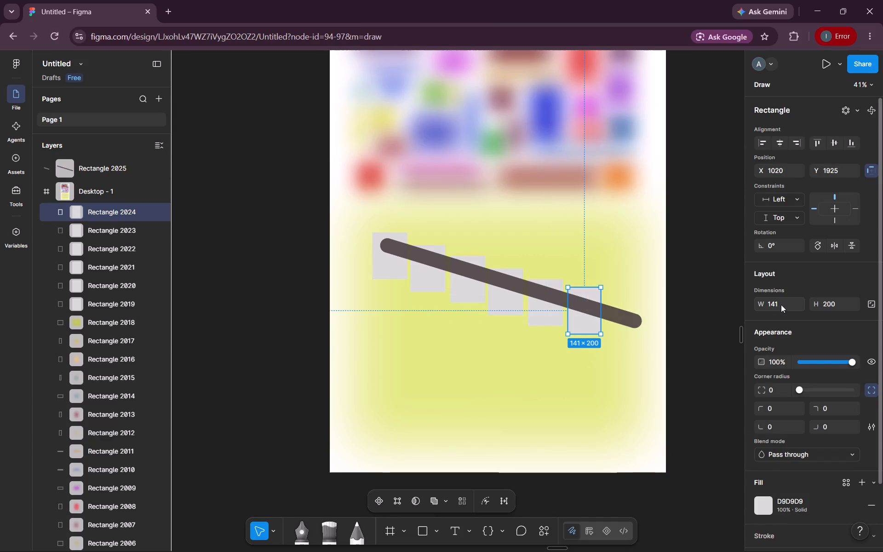
type("150")
key("Return")
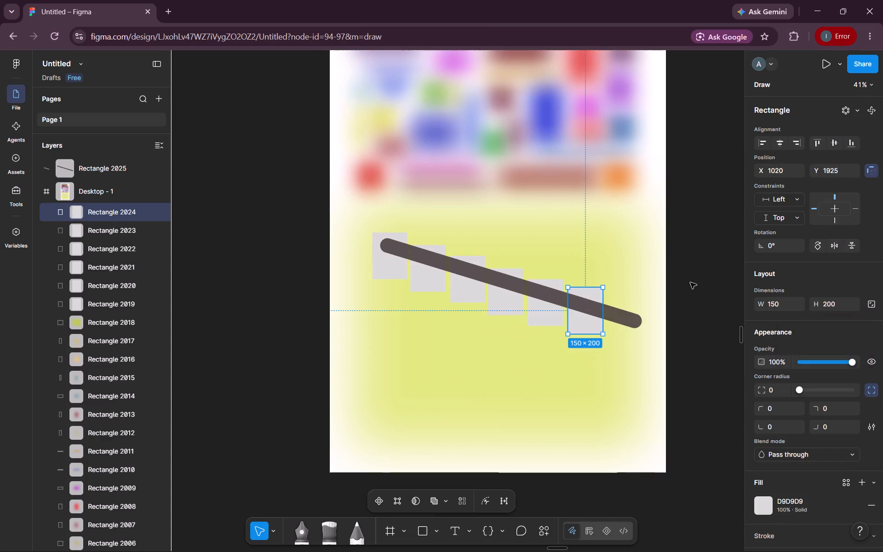
left_click(695, 305)
left_click(583, 327)
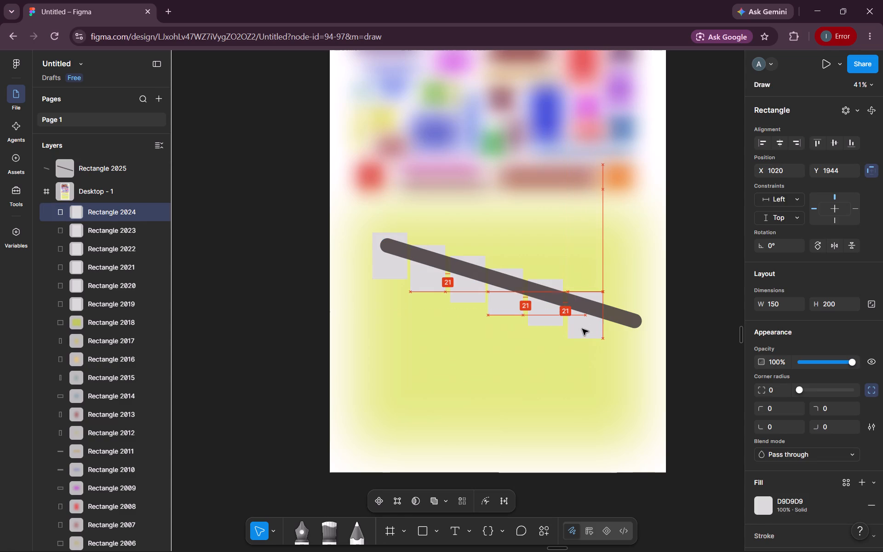
left_click(704, 321)
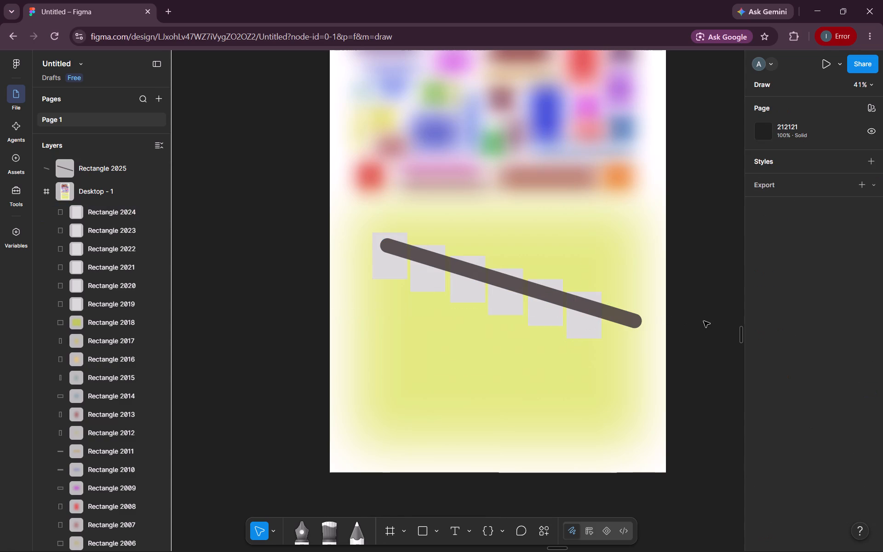
Duplicate the sixth rectangle and place the copy as a seventh under the bar's lower end, at about X 1185, Y 1990.
scroll(704, 321, "down", 1)
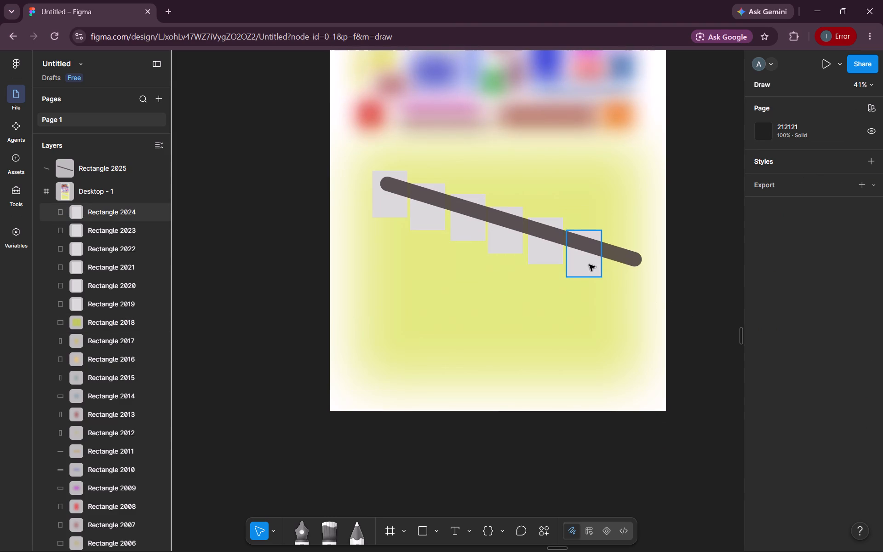
left_click(589, 264)
left_click_drag(589, 264, 600, 264, "alt")
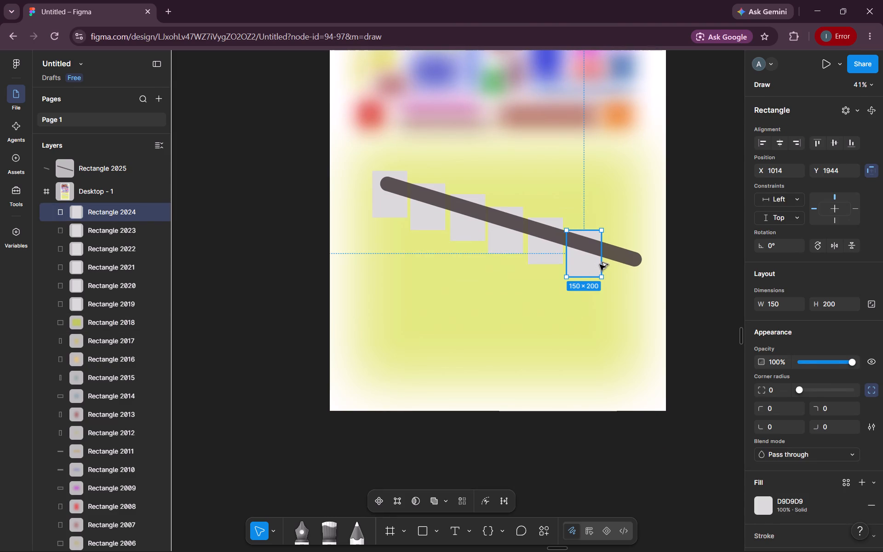
left_click_drag(600, 264, 632, 274, "alt")
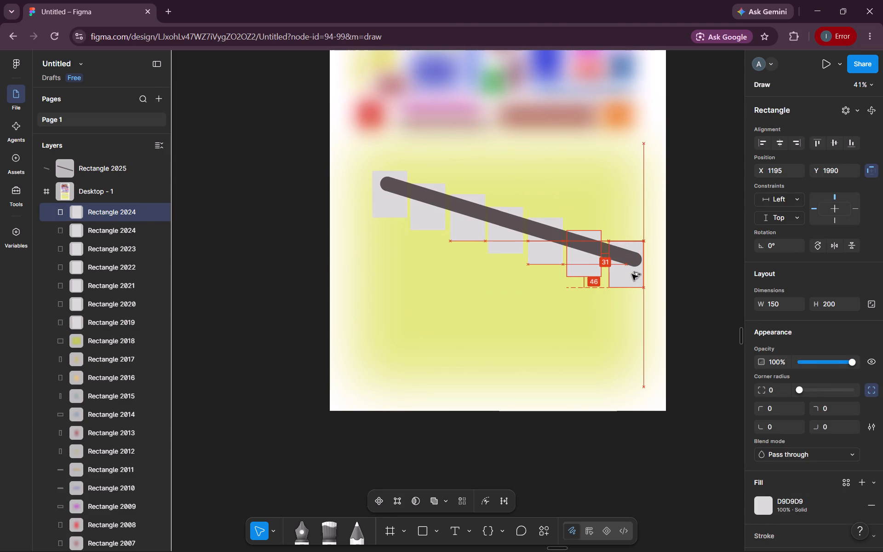
left_click_drag(632, 274, 630, 274, "alt")
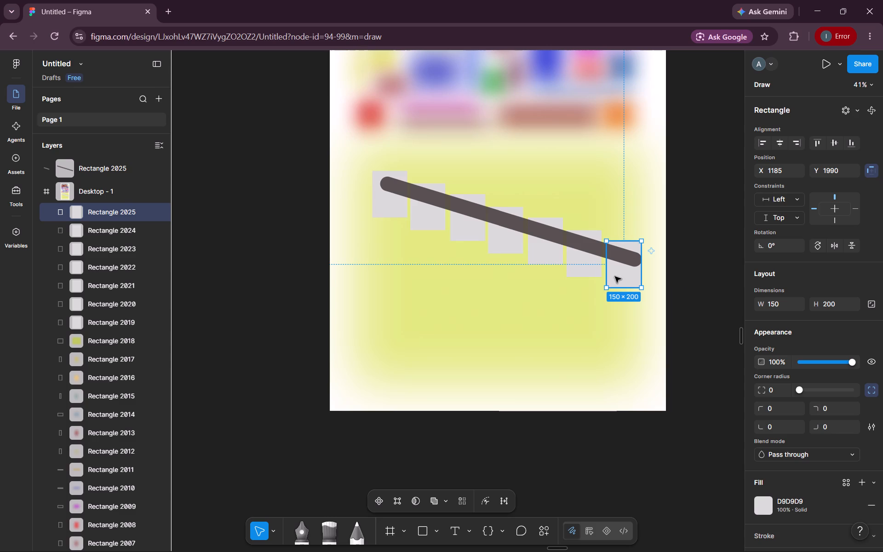
left_click(615, 276)
left_click(668, 274)
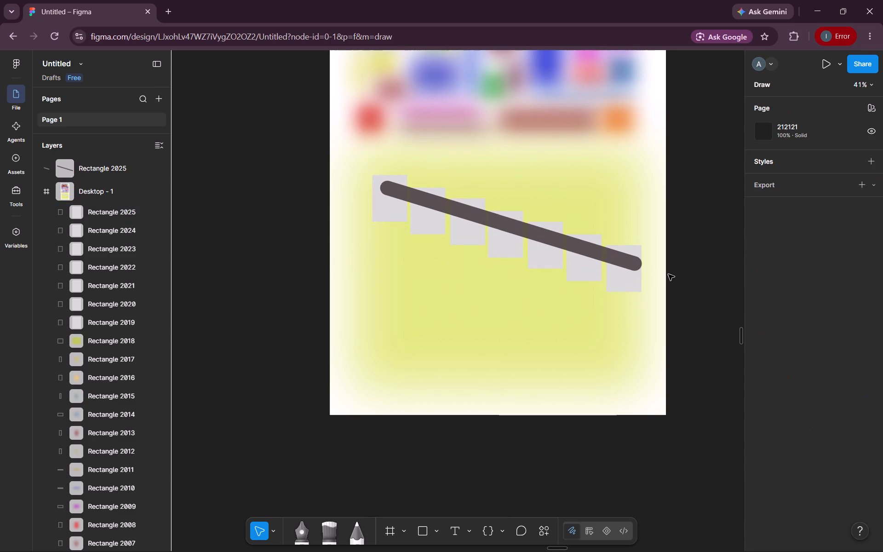
Fill the first, second and third descending rectangles with the dark red 660707 already used on the page.
left_click(380, 210)
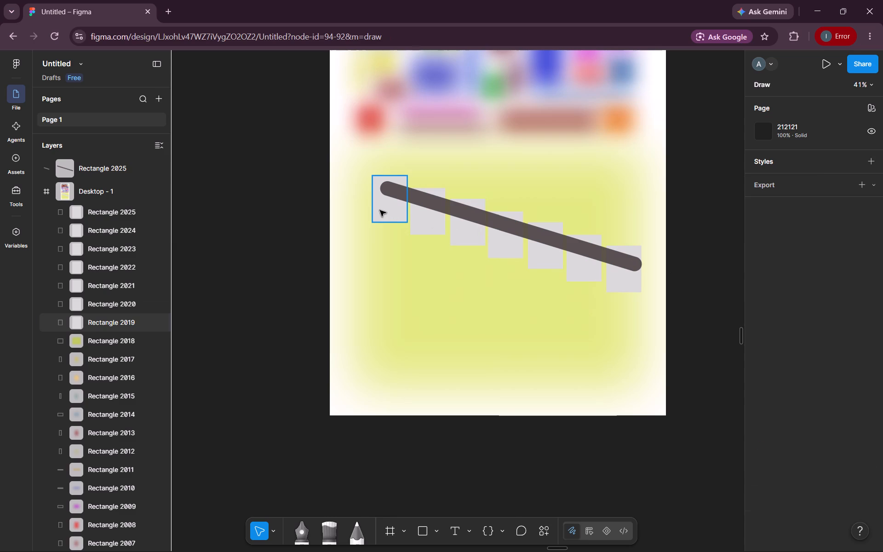
scroll(809, 506, "down", 4)
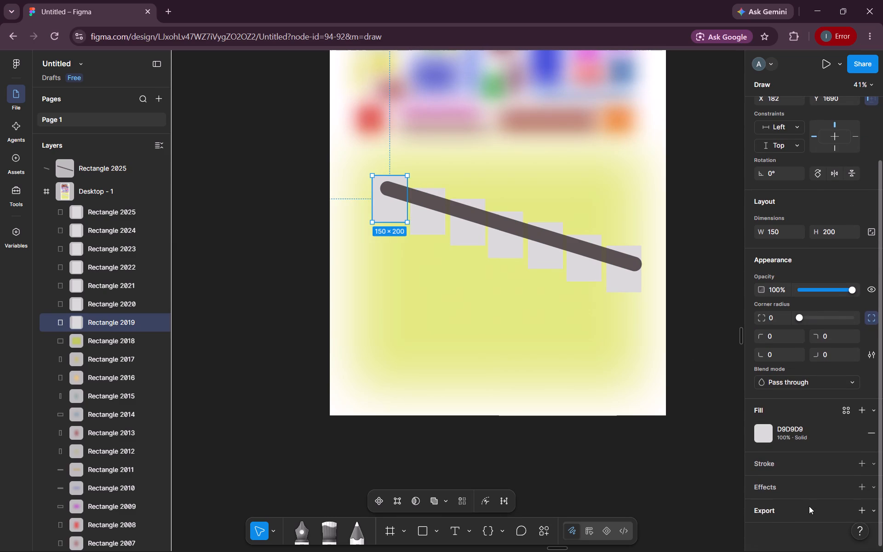
scroll(809, 506, "down", 1)
left_click(770, 437)
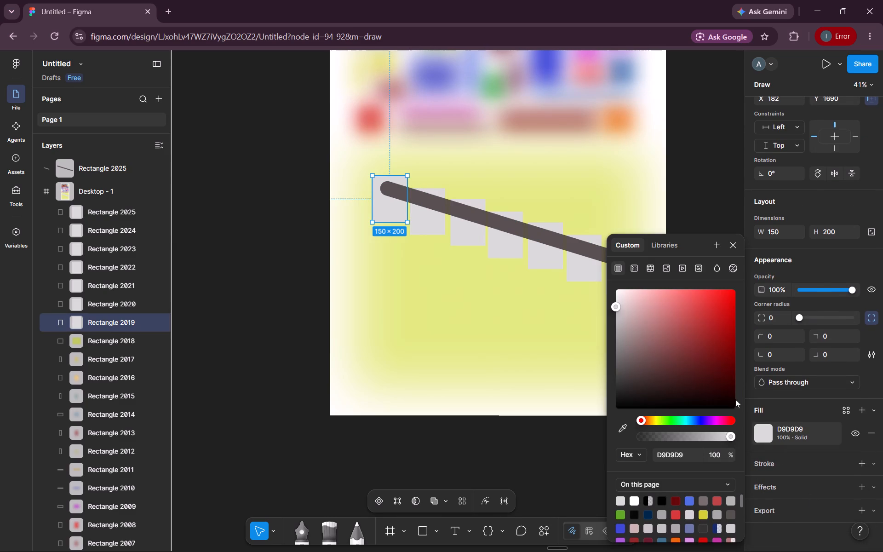
left_click(674, 502)
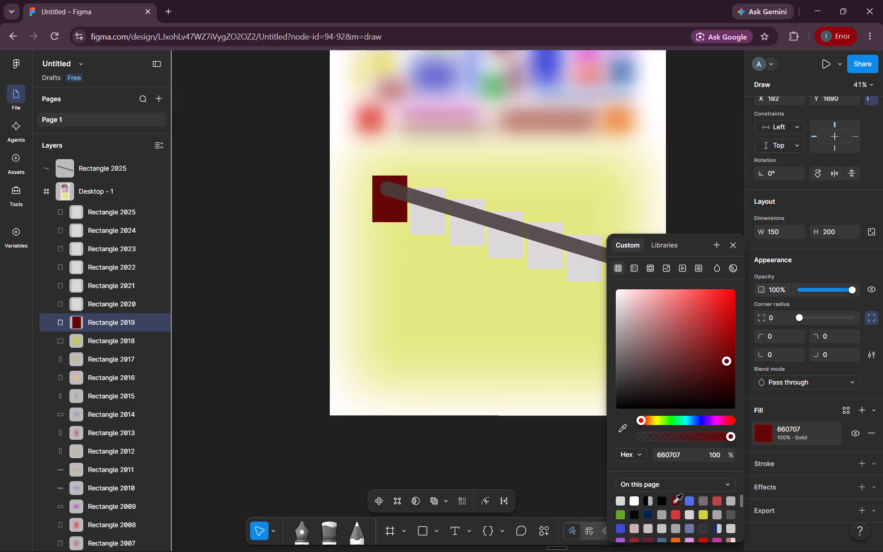
left_click(427, 223)
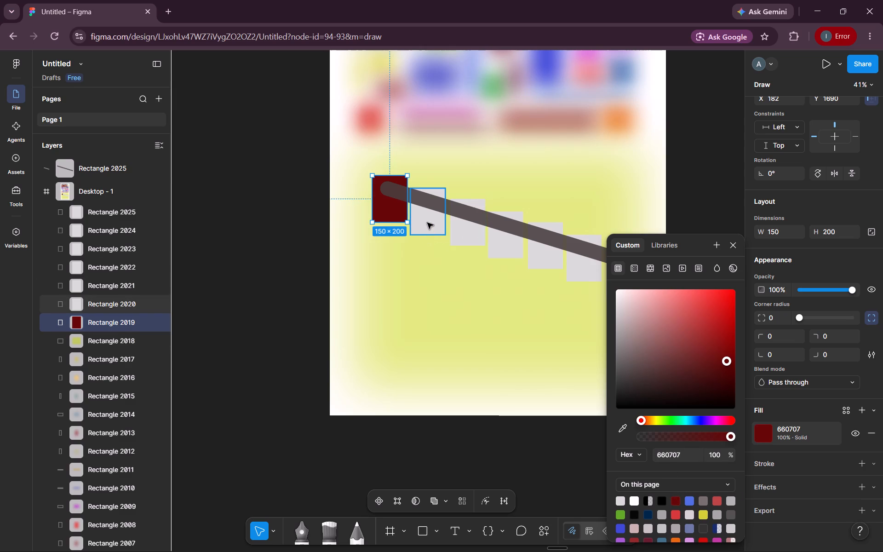
left_click(792, 433)
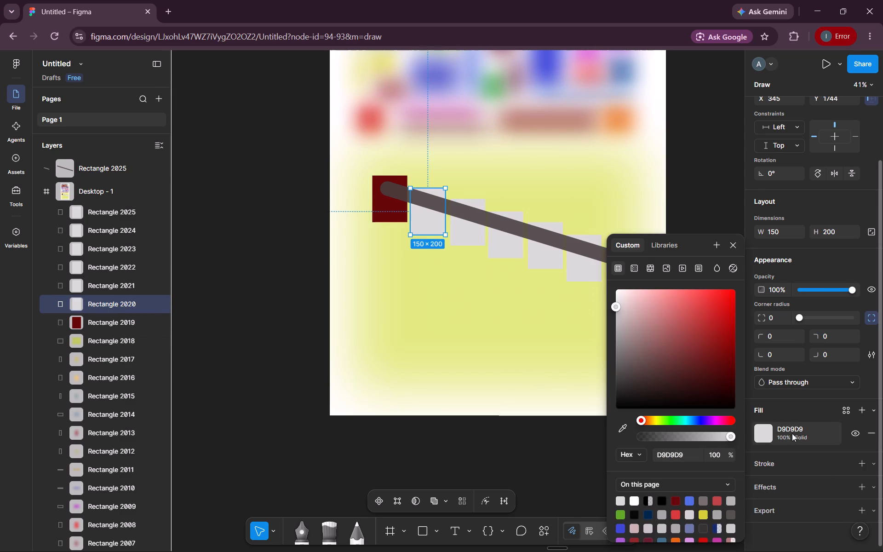
left_click(678, 501)
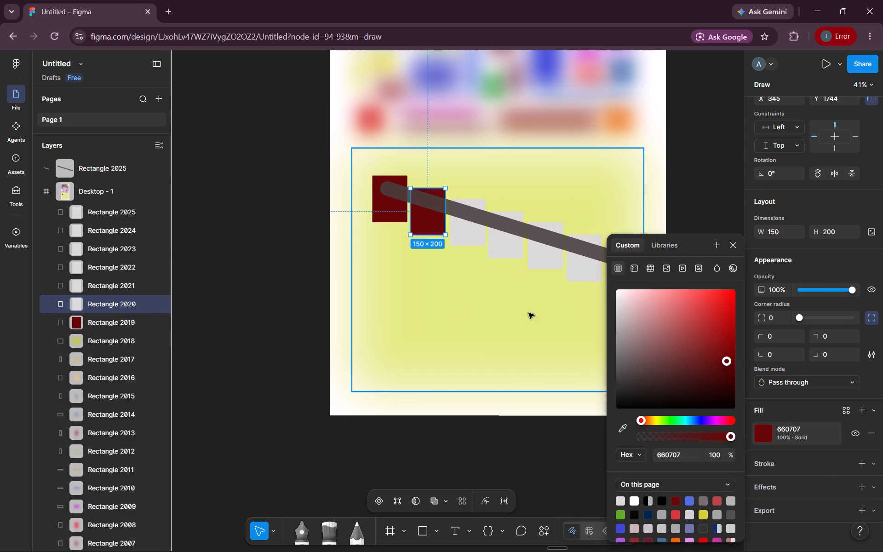
left_click(470, 235)
left_click(768, 437)
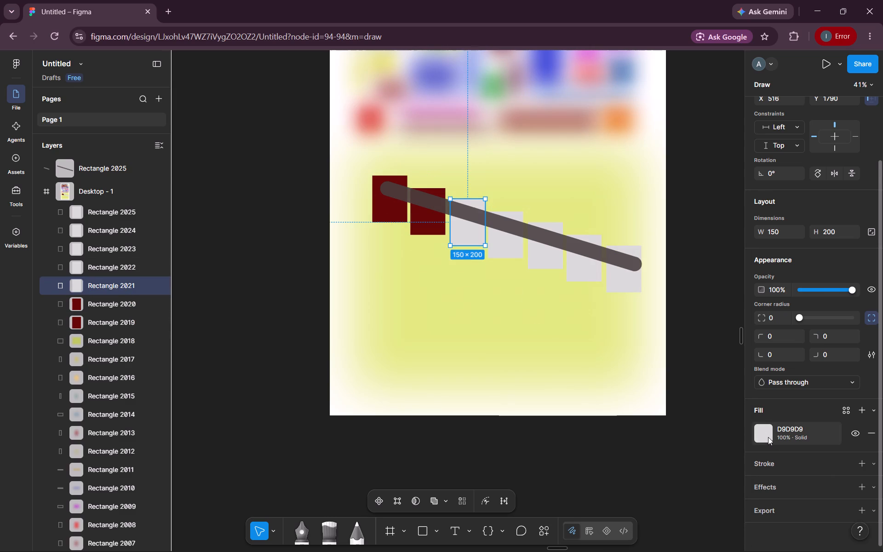
left_click(677, 498)
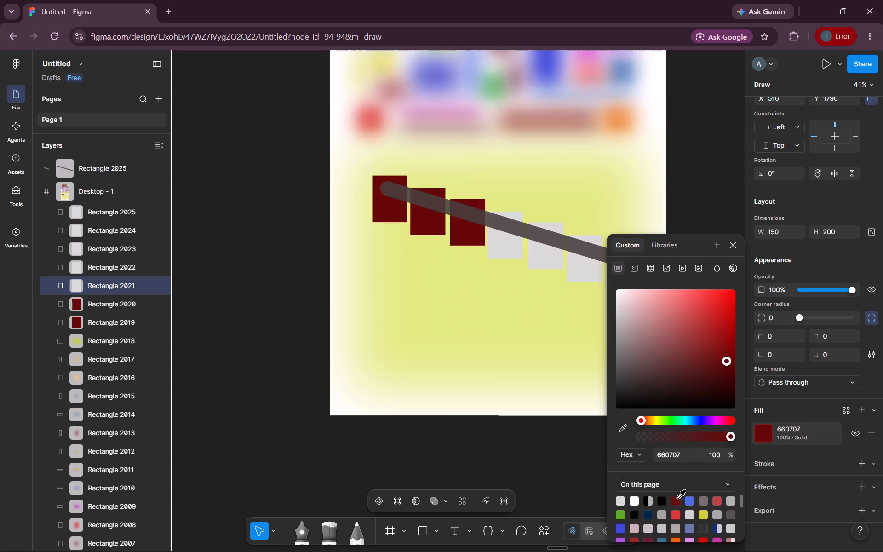
Fill the fourth, fifth and sixth descending rectangles with the same dark red 660707.
left_click(502, 247)
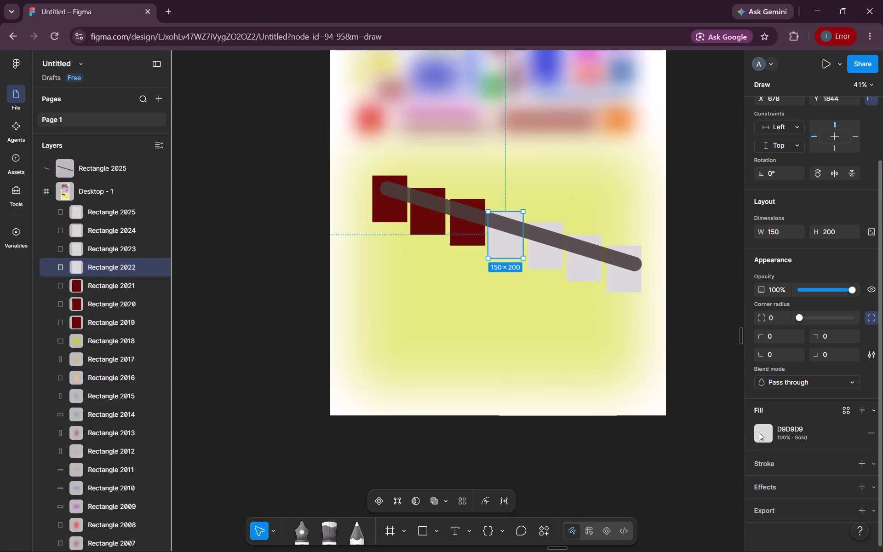
left_click(761, 435)
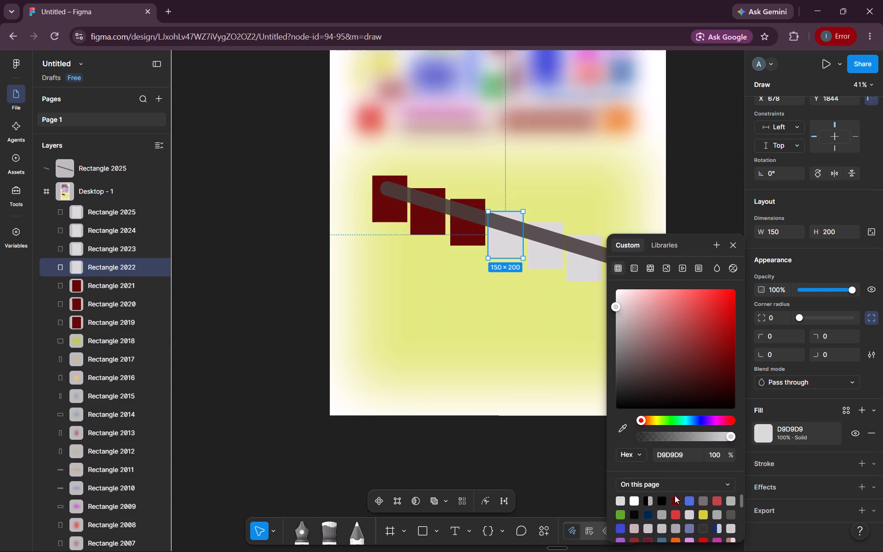
left_click(675, 499)
left_click(549, 257)
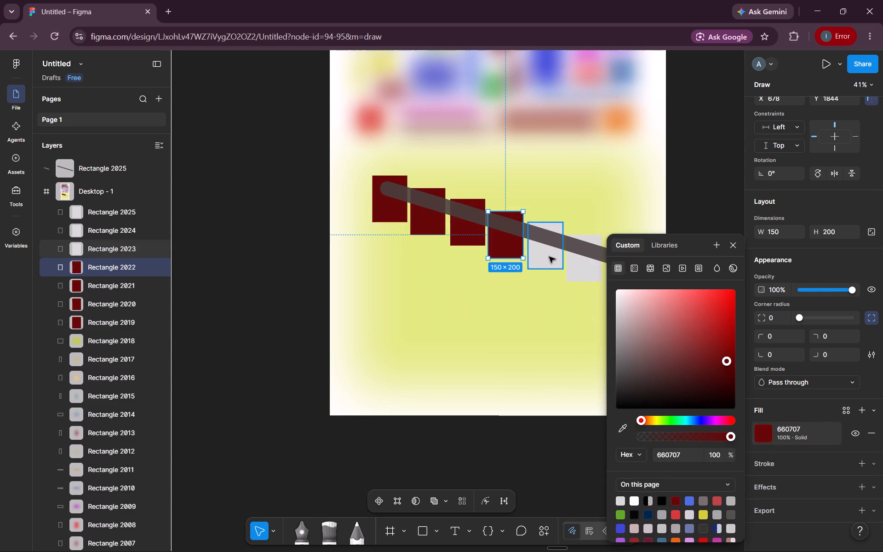
left_click(762, 433)
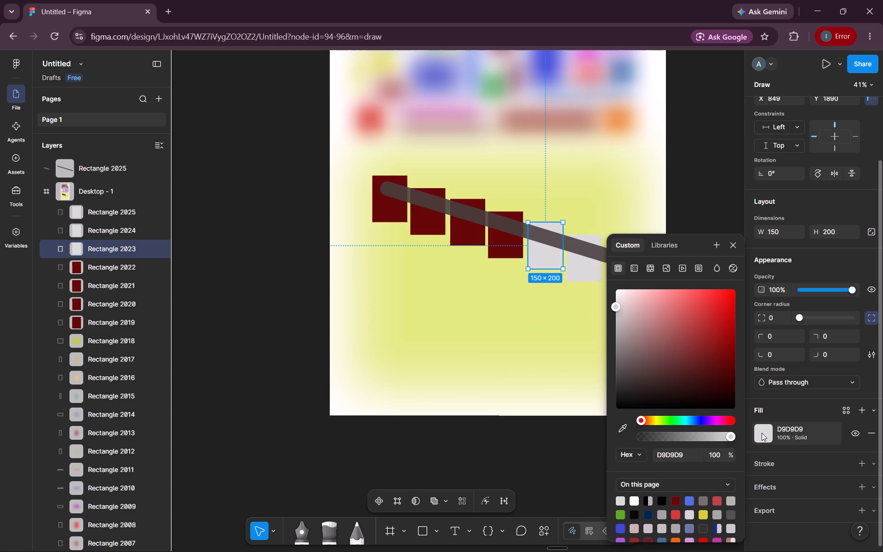
left_click(676, 500)
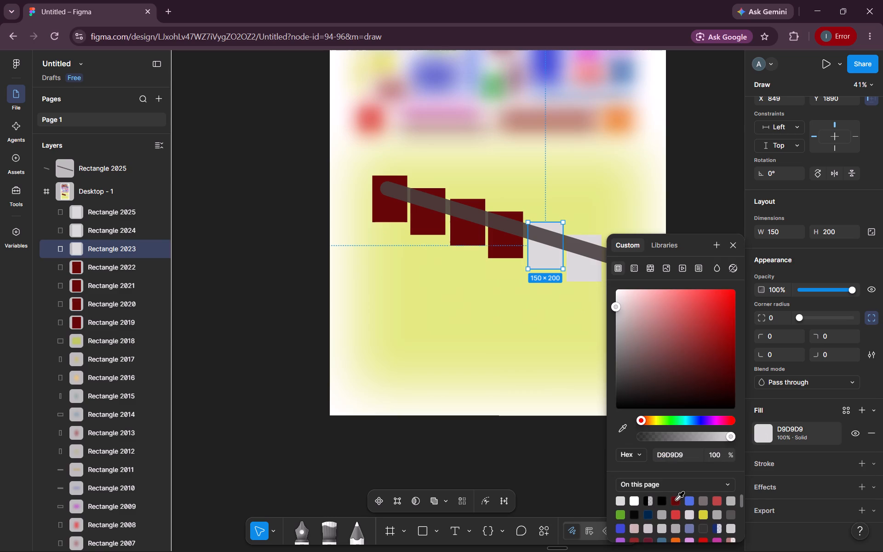
left_click(582, 272)
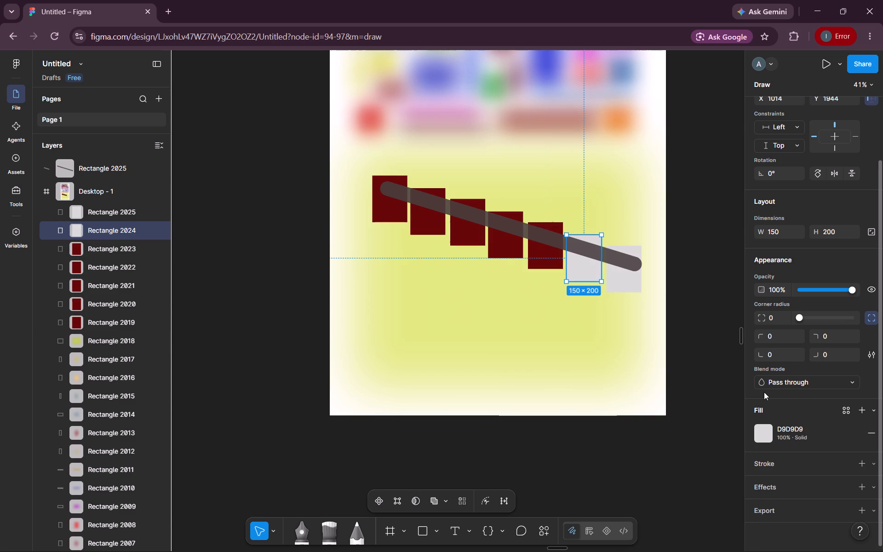
left_click(763, 434)
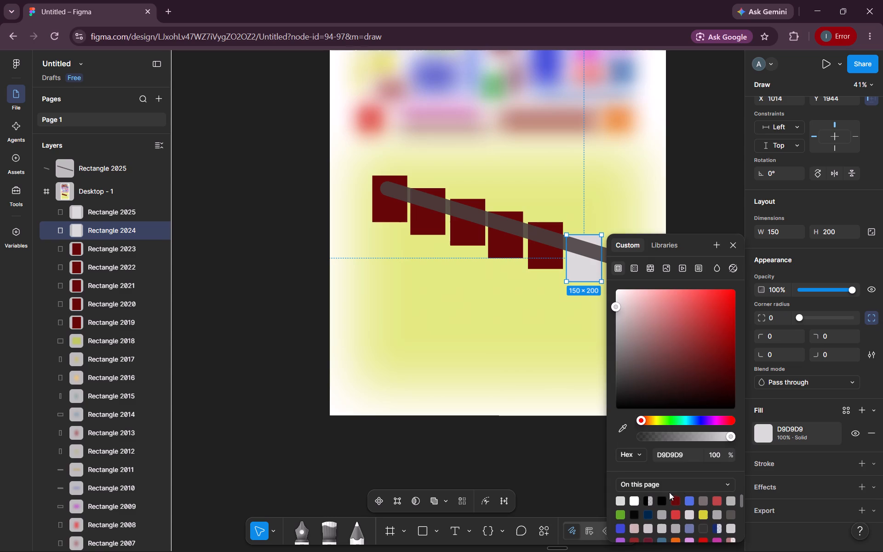
left_click(676, 500)
Fill the seventh rectangle under the bar's lower end with dark red 660707 and deselect it.
scroll(569, 383, "left", 1)
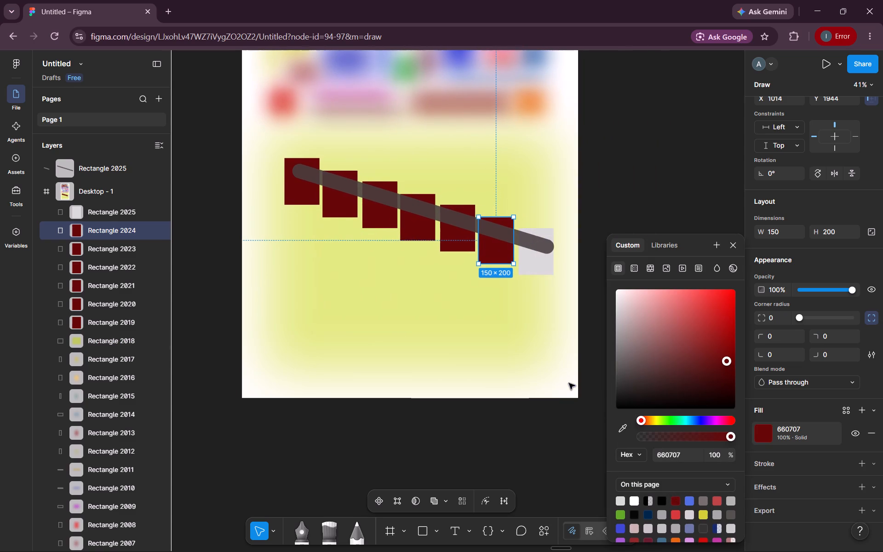
scroll(569, 383, "left", 1)
left_click(533, 268)
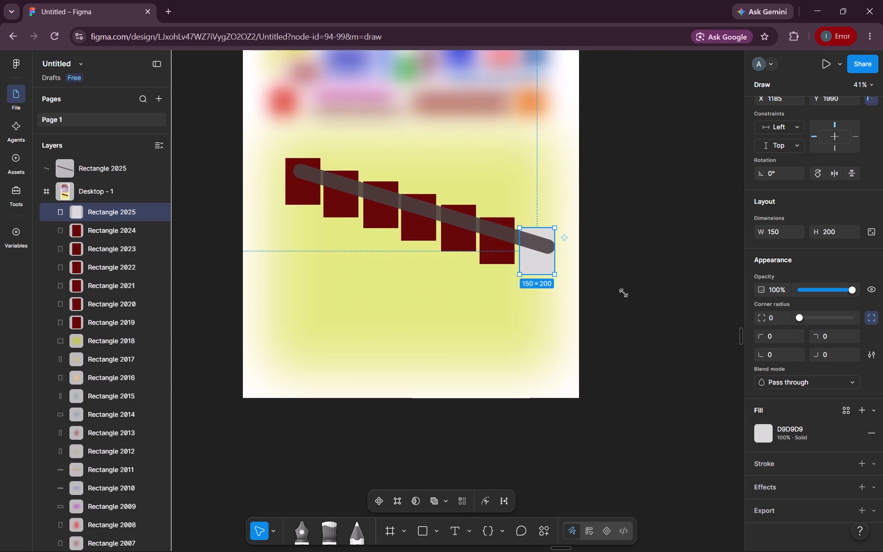
left_click(764, 434)
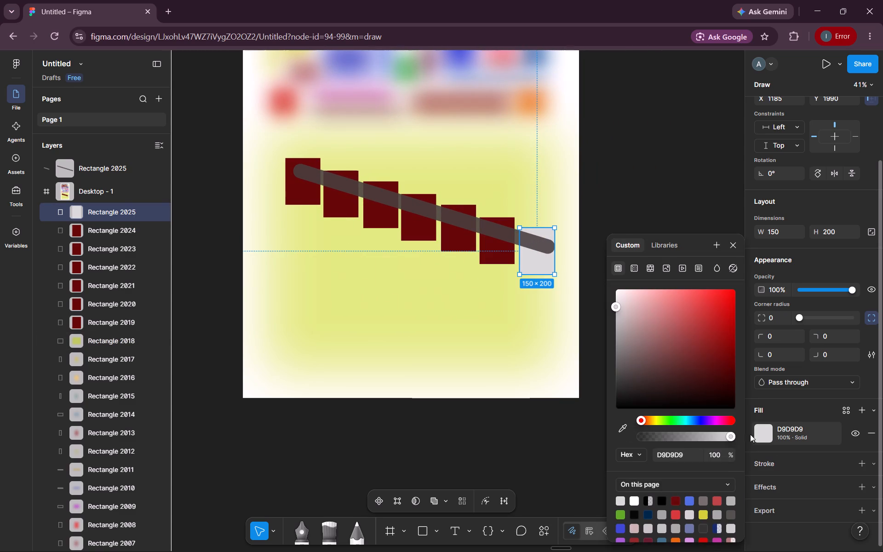
left_click(676, 500)
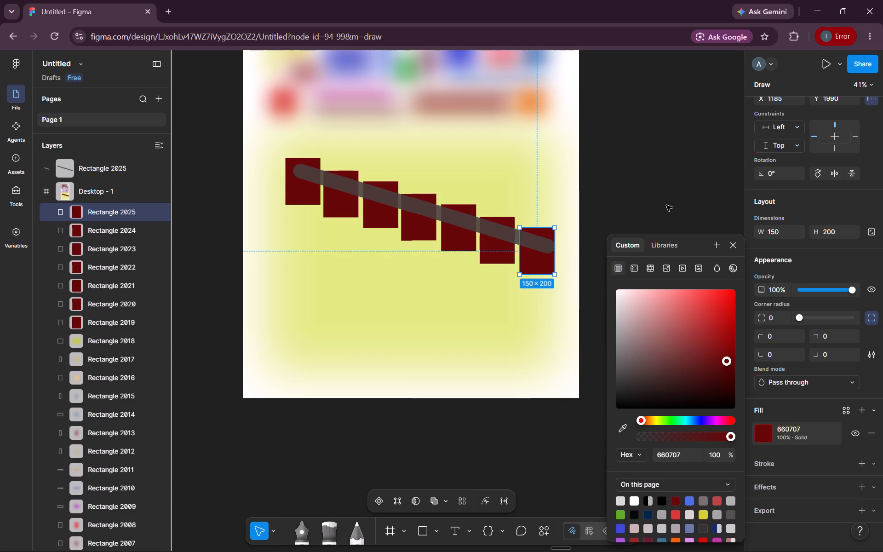
left_click(666, 205)
Select all seven dark red rectangles together, leaving the diagonal bar out of the selection.
scroll(666, 205, "up", 2)
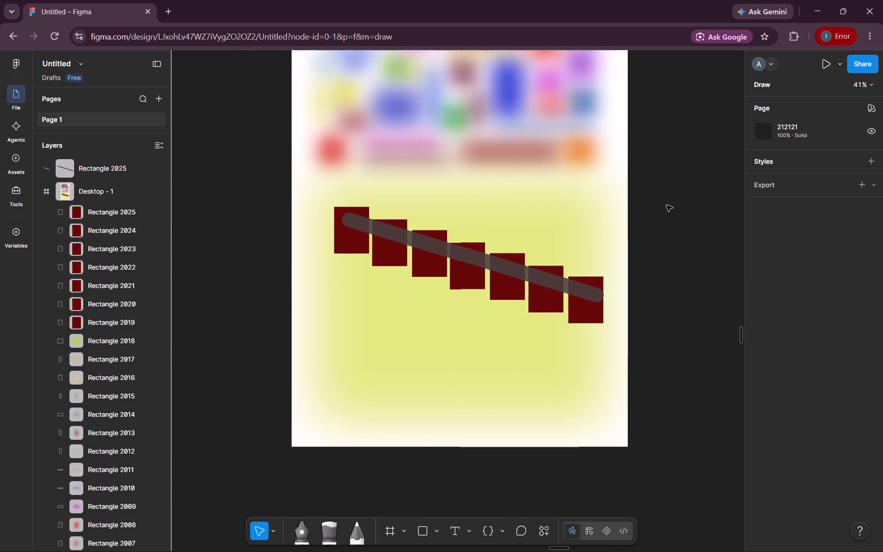
left_click(351, 243, "shift")
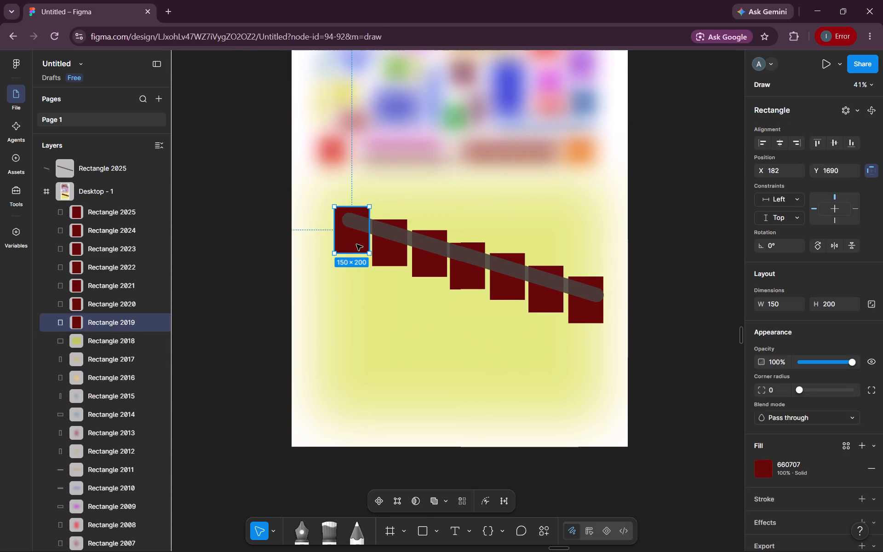
left_click(382, 256, "shift")
left_click(431, 274, "shift")
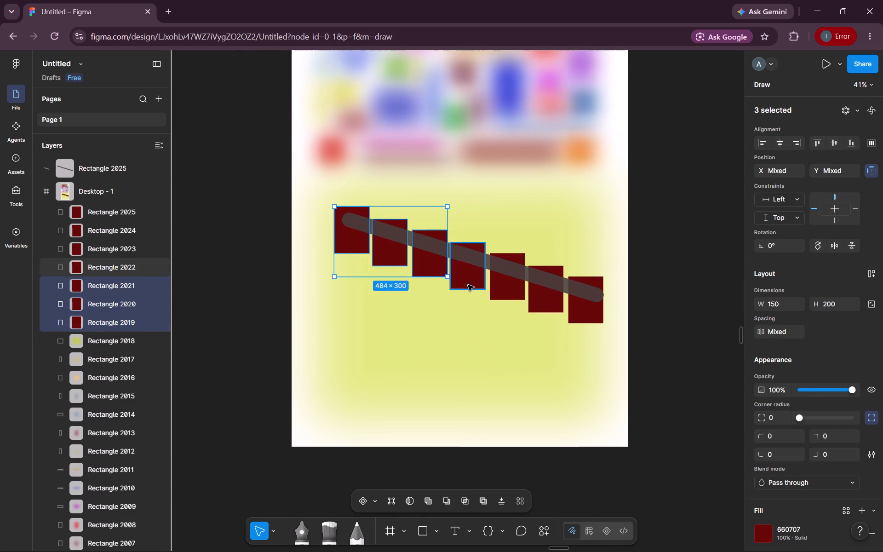
left_click(469, 286, "shift")
left_click(501, 298, "shift")
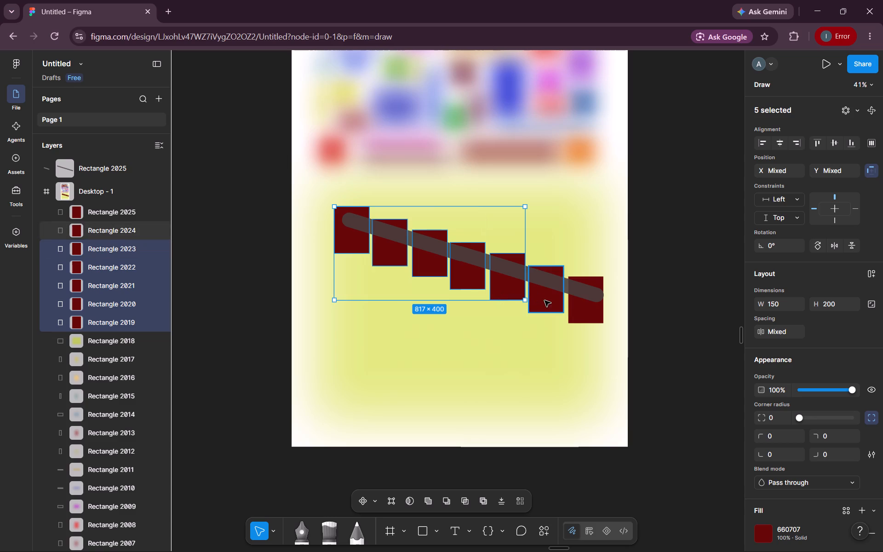
left_click(545, 300, "shift")
left_click(589, 313, "shift")
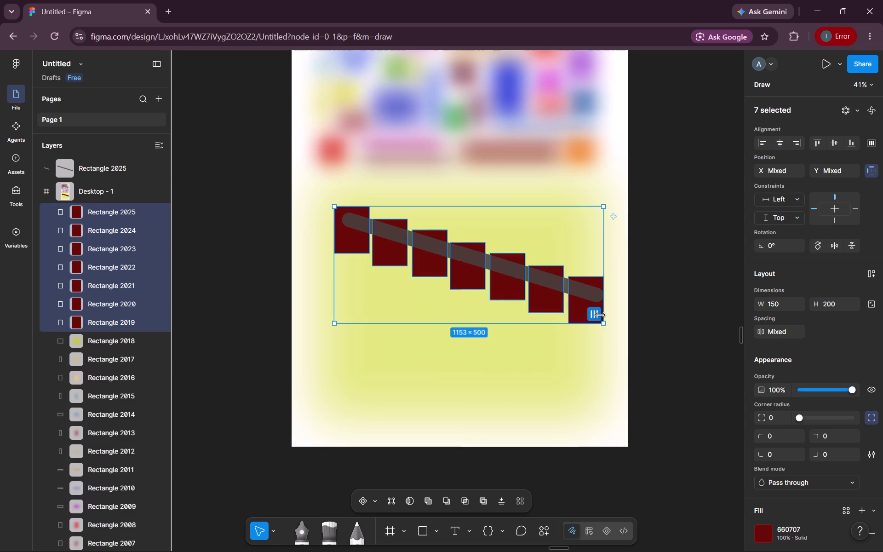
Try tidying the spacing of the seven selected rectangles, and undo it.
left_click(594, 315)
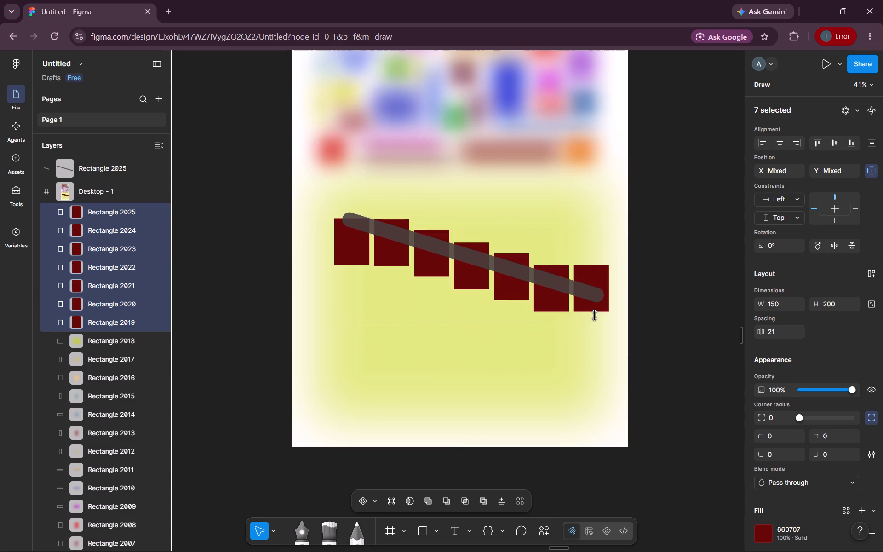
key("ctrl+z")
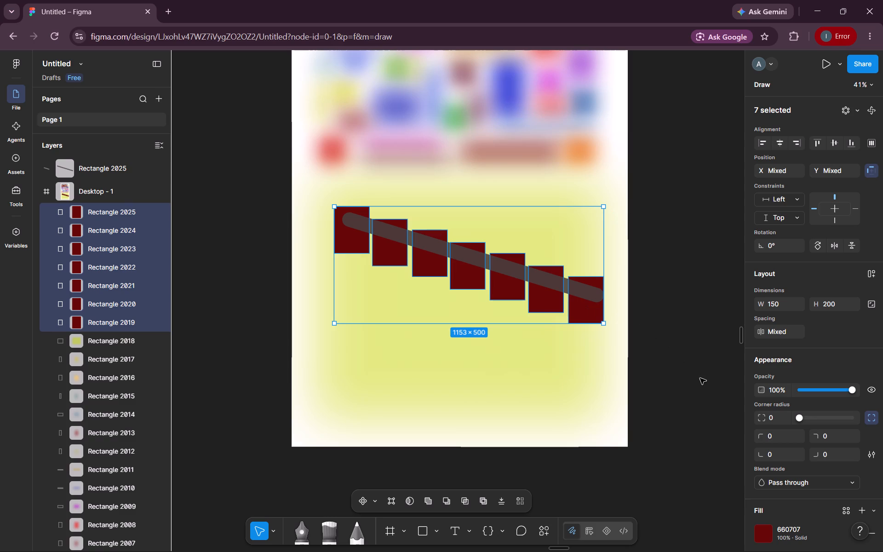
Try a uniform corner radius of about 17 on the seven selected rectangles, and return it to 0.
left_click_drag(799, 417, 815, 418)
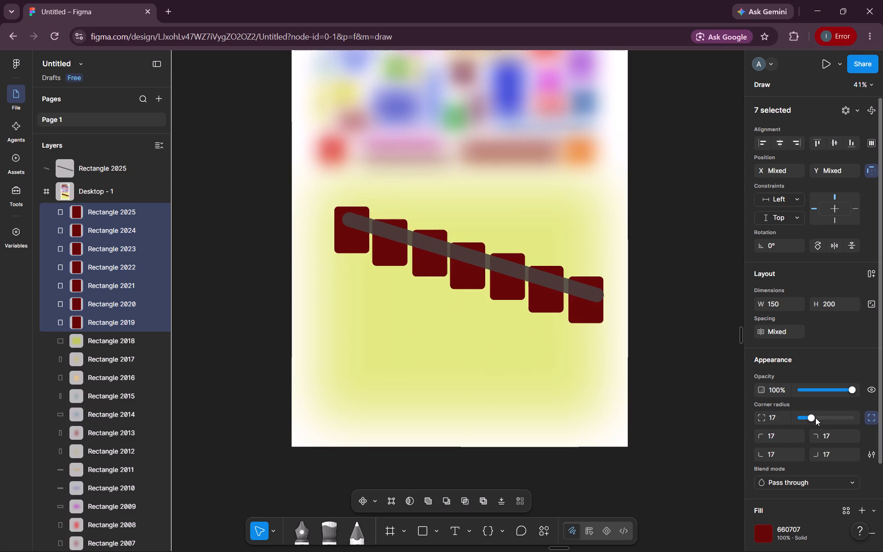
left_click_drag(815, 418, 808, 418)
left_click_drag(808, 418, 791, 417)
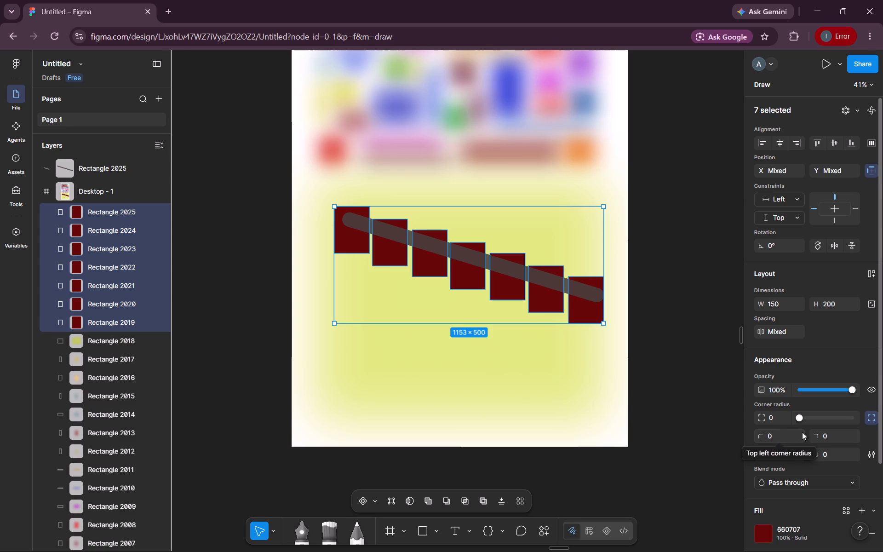
Set the bottom-right and bottom-left corner radii of the seven selected rectangles to 200, and deselect them.
left_click(827, 452)
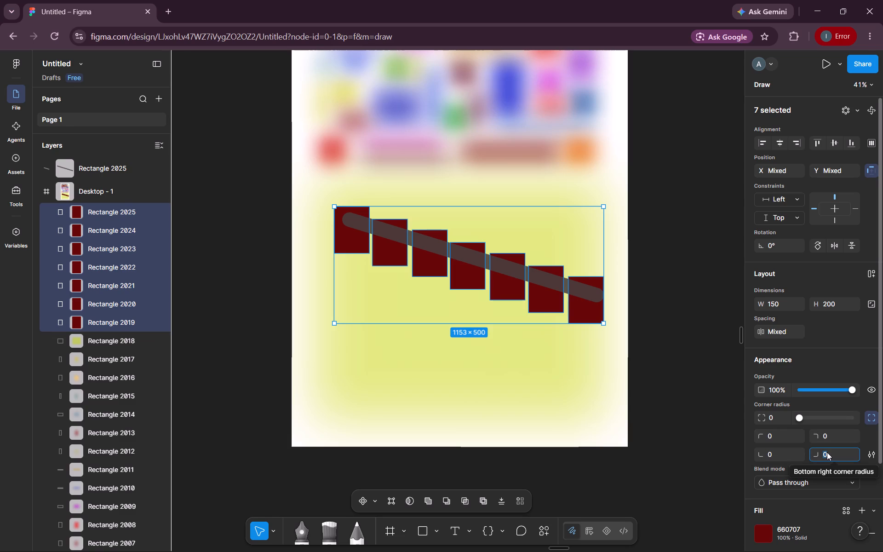
type("200")
key("Return")
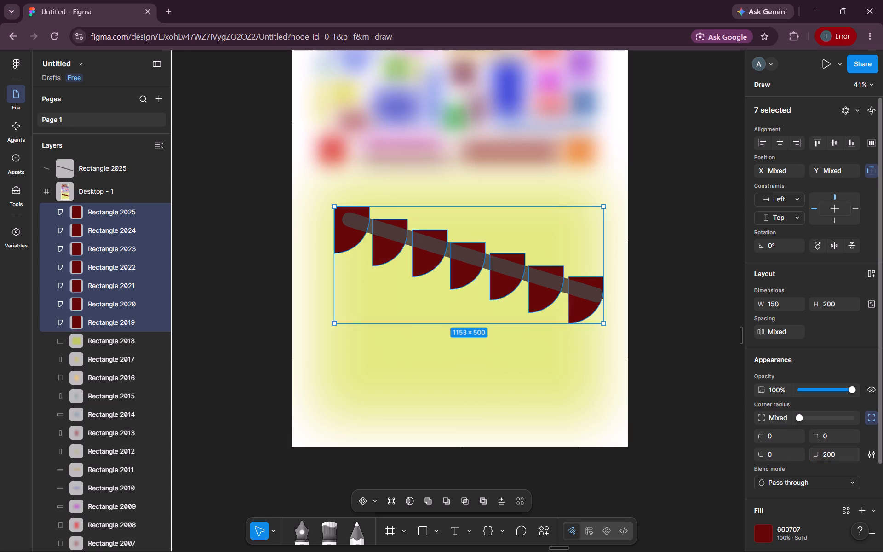
double_click(776, 456)
type("200")
key("Return")
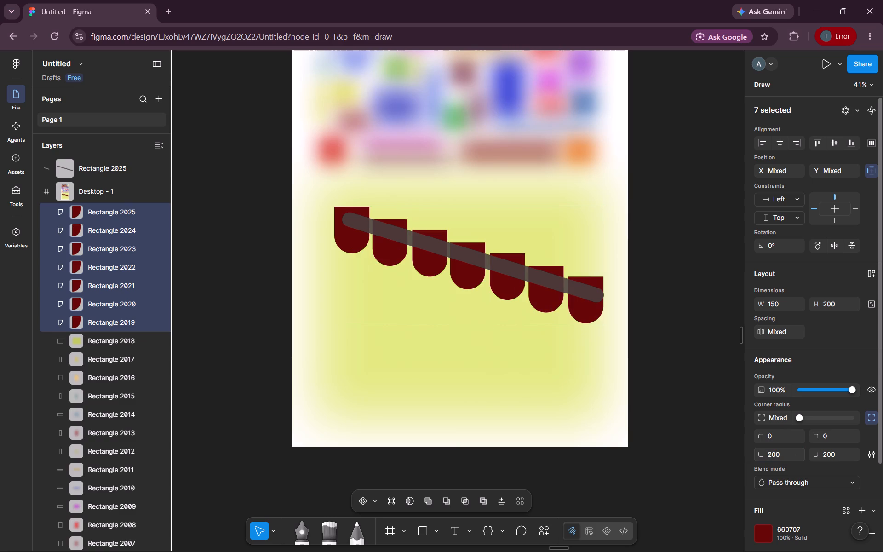
left_click(677, 394)
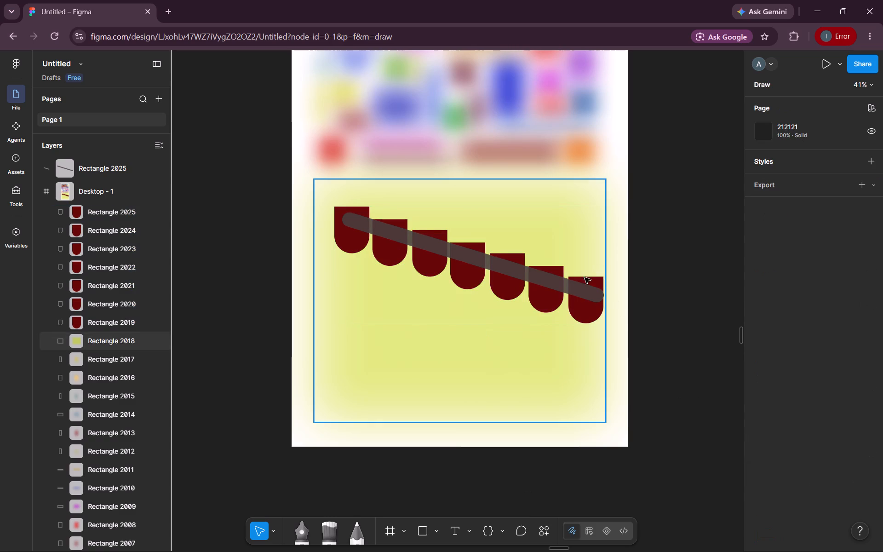
Set the dark diagonal bar's opacity to 100% and deselect it.
left_click(581, 291)
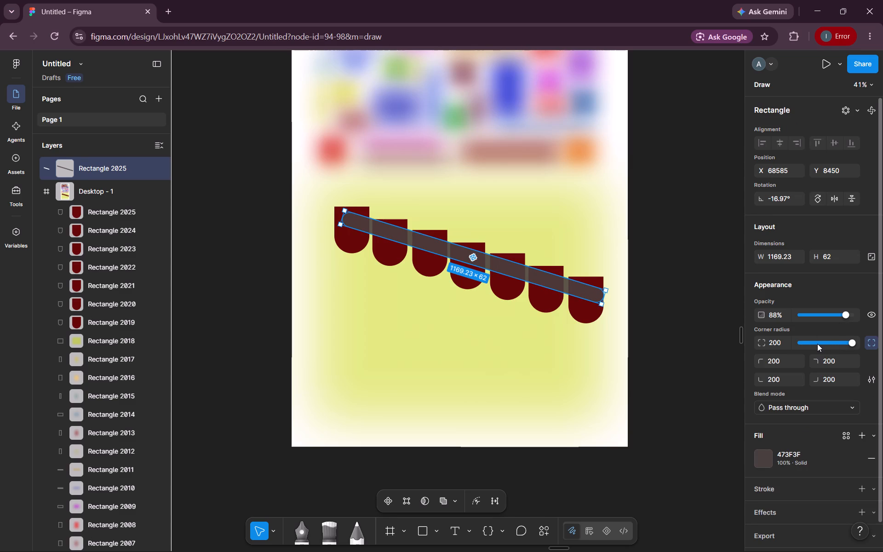
left_click_drag(843, 316, 827, 316)
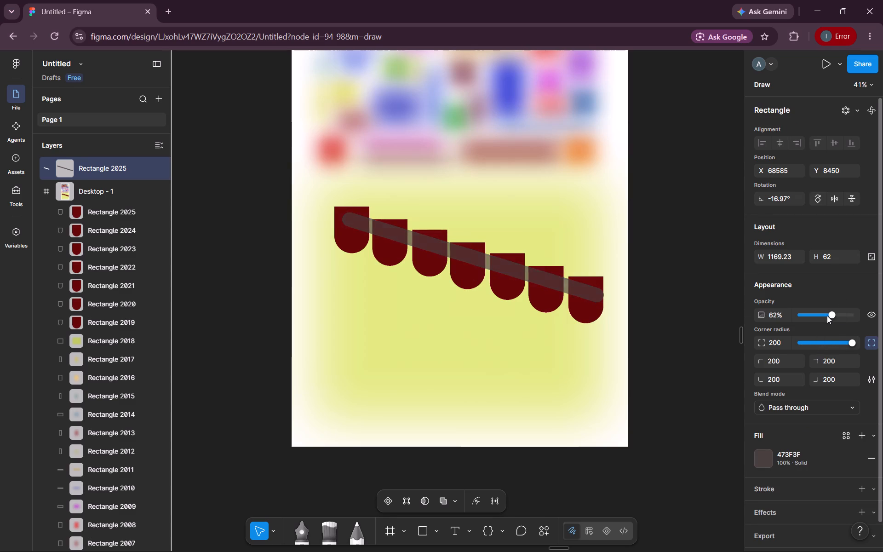
left_click_drag(827, 316, 861, 320)
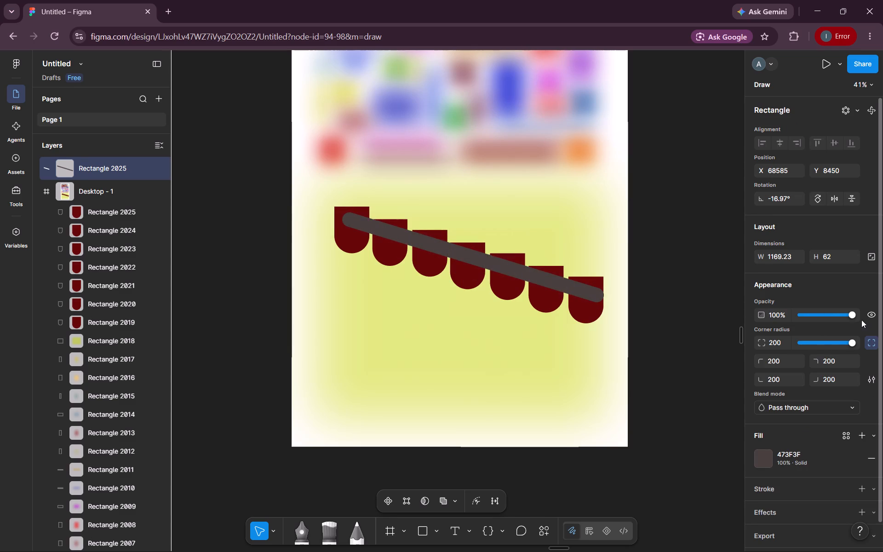
left_click_drag(861, 320, 848, 318)
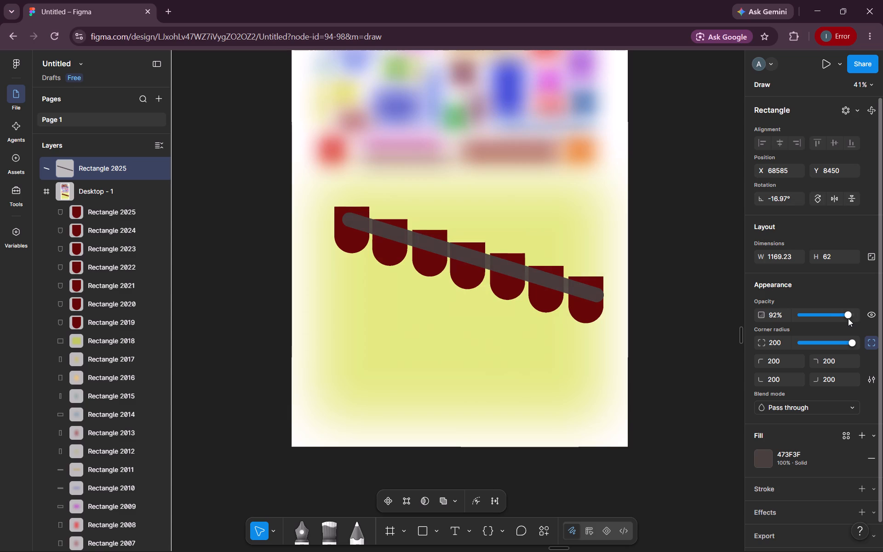
double_click(778, 312)
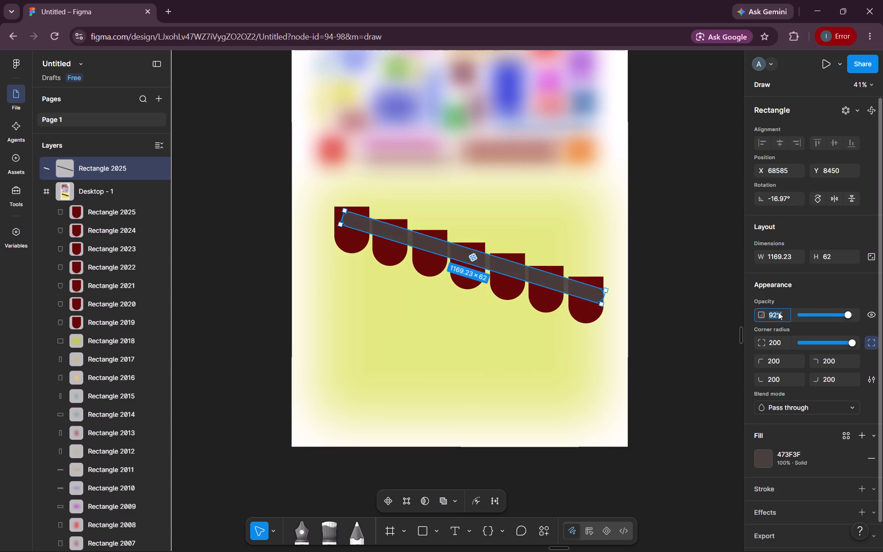
left_click_drag(846, 314, 860, 314)
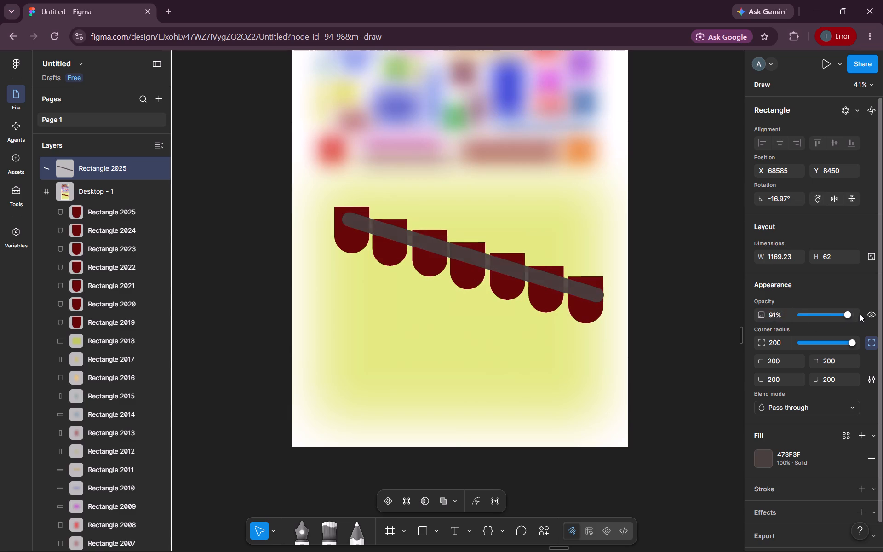
left_click_drag(860, 314, 862, 313)
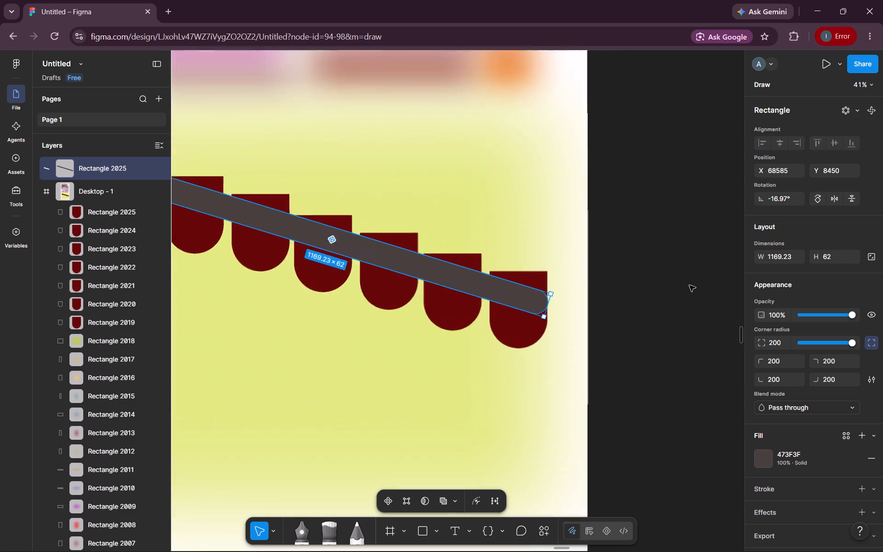
scroll(689, 285, "right", 6)
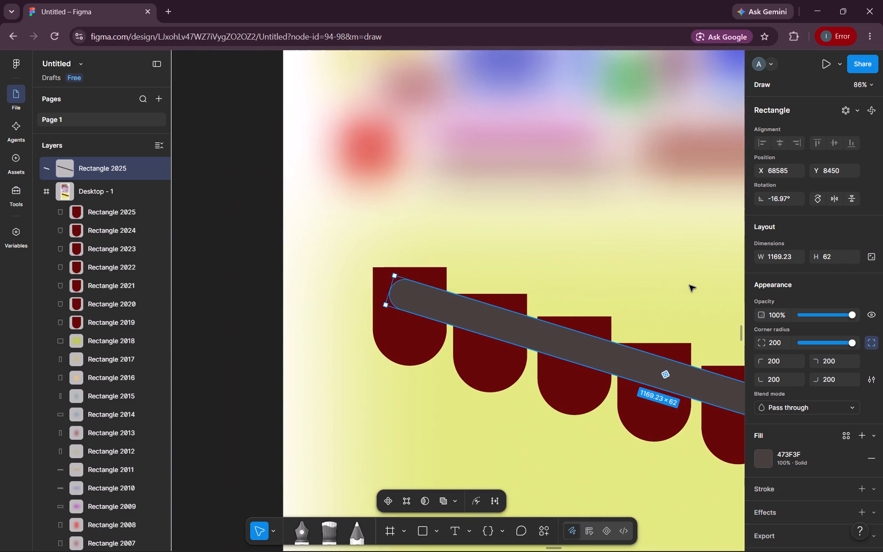
left_click(267, 296)
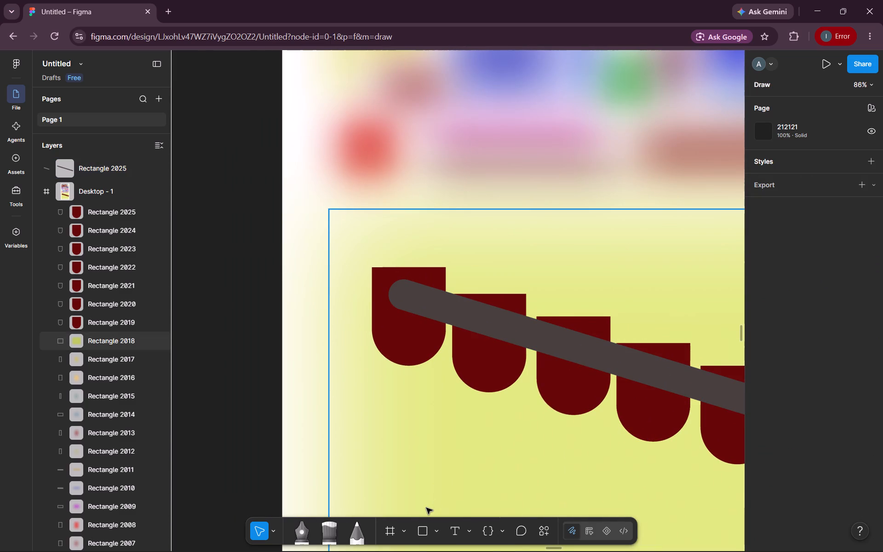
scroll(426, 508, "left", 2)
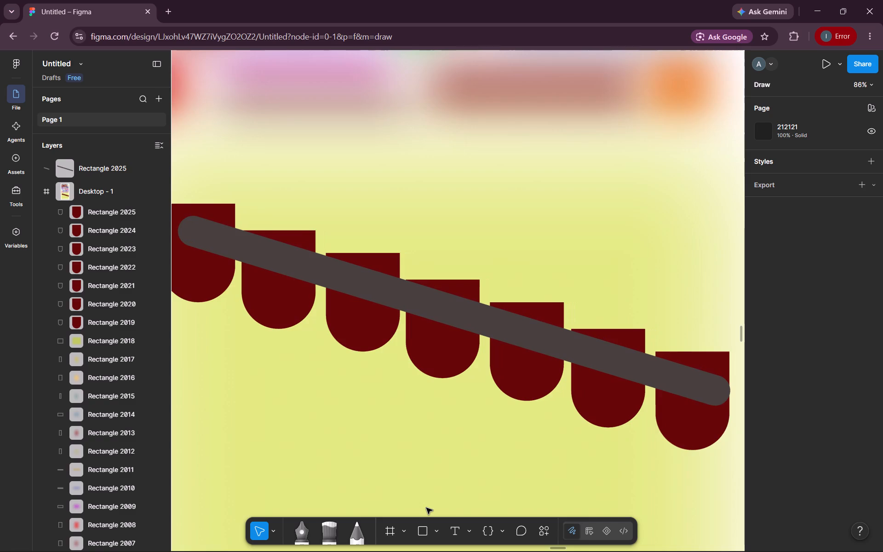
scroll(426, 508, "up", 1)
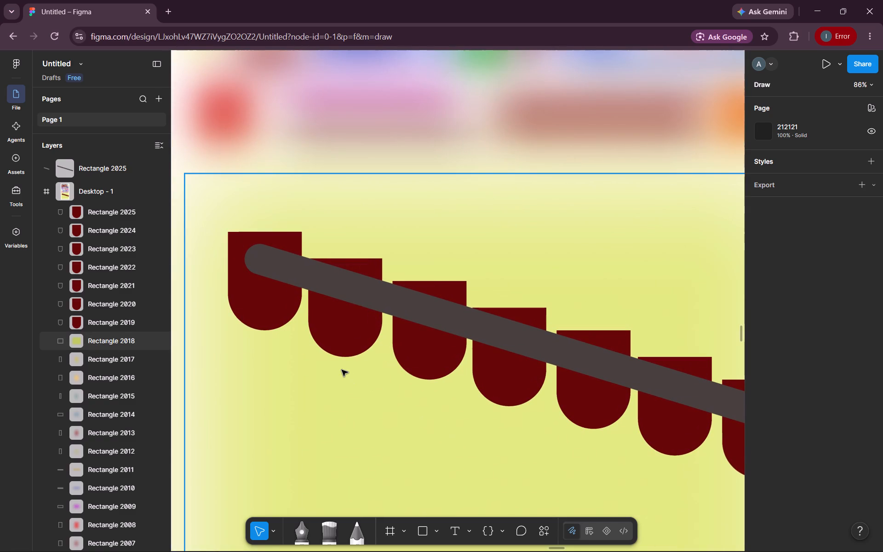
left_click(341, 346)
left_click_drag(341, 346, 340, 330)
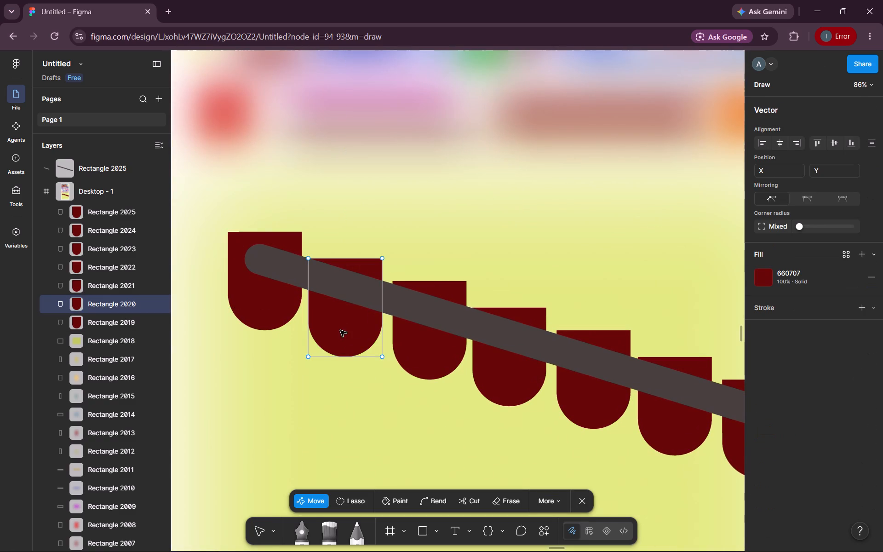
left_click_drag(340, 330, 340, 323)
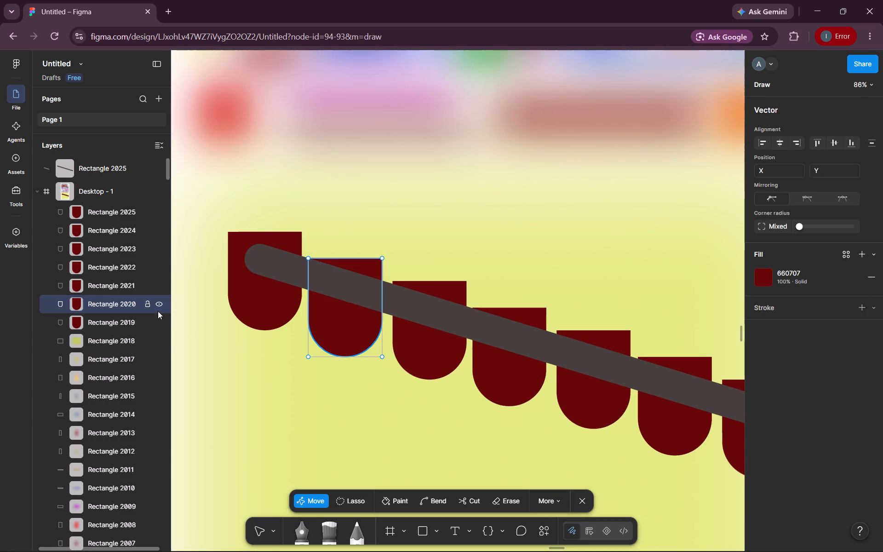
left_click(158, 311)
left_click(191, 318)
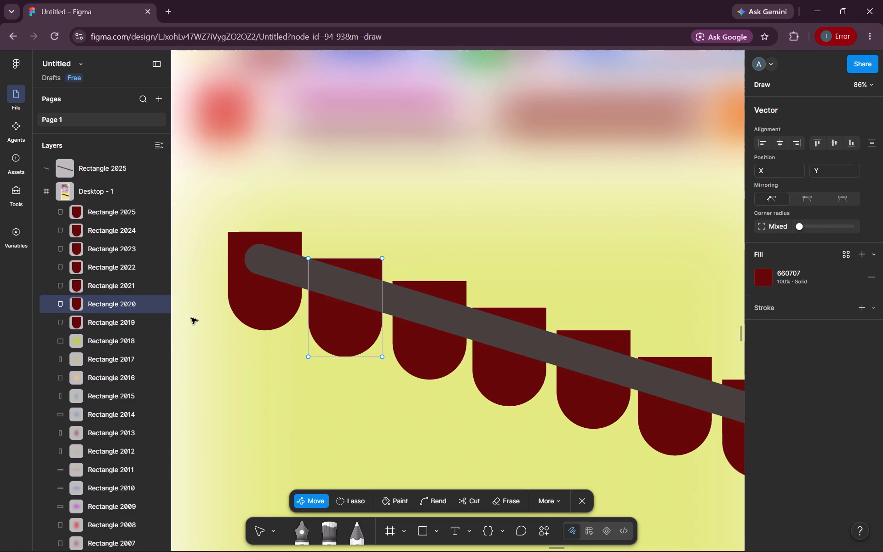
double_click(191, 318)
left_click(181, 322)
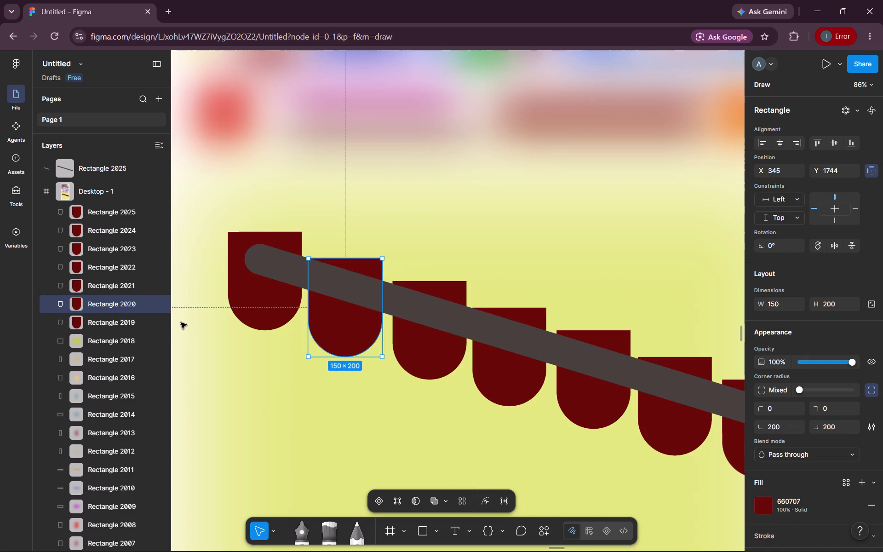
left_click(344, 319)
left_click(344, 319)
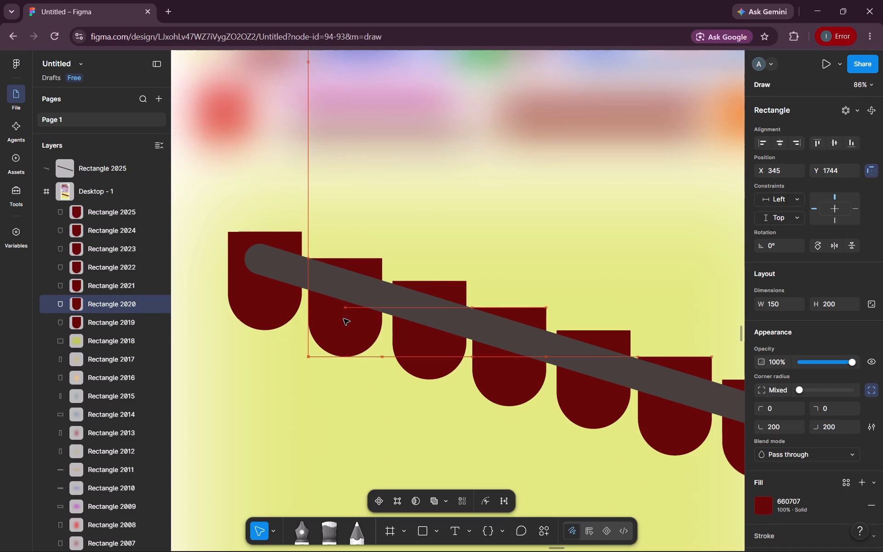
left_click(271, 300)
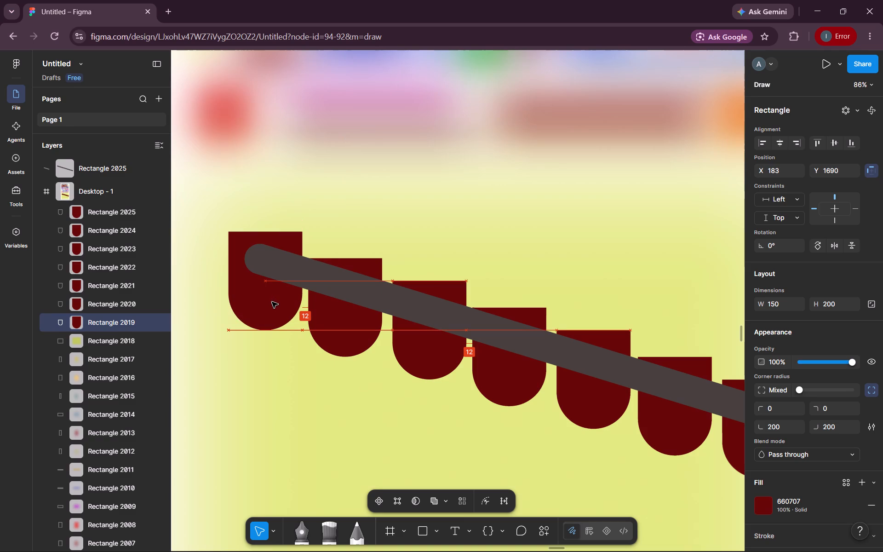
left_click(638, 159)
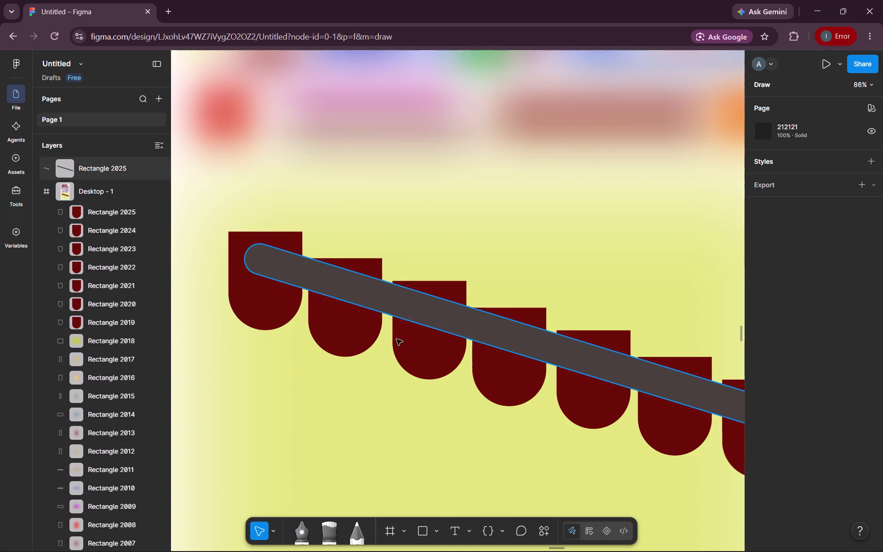
Draw a small ellipse on the first dark red shape, near the bar's upper end, and size it to 25 × 25.
left_click(433, 530)
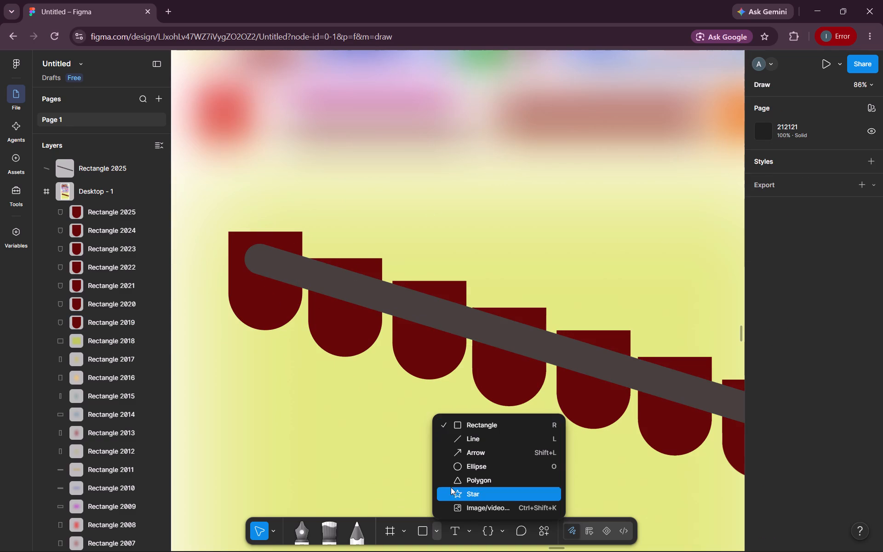
left_click(459, 470)
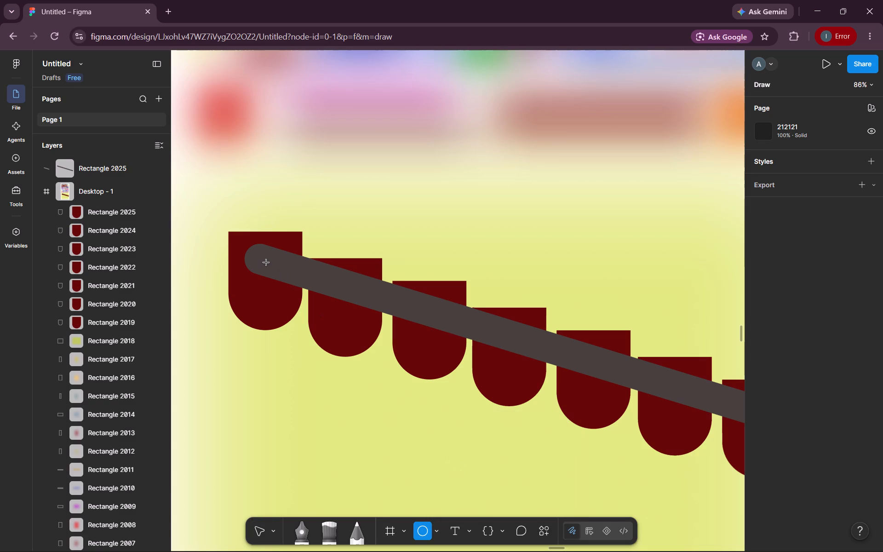
left_click(266, 263)
left_click_drag(292, 289, 256, 252)
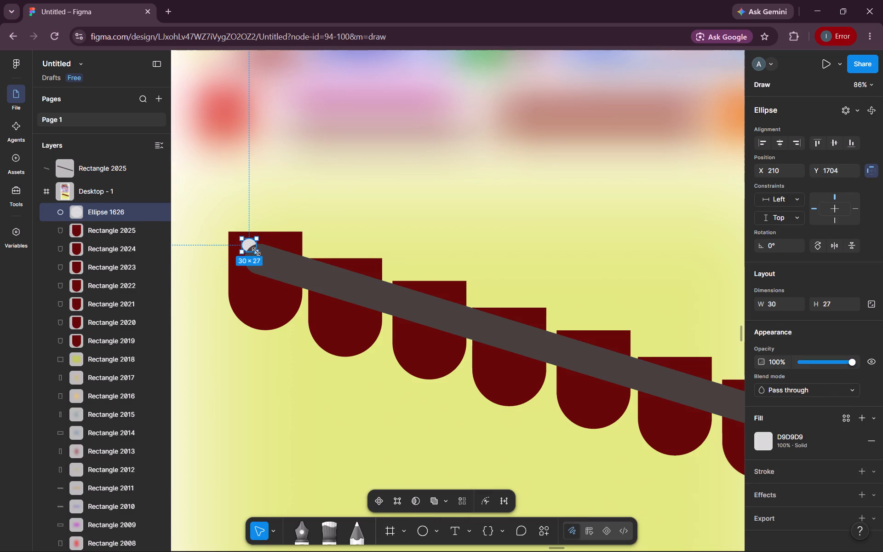
left_click_drag(256, 252, 255, 252)
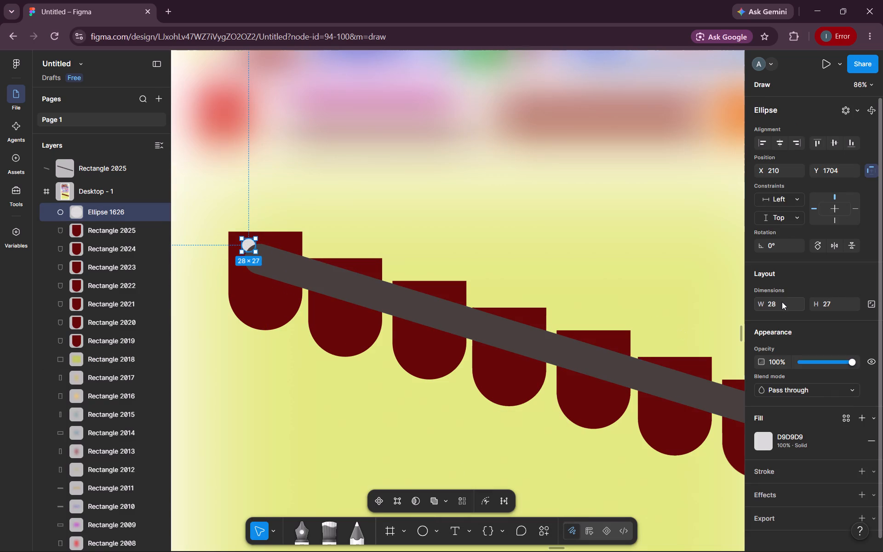
double_click(782, 302)
type("25")
key("Return")
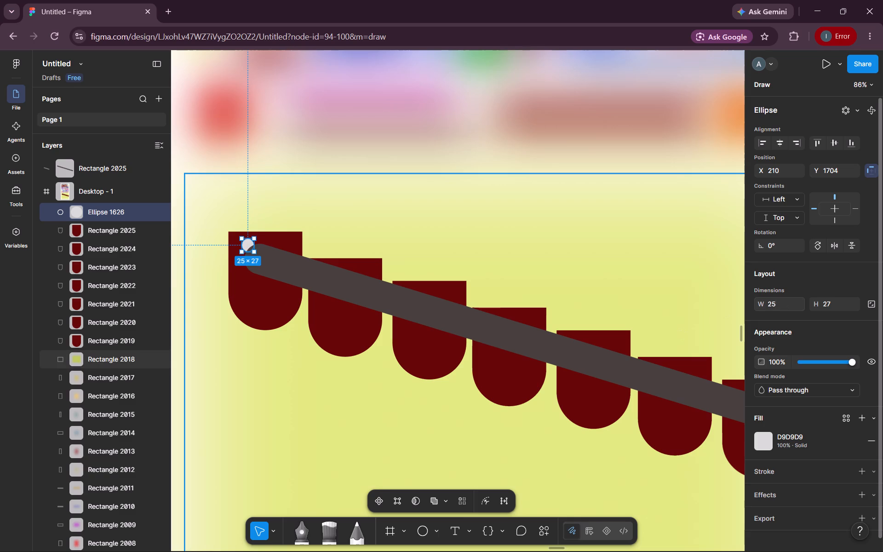
double_click(835, 302)
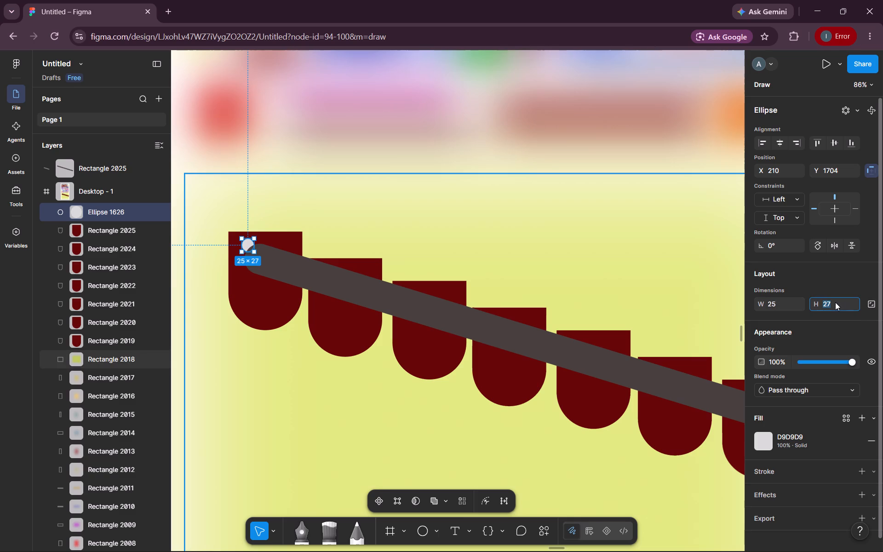
type("25")
key("Return")
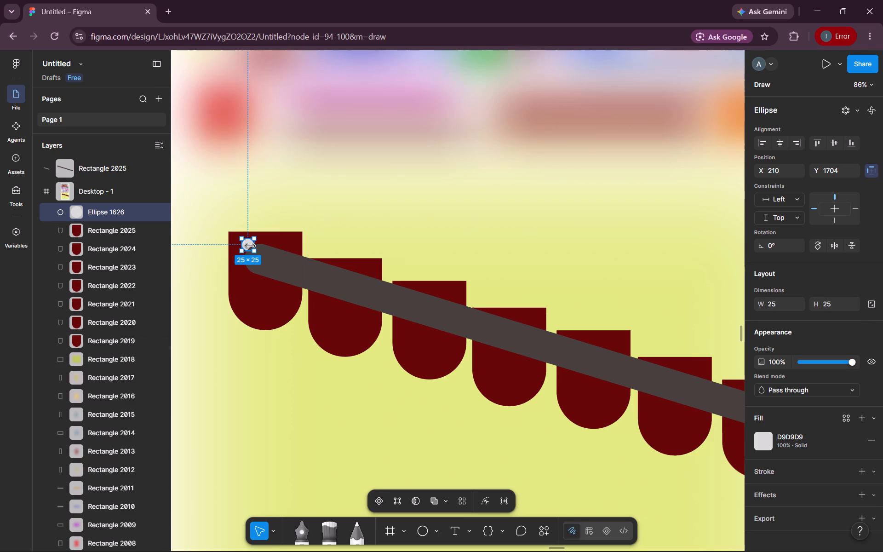
Place the 25 × 25 circle on the diagonal bar's upper end, at about X 239, Y 1737, and try bringing it to the front.
left_click_drag(246, 243, 261, 258)
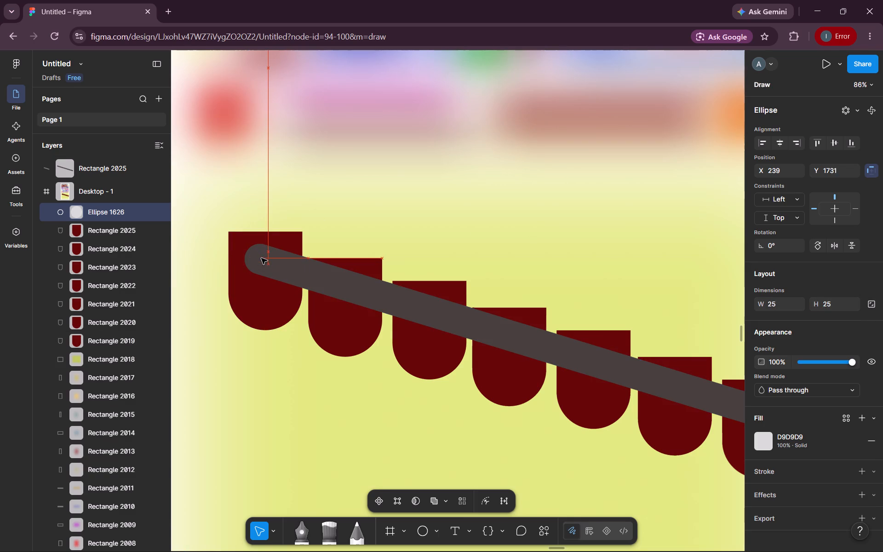
left_click_drag(261, 258, 260, 259)
right_click(260, 259)
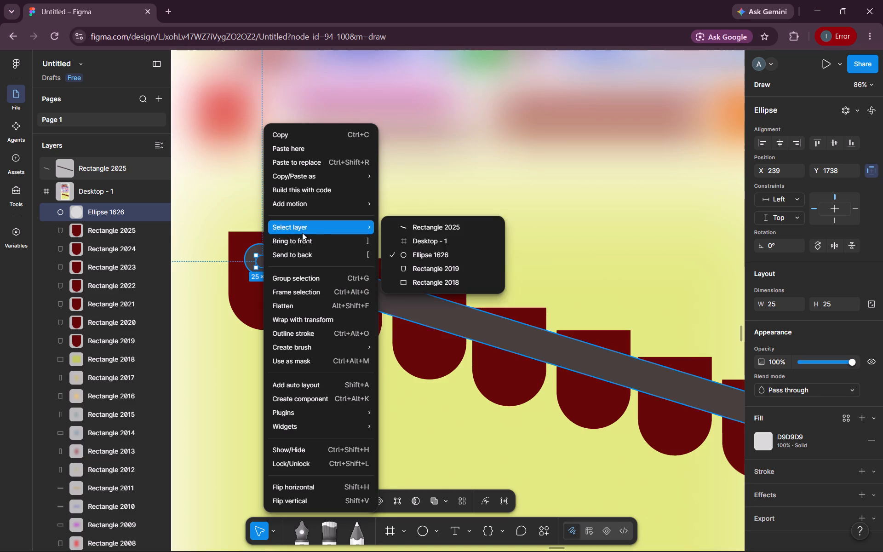
left_click(305, 236)
right_click(262, 264)
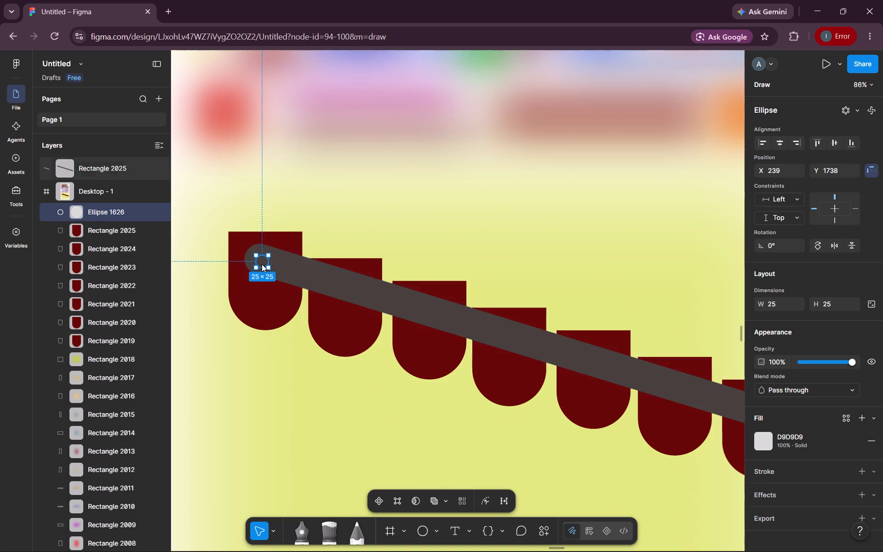
left_click(306, 239)
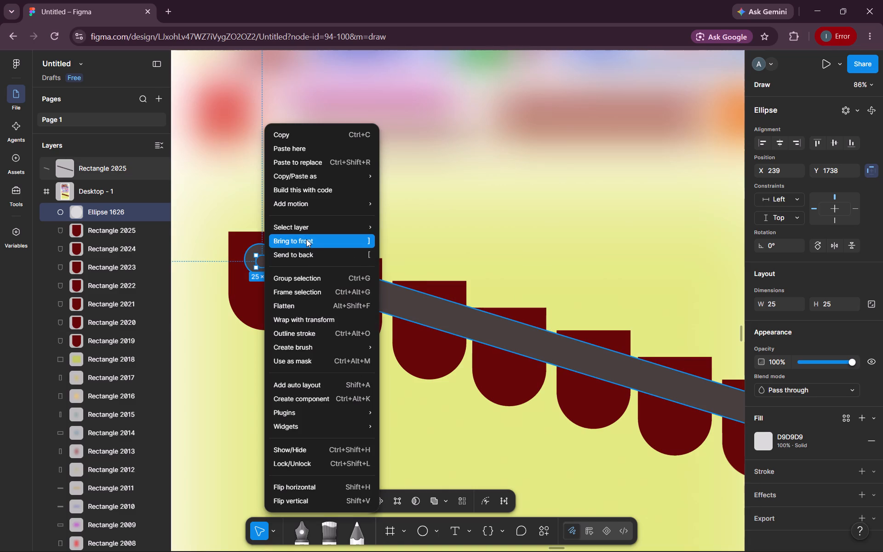
left_click_drag(264, 264, 219, 261)
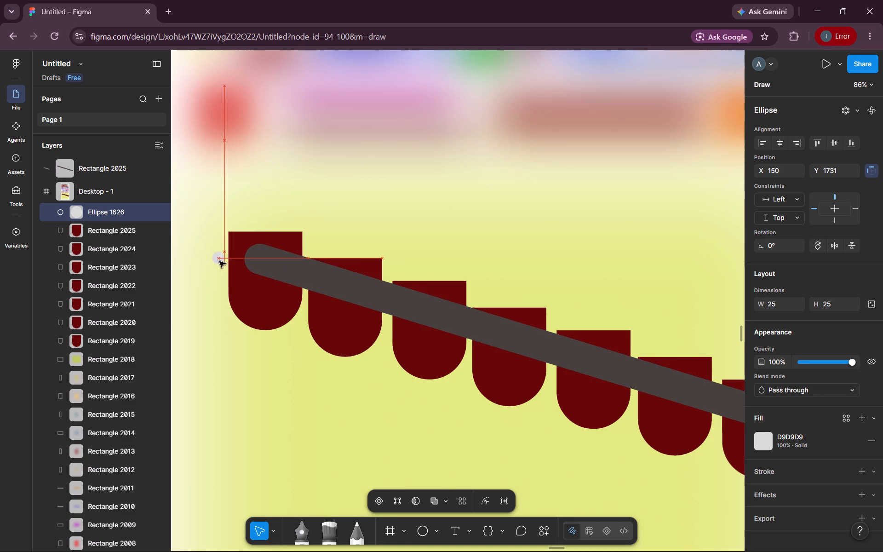
left_click_drag(219, 261, 217, 261)
right_click(217, 261)
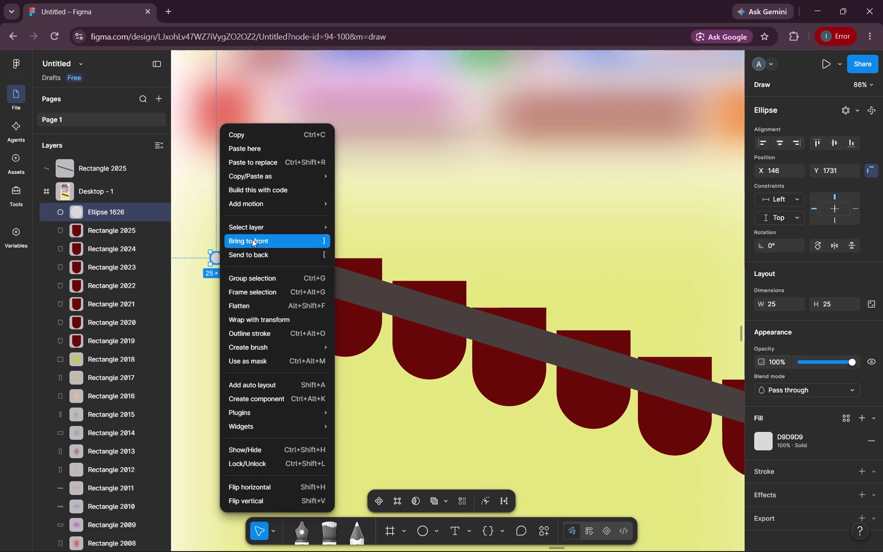
left_click(252, 239)
left_click_drag(215, 259, 262, 262)
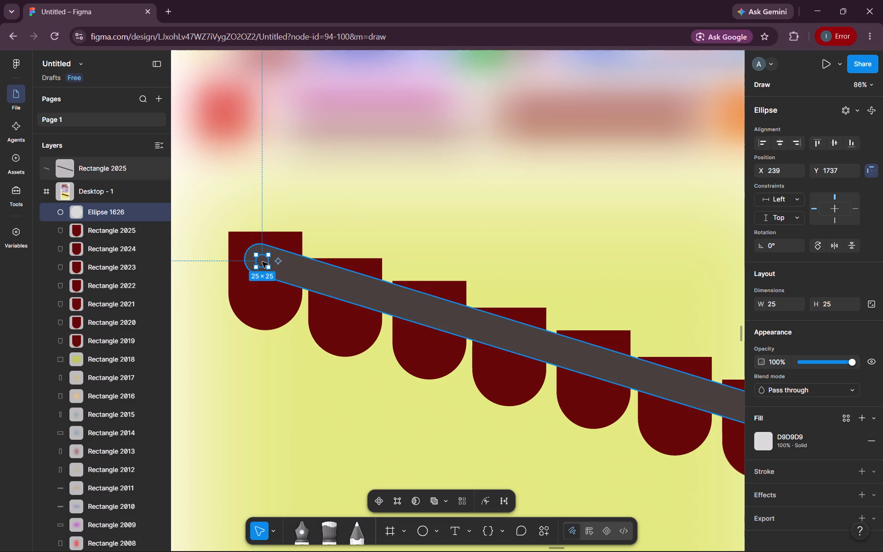
Change the small circle's fill to white, FFFFFF.
left_click(768, 437)
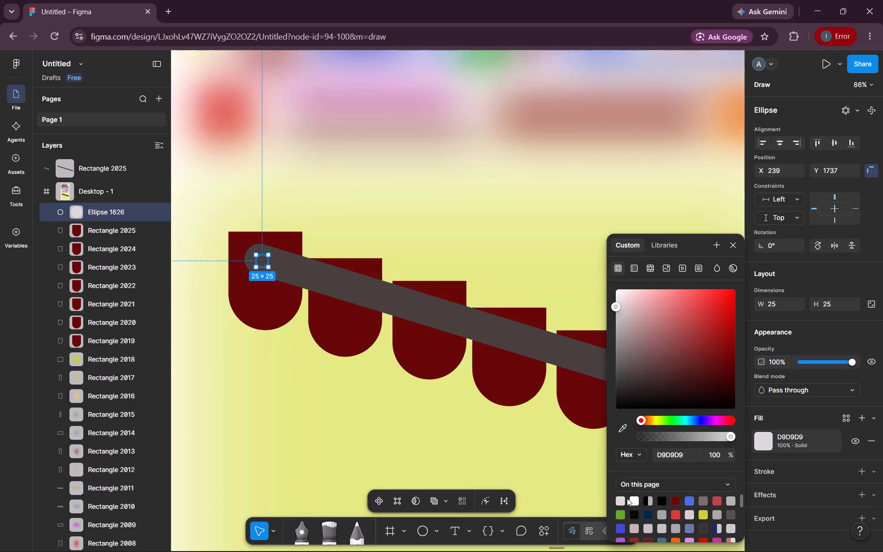
left_click(634, 499)
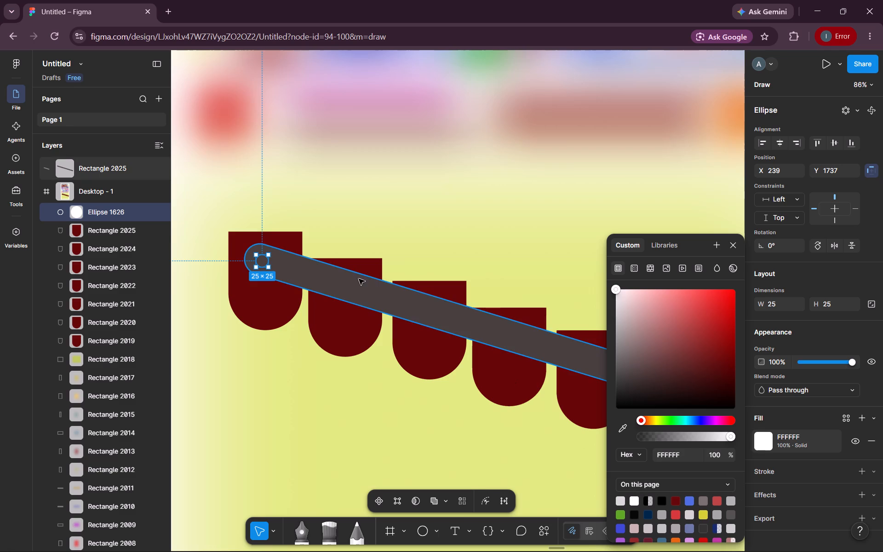
left_click(261, 264)
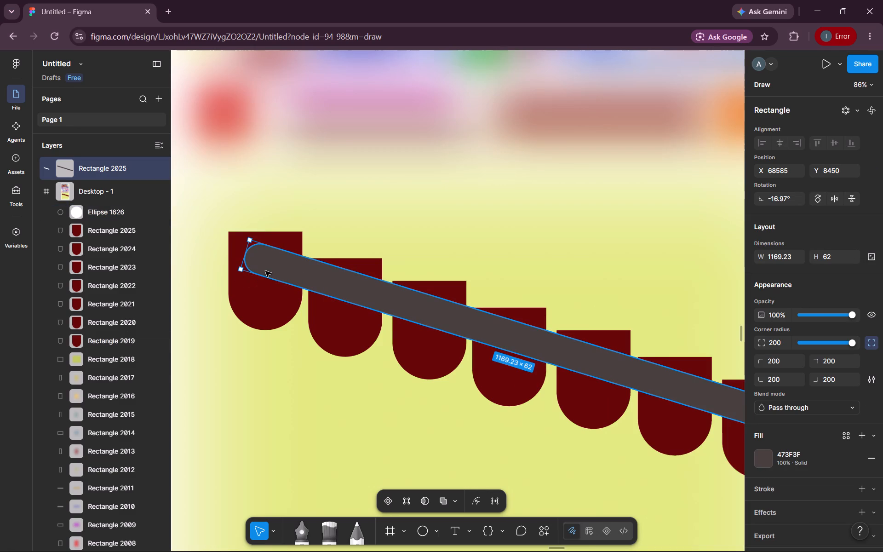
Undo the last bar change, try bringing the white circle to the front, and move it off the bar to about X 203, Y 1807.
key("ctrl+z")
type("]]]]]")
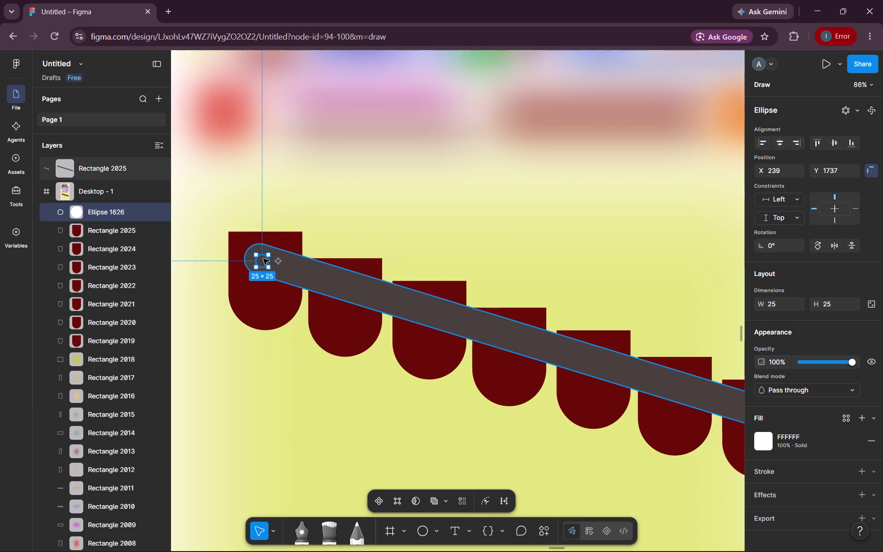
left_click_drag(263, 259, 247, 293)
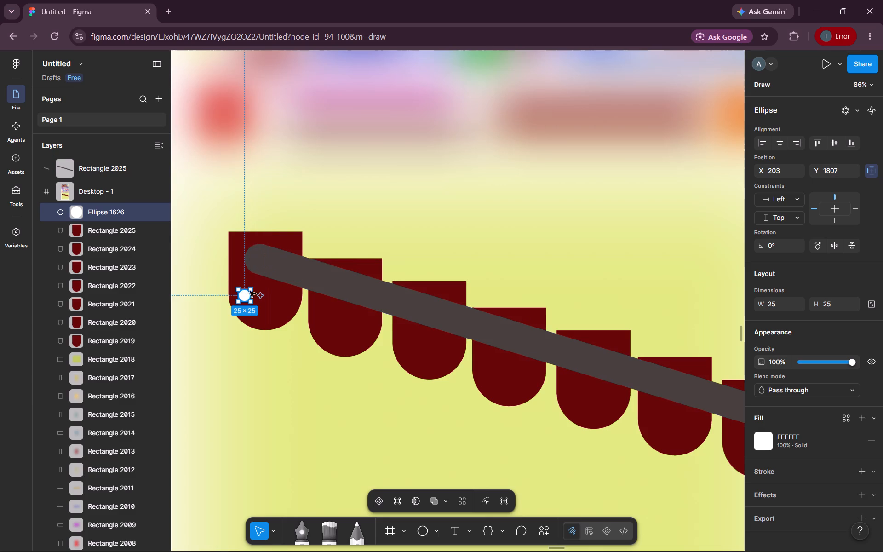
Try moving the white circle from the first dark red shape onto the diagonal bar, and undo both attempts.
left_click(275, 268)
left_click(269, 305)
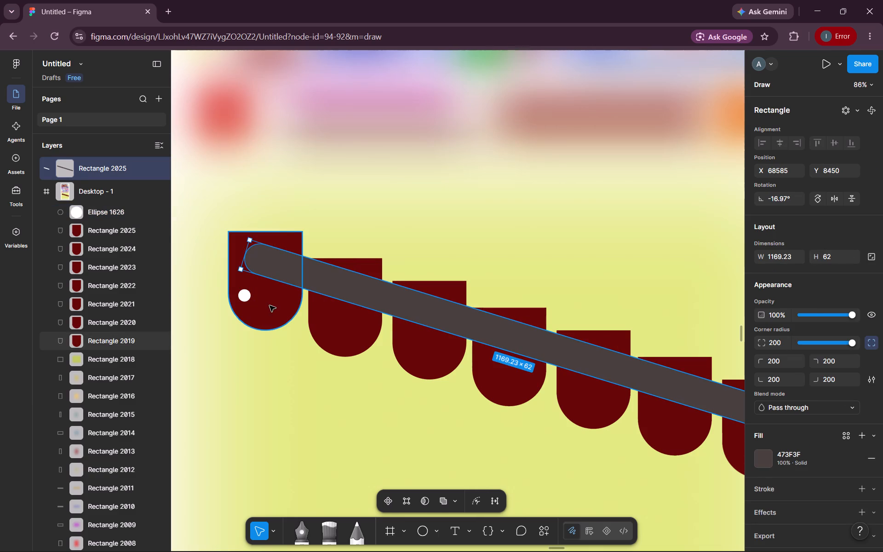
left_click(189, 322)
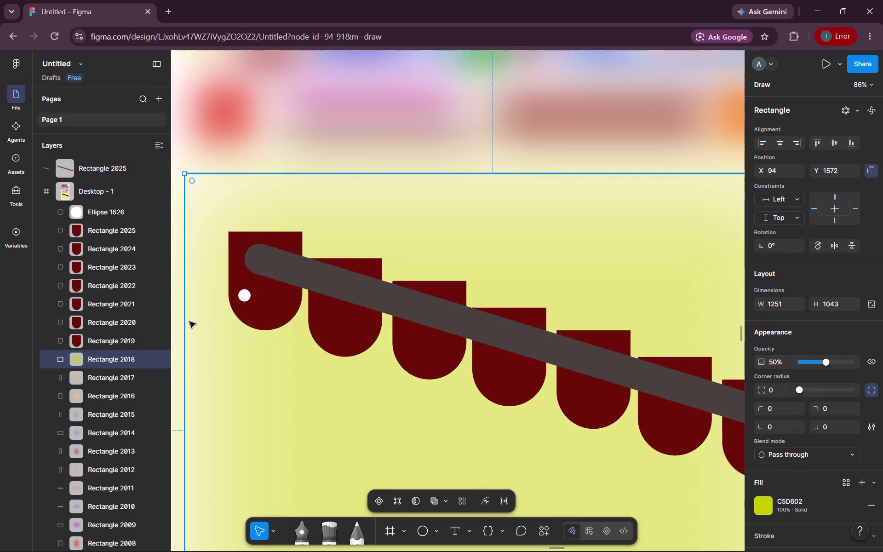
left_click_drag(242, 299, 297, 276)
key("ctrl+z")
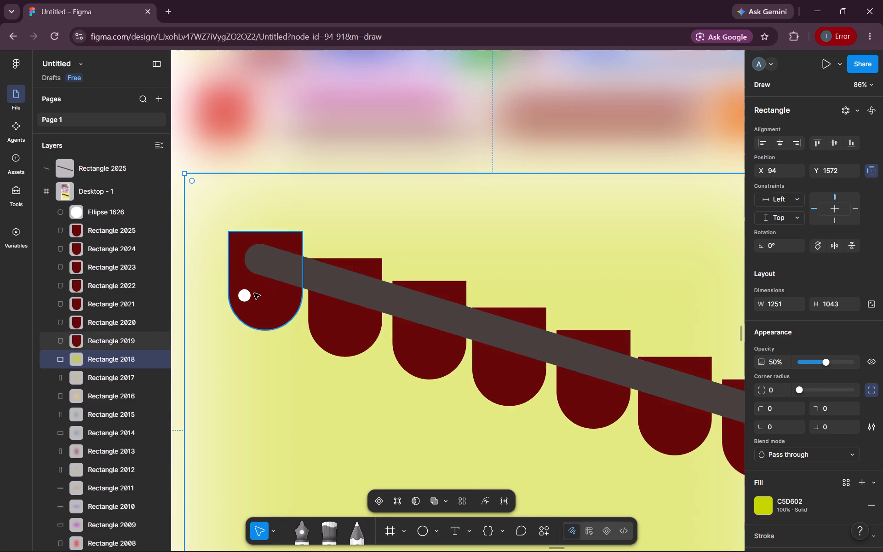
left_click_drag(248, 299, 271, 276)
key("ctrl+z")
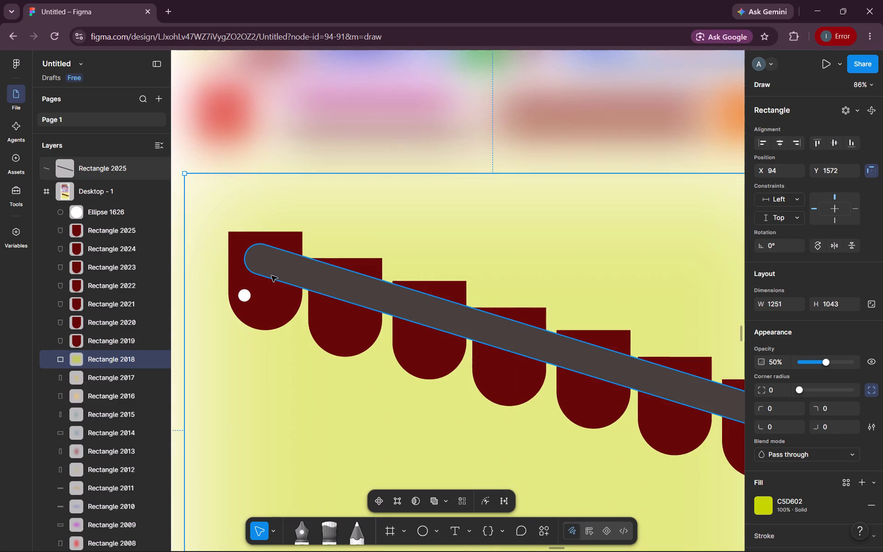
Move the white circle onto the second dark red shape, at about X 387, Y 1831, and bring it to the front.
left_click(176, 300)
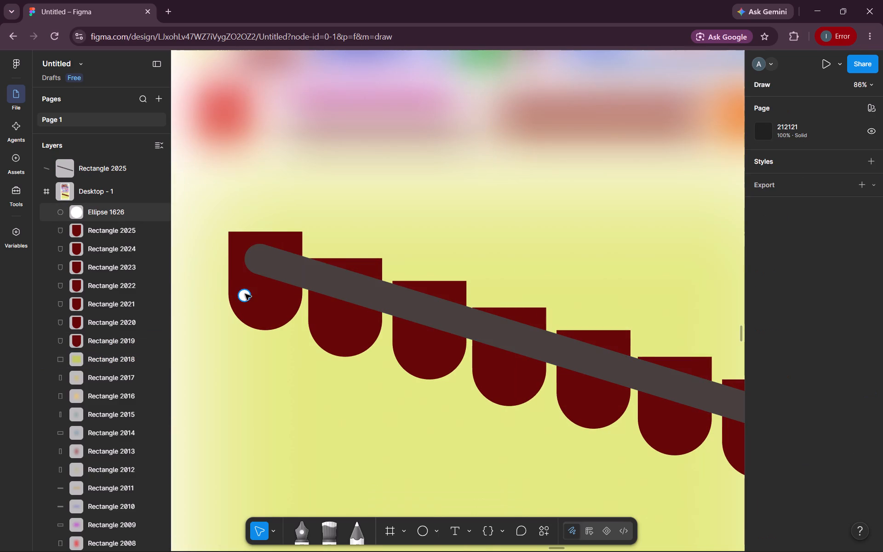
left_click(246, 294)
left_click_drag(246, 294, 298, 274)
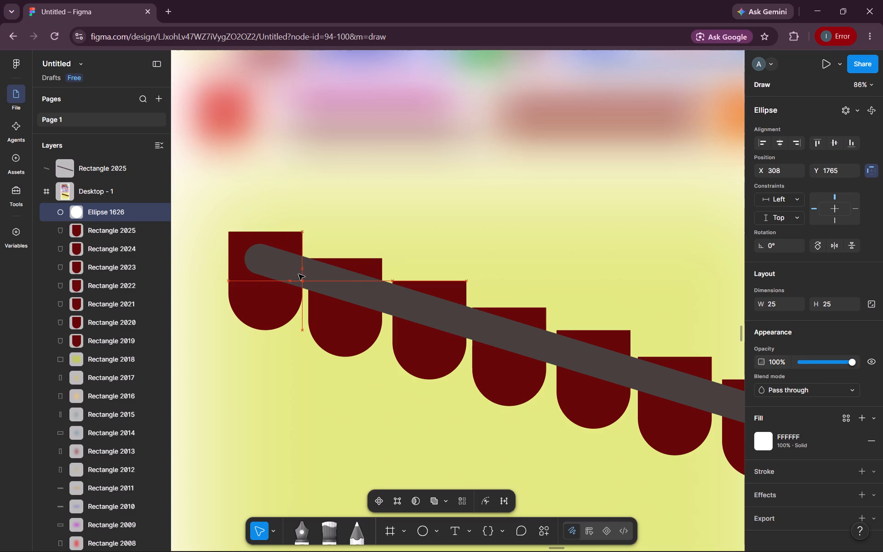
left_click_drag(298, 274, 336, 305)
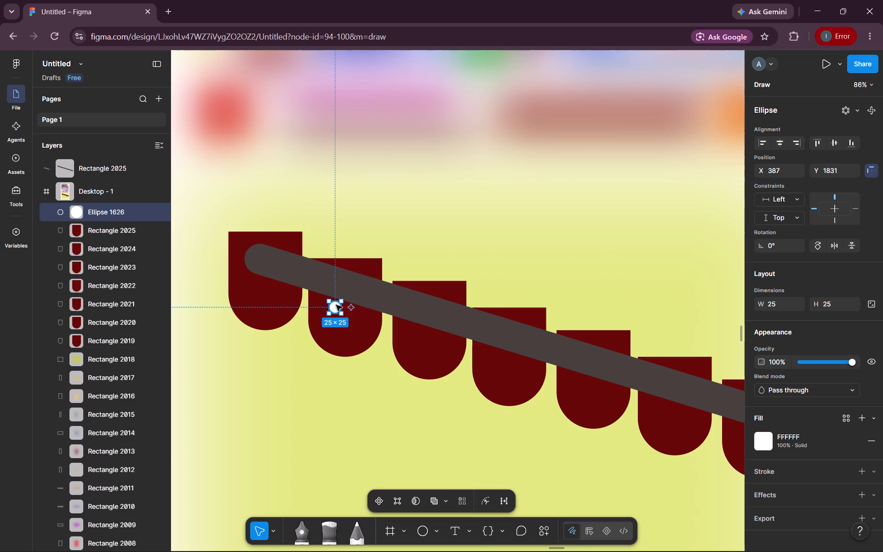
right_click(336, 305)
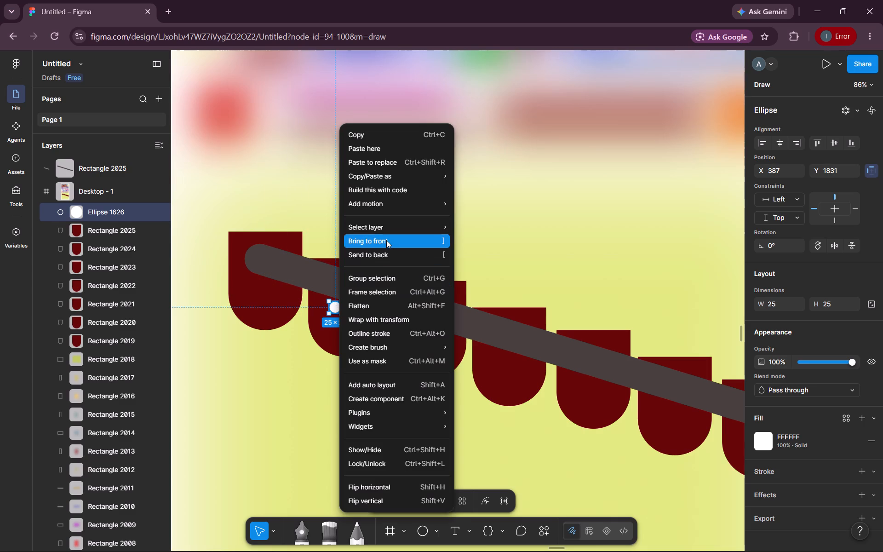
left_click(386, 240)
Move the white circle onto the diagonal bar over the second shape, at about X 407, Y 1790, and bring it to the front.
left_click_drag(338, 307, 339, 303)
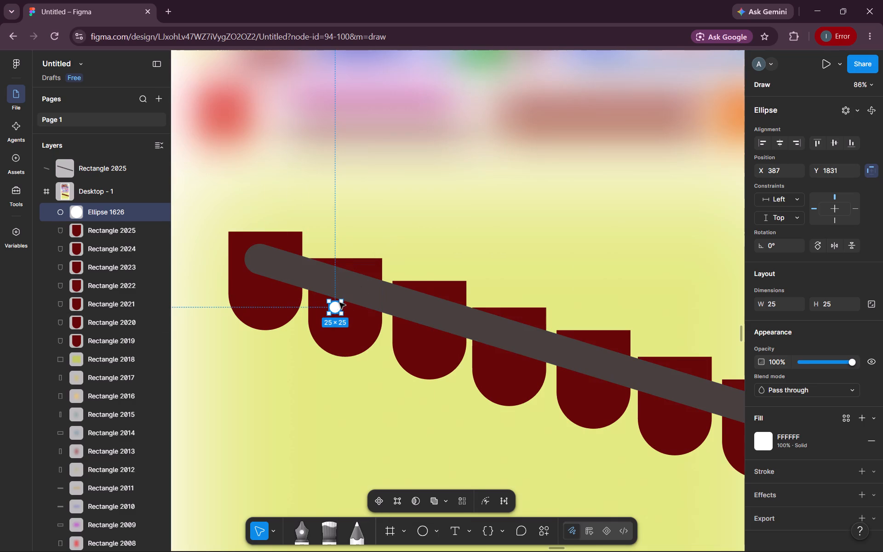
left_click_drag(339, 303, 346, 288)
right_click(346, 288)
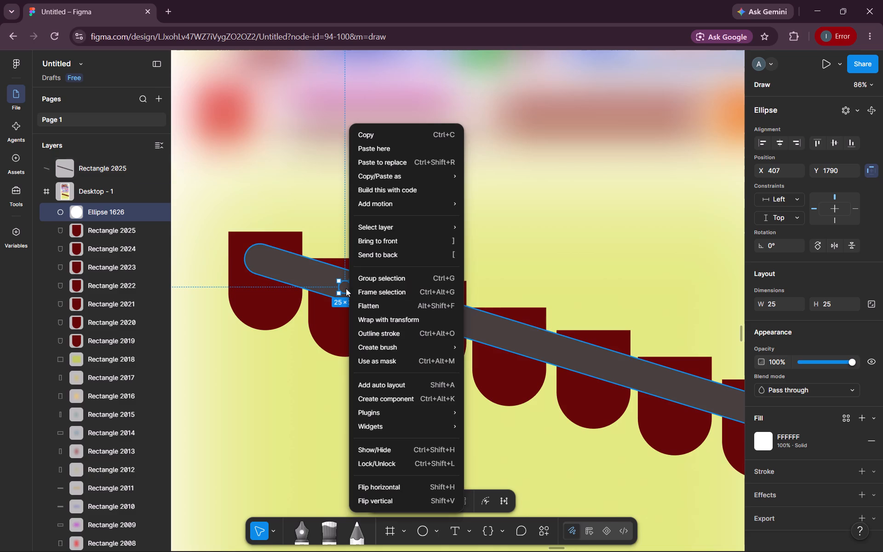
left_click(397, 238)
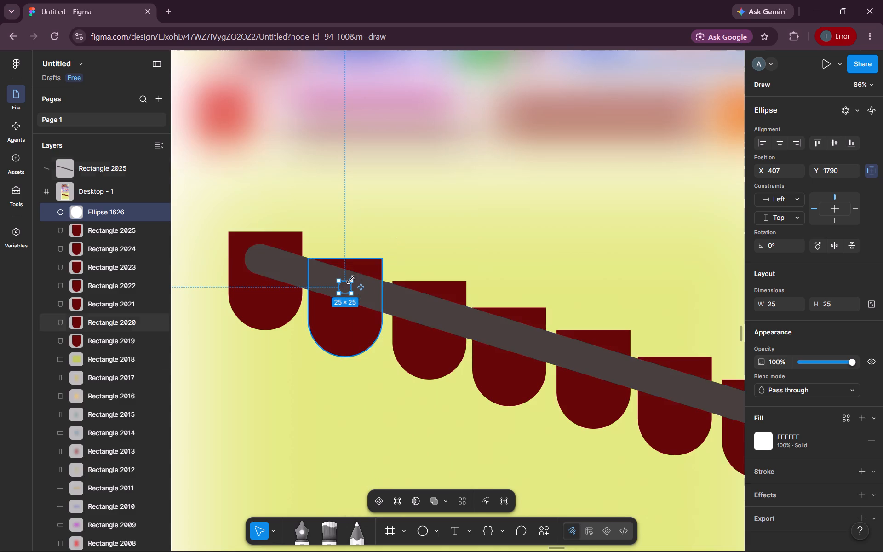
Move the white circle back to the first dark red shape and delete it.
left_click_drag(347, 287, 276, 266)
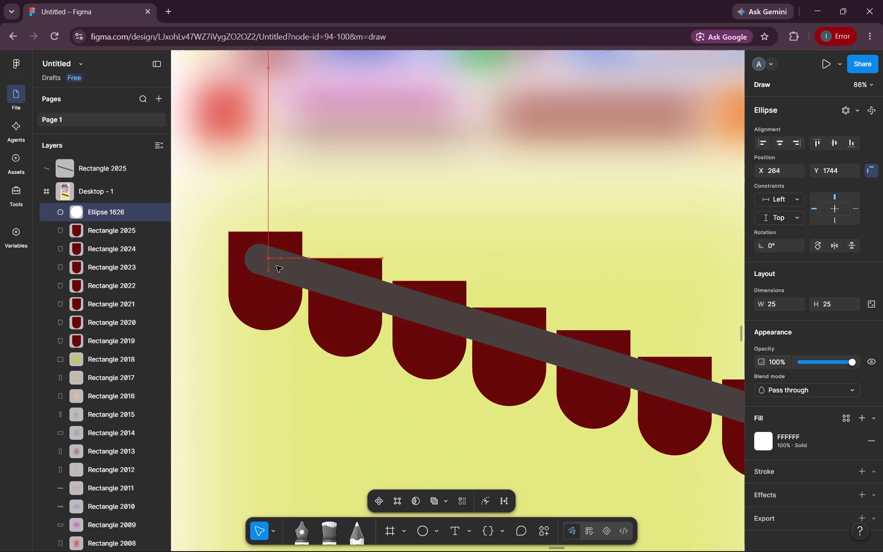
left_click_drag(276, 266, 259, 289)
key("Delete")
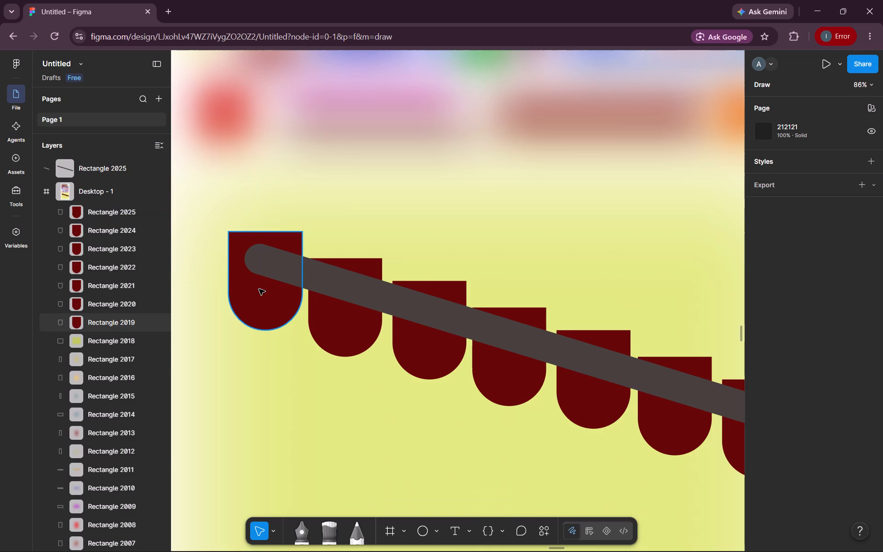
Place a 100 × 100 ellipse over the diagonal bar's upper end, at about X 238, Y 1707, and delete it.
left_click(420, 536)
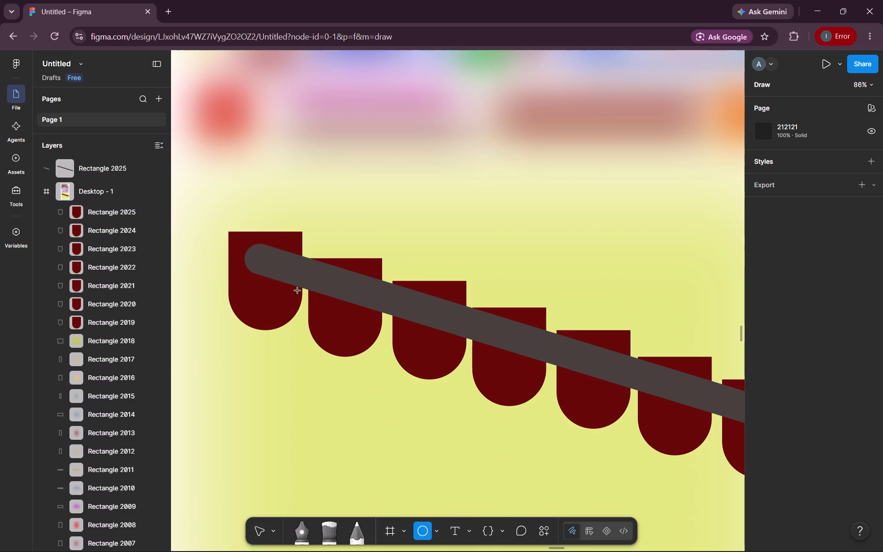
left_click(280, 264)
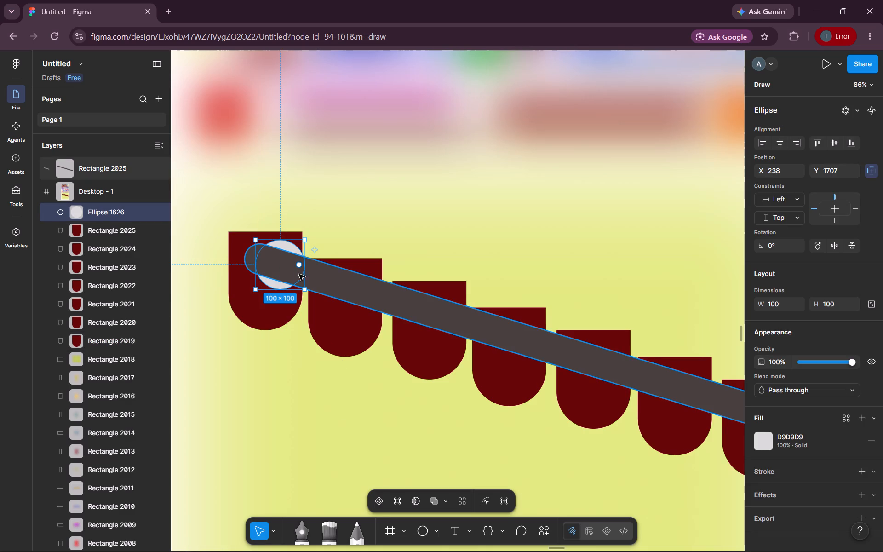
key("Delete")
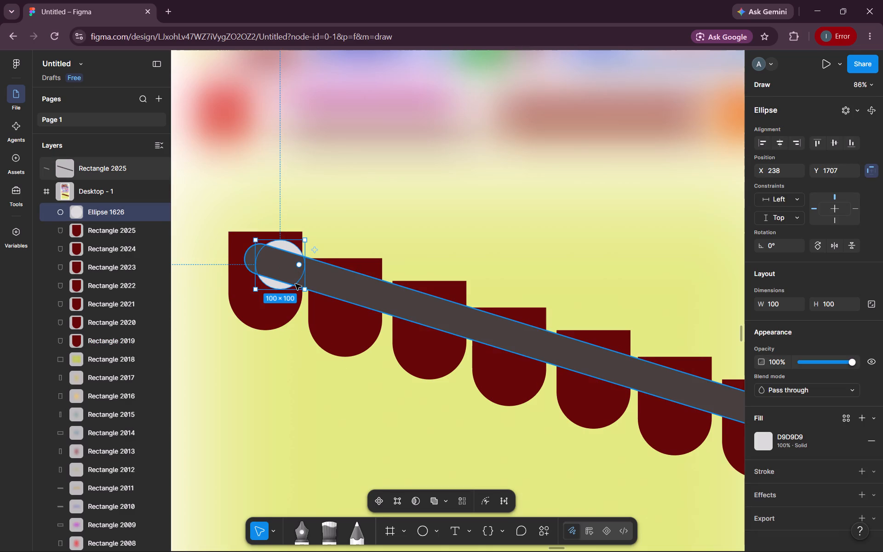
Bring the dark diagonal bar to the front.
right_click(318, 279)
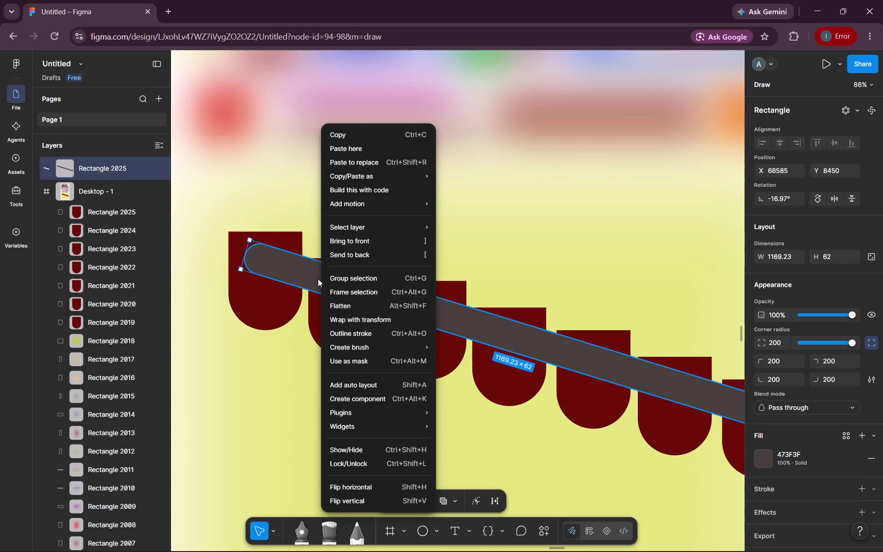
left_click(361, 241)
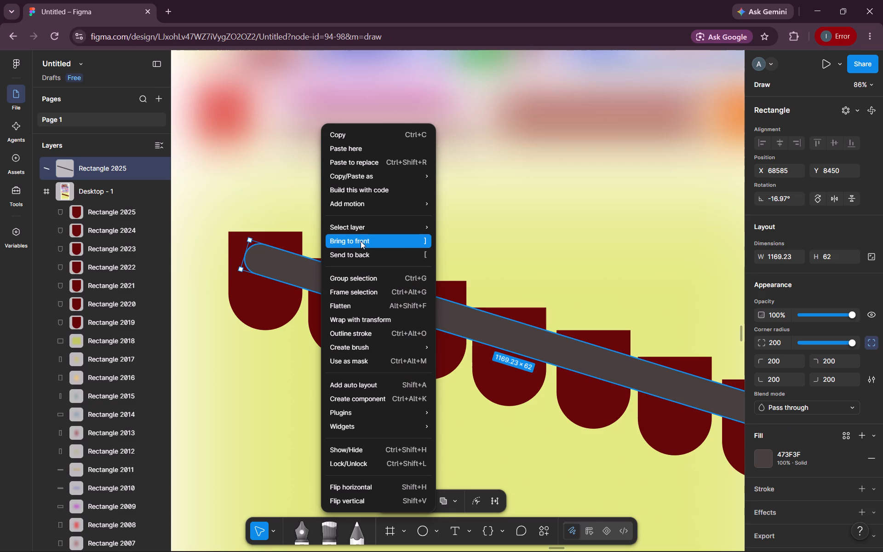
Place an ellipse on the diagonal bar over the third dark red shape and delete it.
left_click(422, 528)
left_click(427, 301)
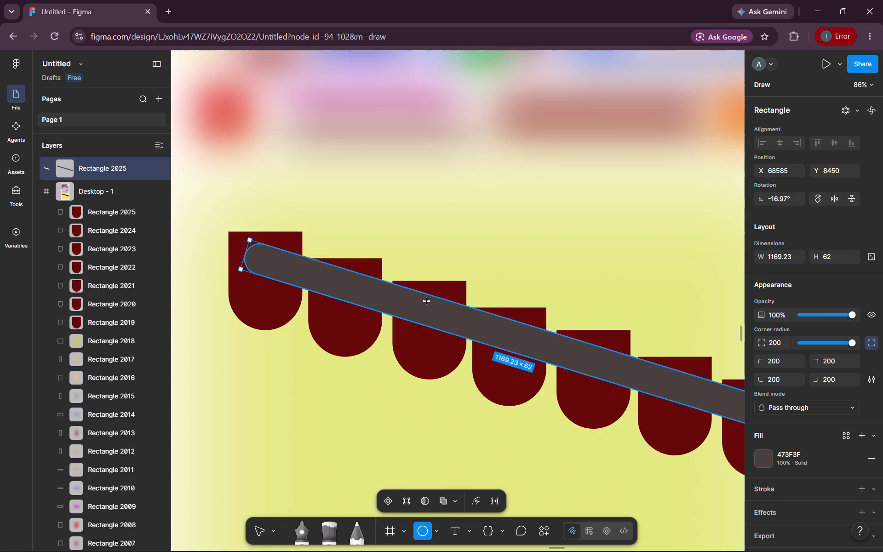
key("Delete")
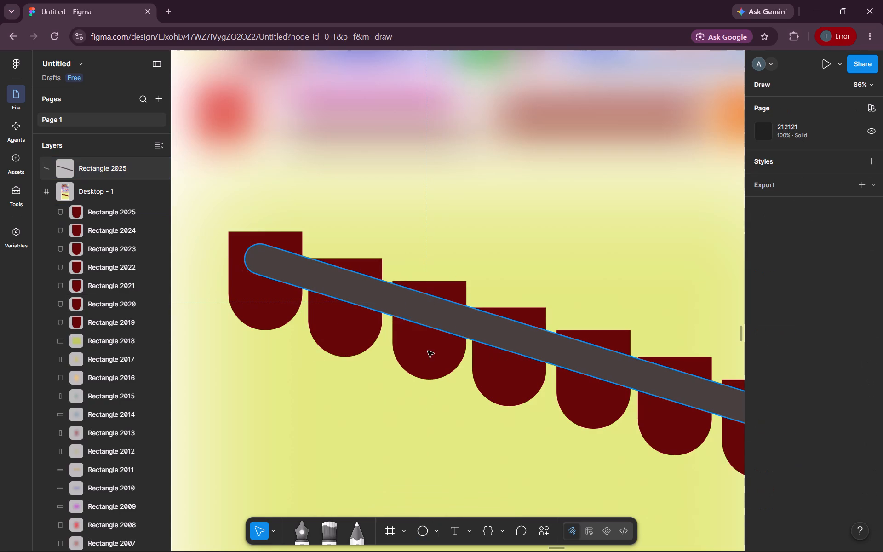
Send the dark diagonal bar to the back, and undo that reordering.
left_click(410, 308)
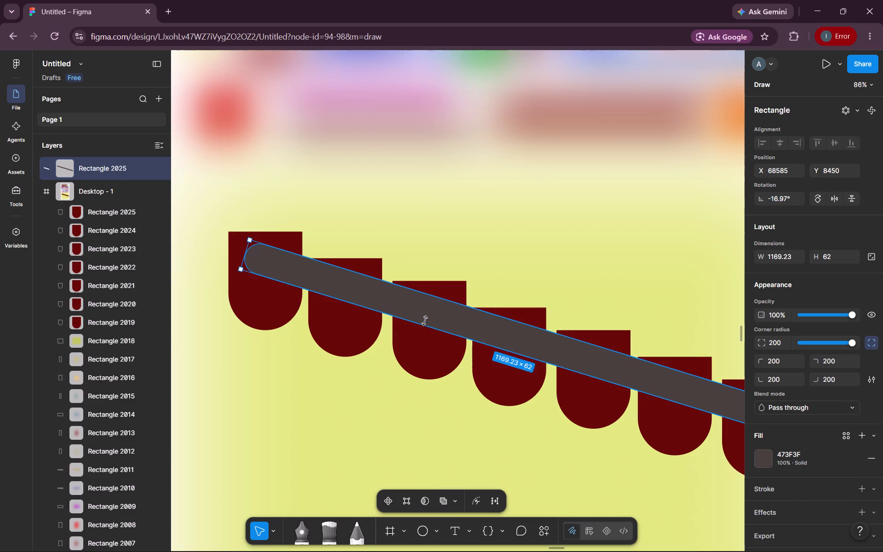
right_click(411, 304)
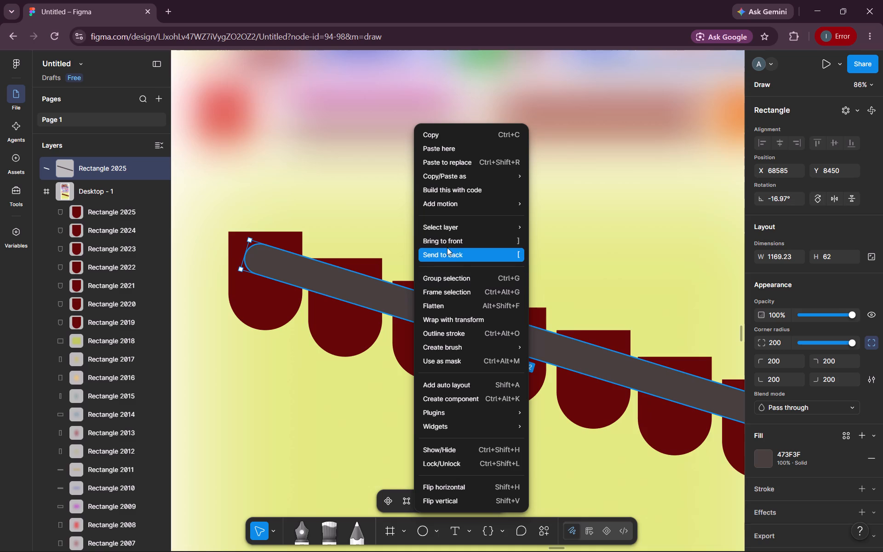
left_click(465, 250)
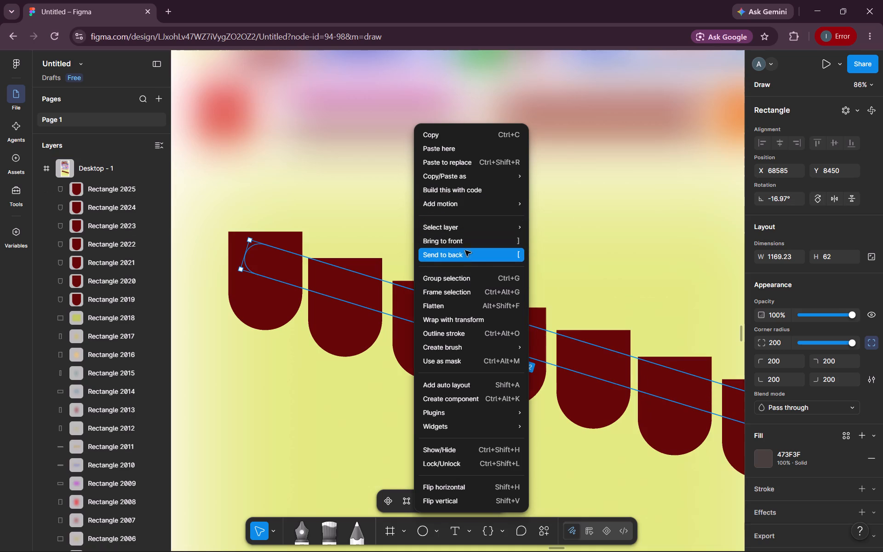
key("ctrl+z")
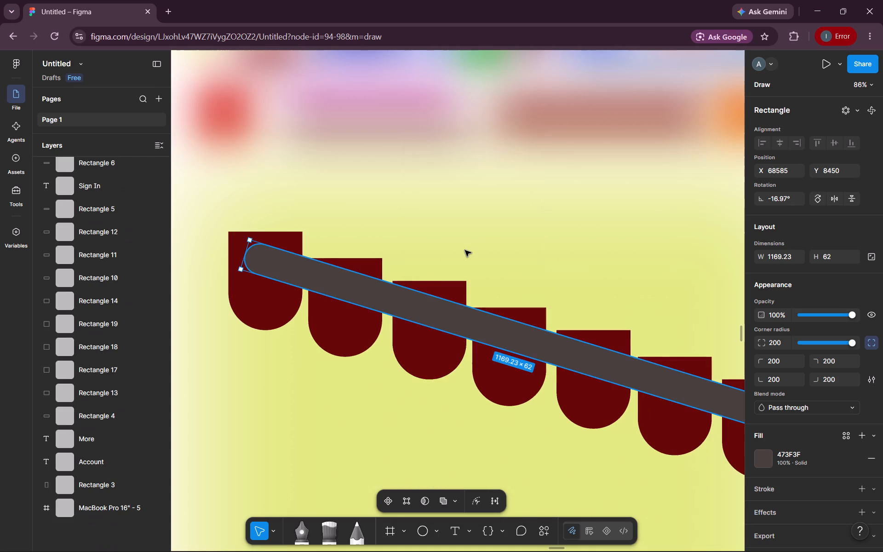
Open the object commands for the dark diagonal bar.
right_click(431, 302)
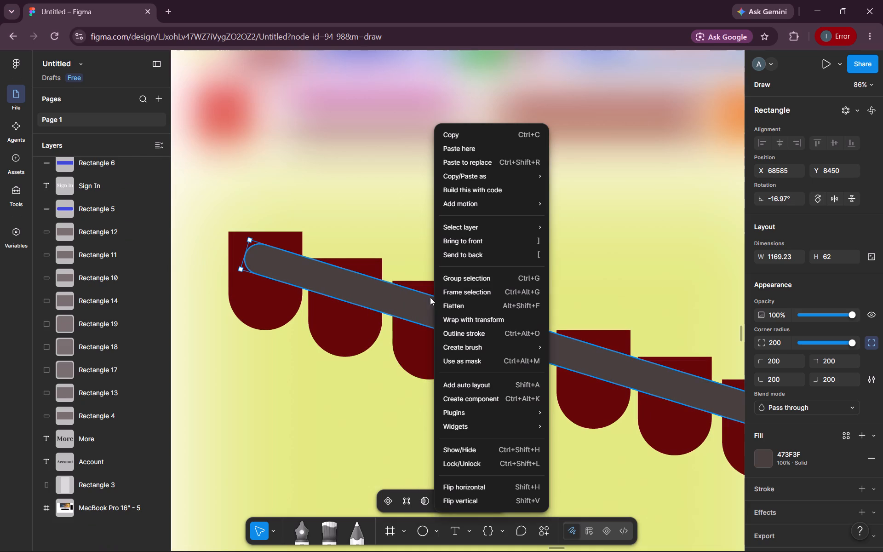
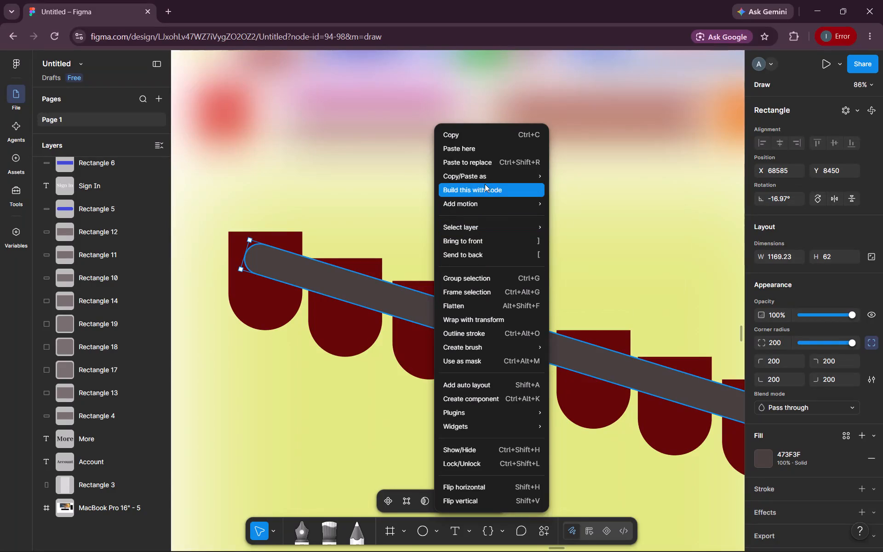
Add a Scale motion to the dark diagonal bar.
left_click(484, 200)
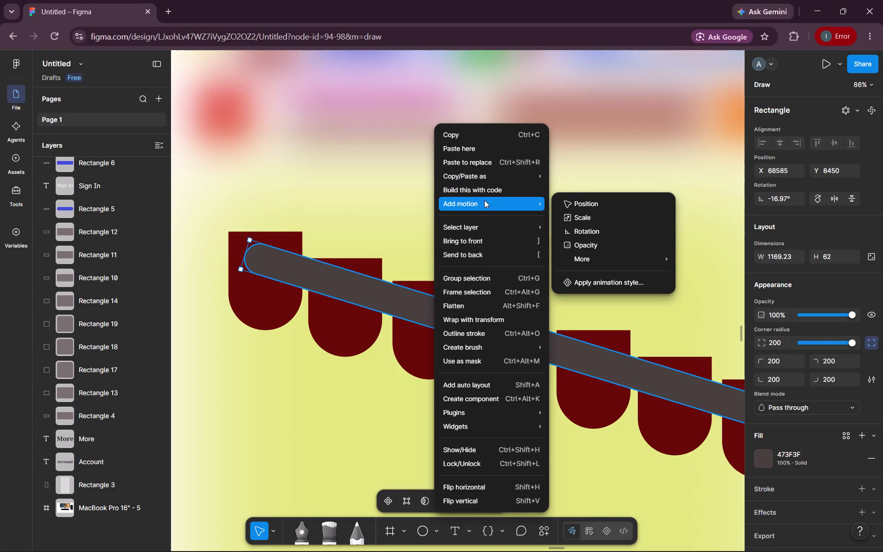
left_click(588, 216)
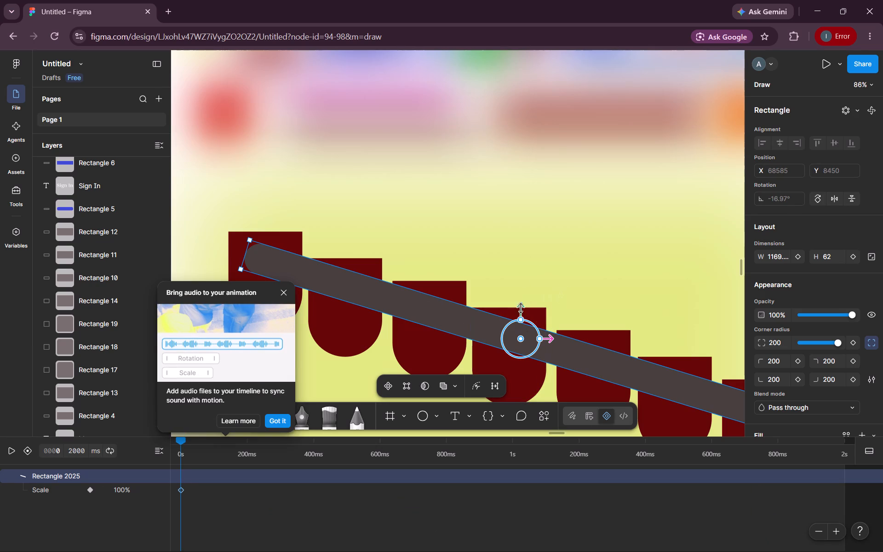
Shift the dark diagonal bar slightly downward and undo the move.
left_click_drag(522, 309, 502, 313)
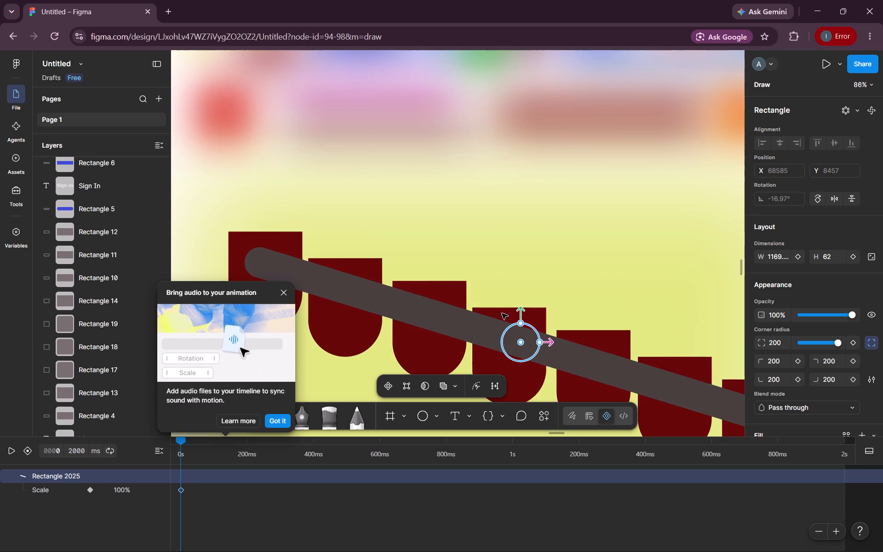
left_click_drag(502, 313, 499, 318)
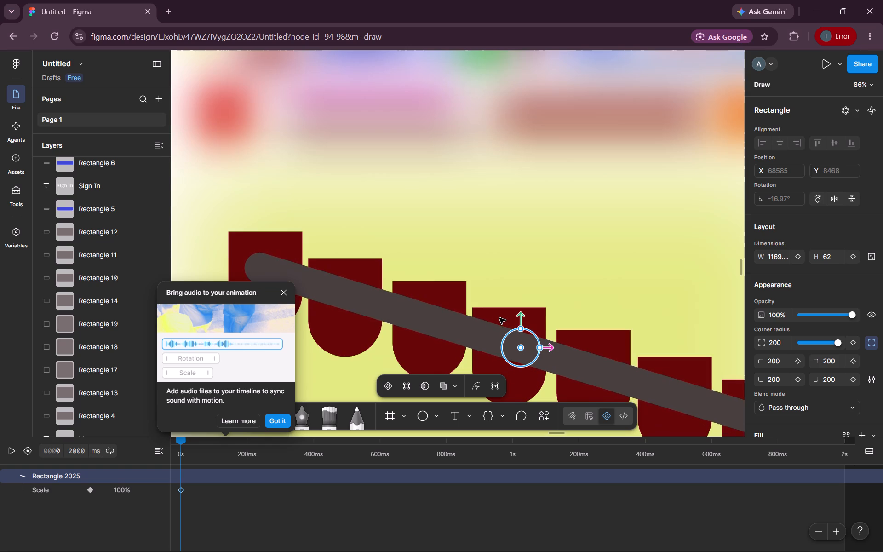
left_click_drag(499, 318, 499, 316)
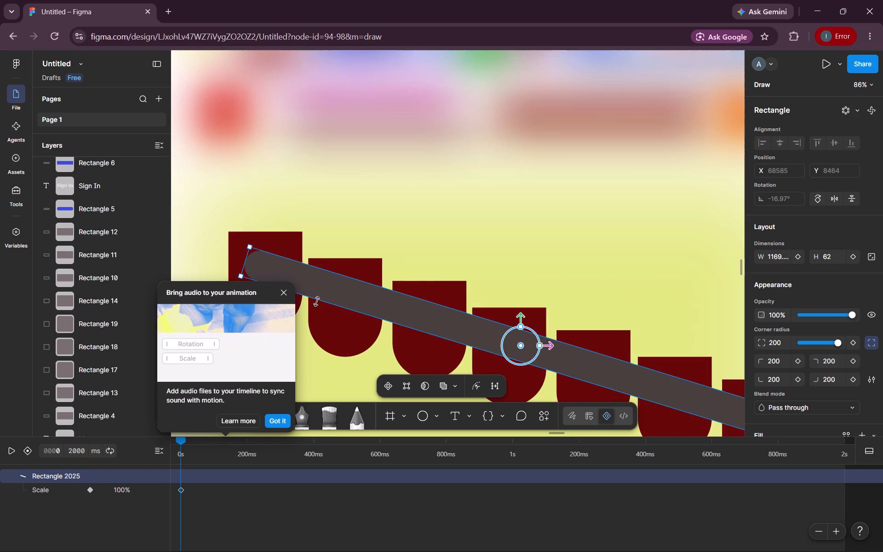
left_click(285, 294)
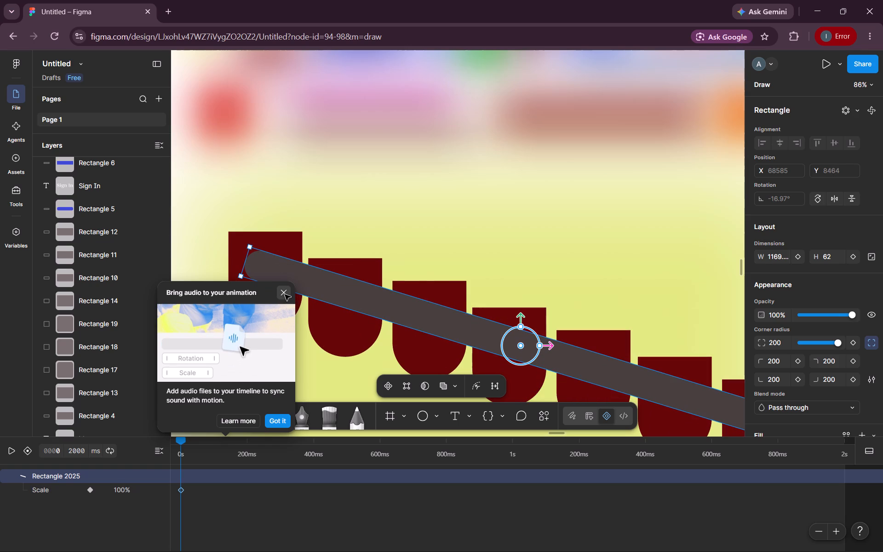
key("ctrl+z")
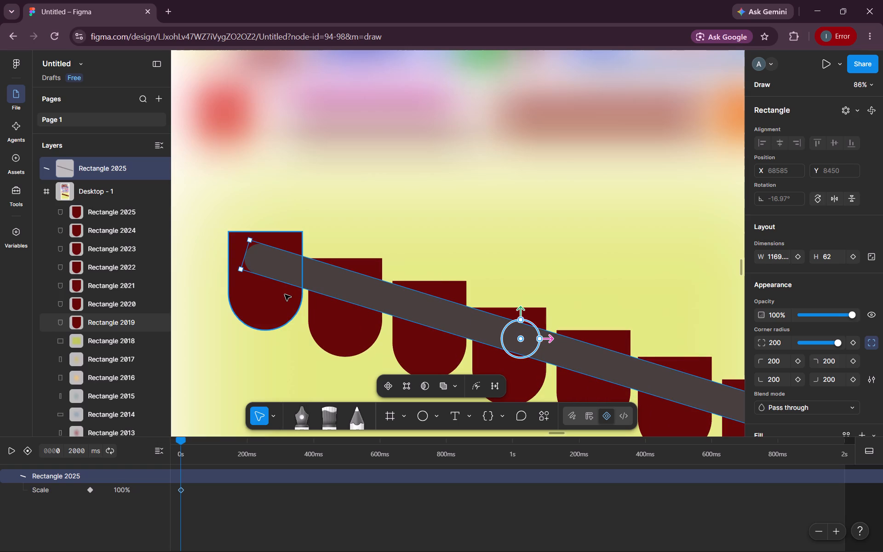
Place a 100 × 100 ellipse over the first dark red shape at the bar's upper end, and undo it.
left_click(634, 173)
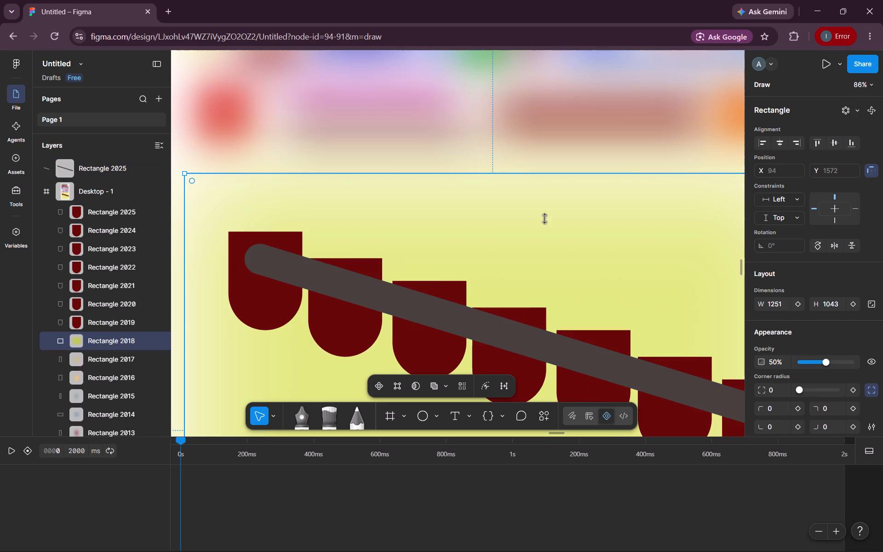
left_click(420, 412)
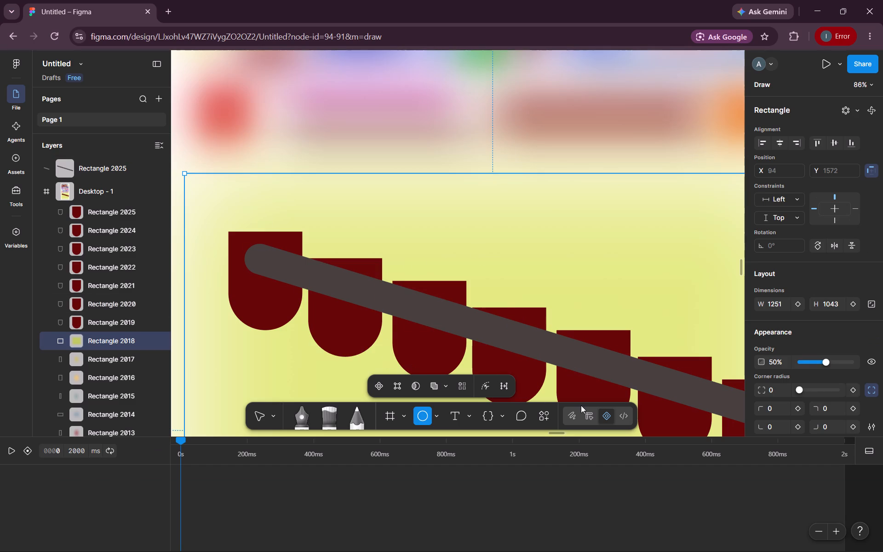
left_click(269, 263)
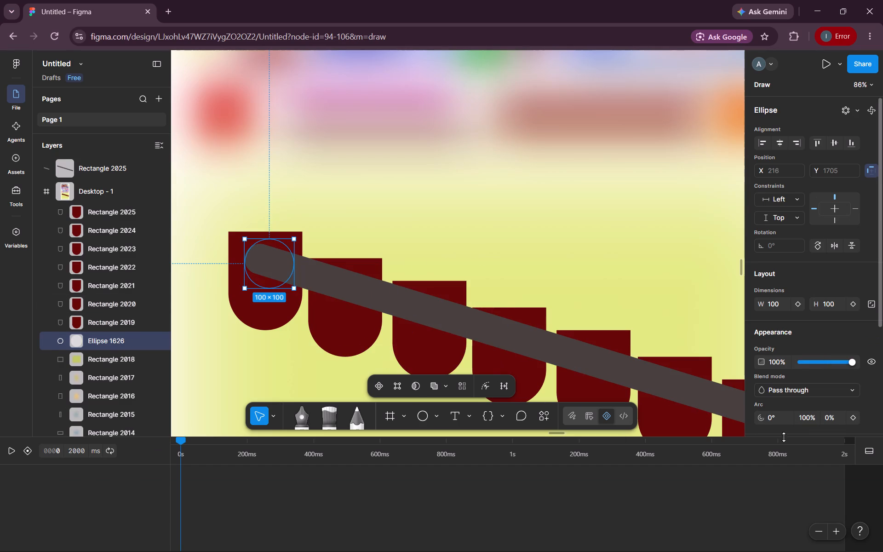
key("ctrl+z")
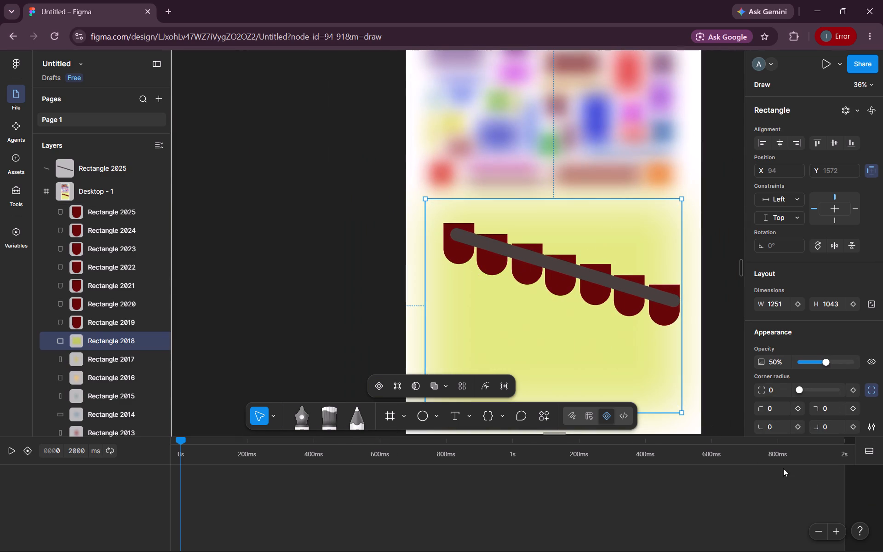
Preview the animation timeline and stop the playback.
left_click(10, 450)
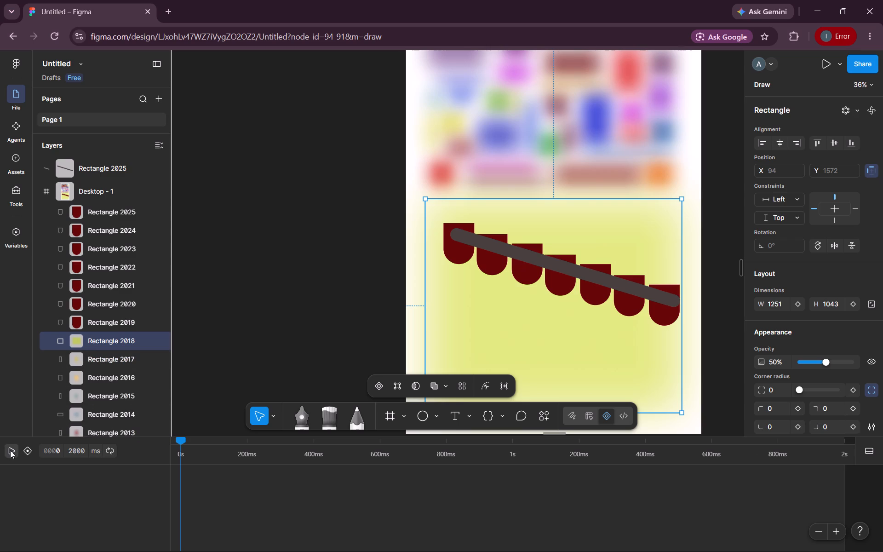
left_click(12, 449)
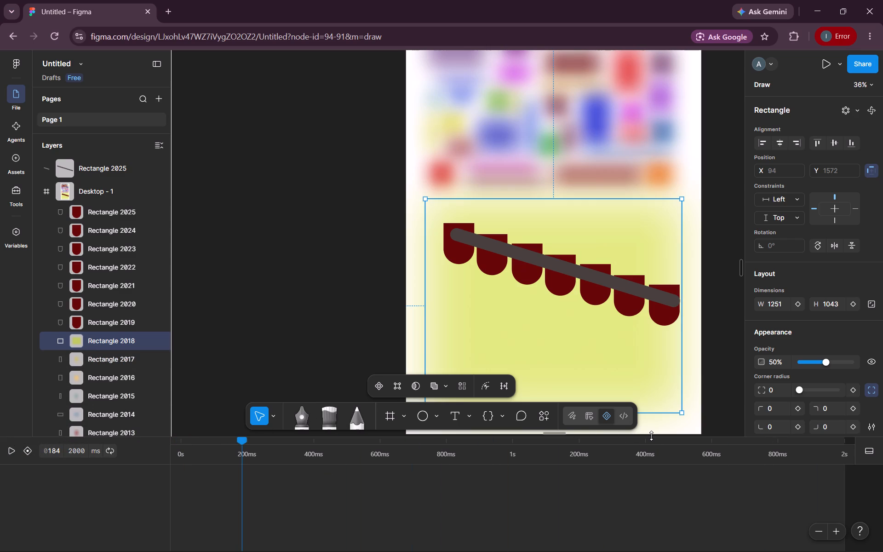
Shrink the animation timeline to enlarge the canvas area.
left_click_drag(651, 436, 610, 551)
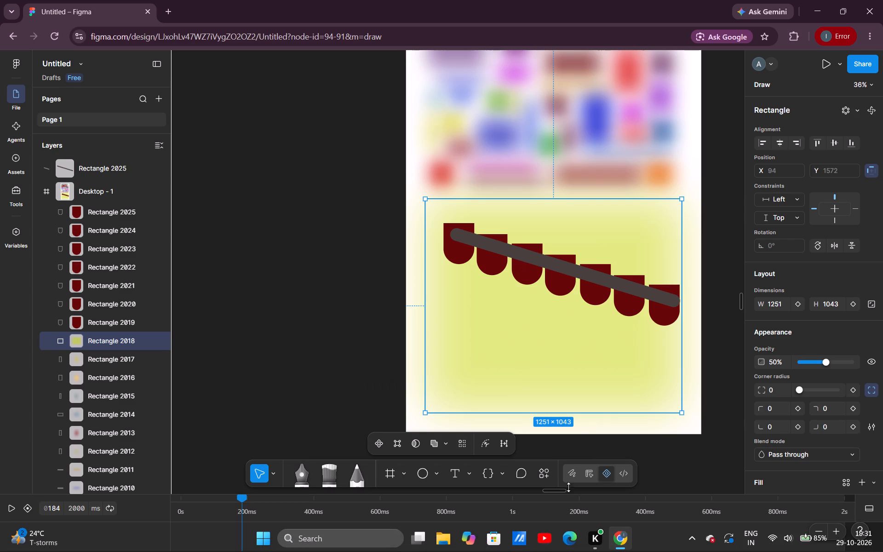
Draw a wide ellipse about 1127 × 354 on the yellow area below the dark red shapes.
left_click(350, 324)
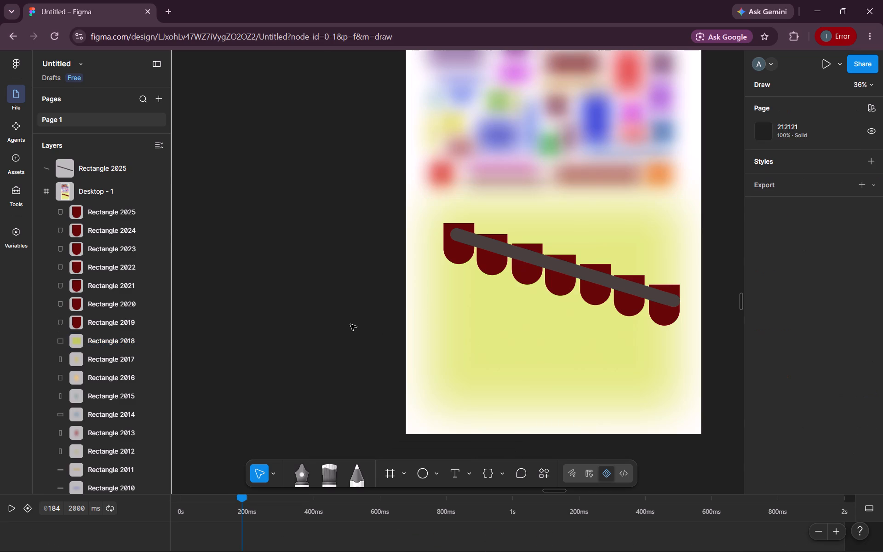
scroll(452, 333, "left", 1)
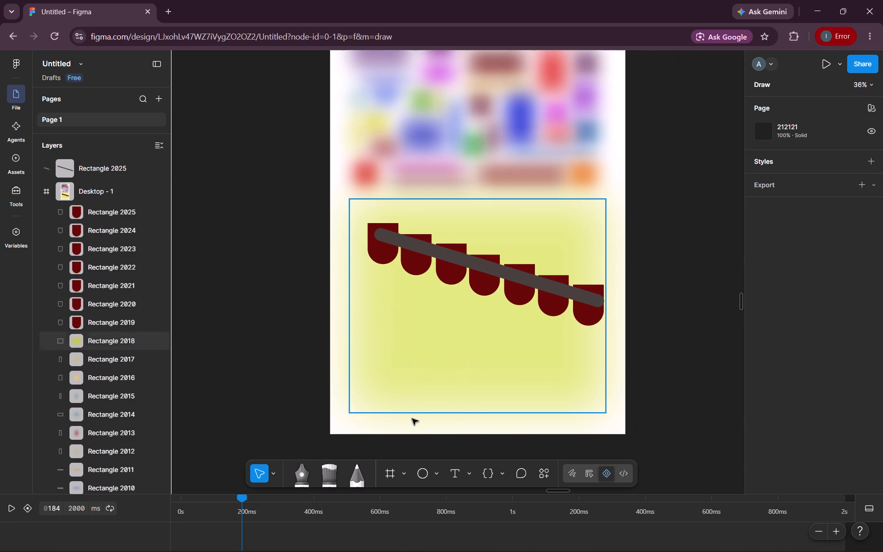
left_click(425, 471)
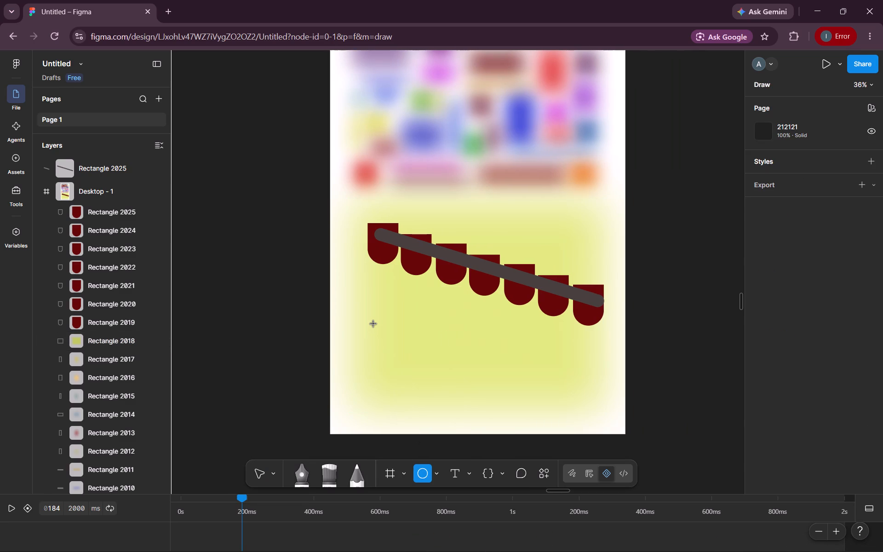
left_click_drag(373, 324, 545, 380)
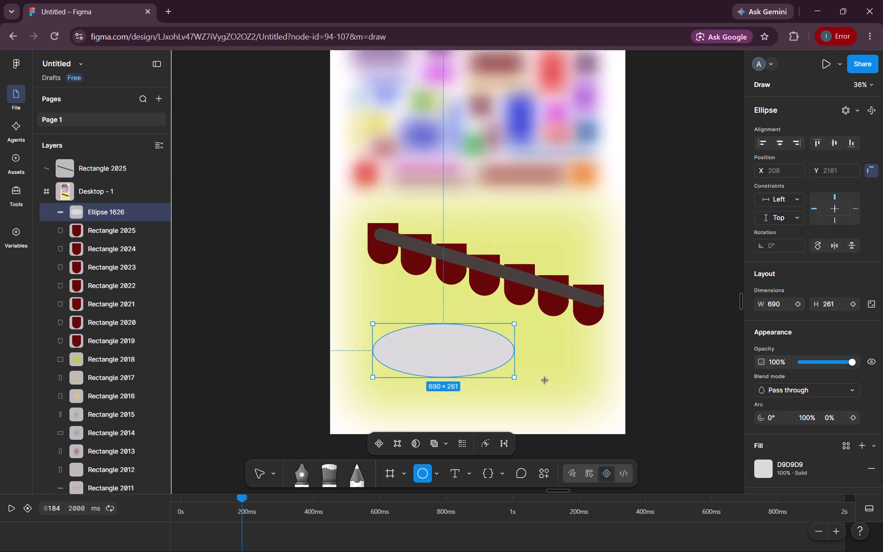
left_click_drag(545, 380, 603, 396)
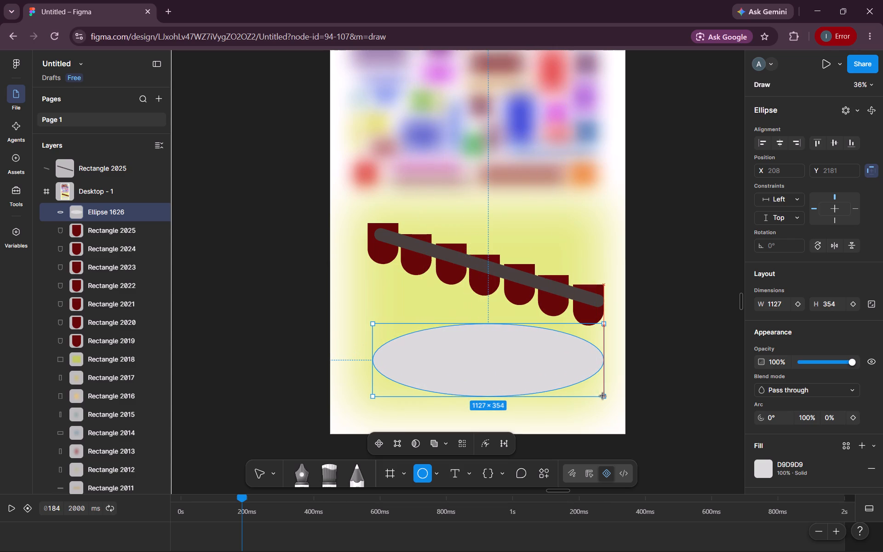
left_click_drag(603, 396, 603, 396)
Flatten and widen the grey ellipse to about 1152 × 104, placing it at about X 183, Y 2205 below the dark red shapes.
double_click(374, 362)
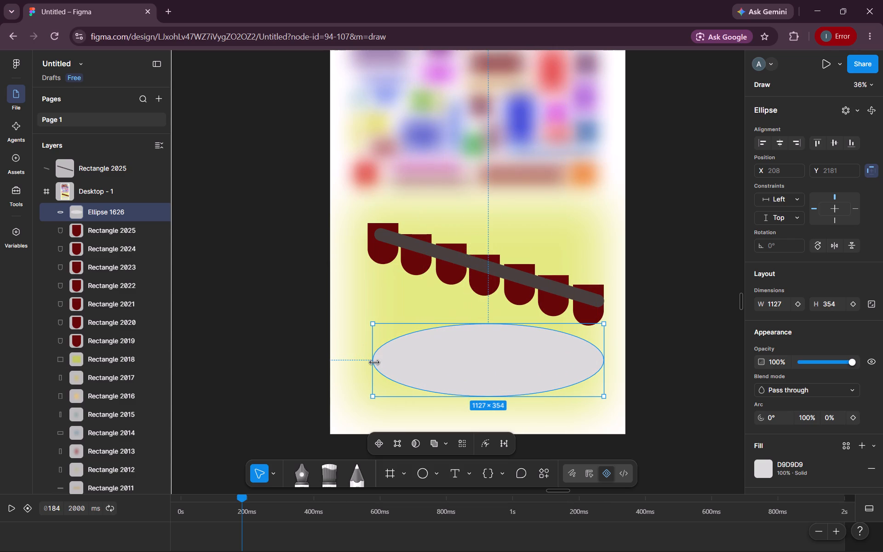
left_click(371, 358)
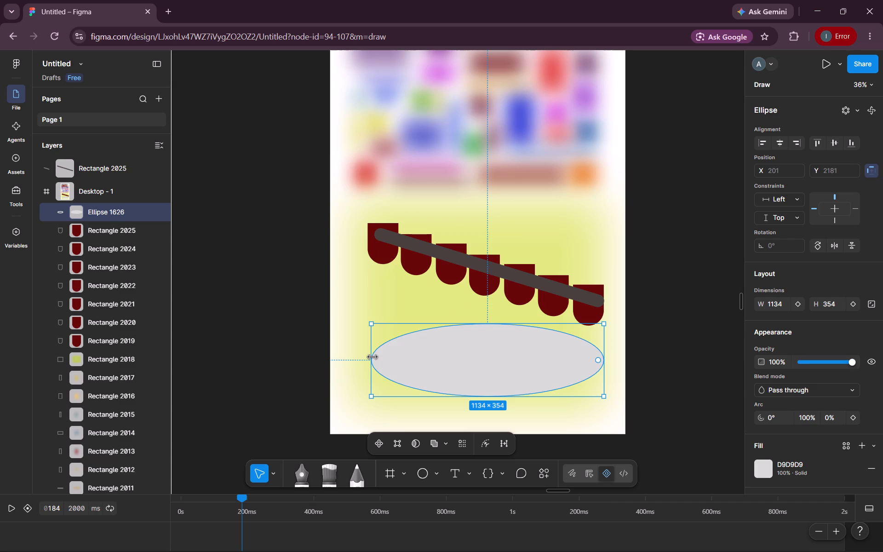
left_click_drag(487, 396, 486, 346)
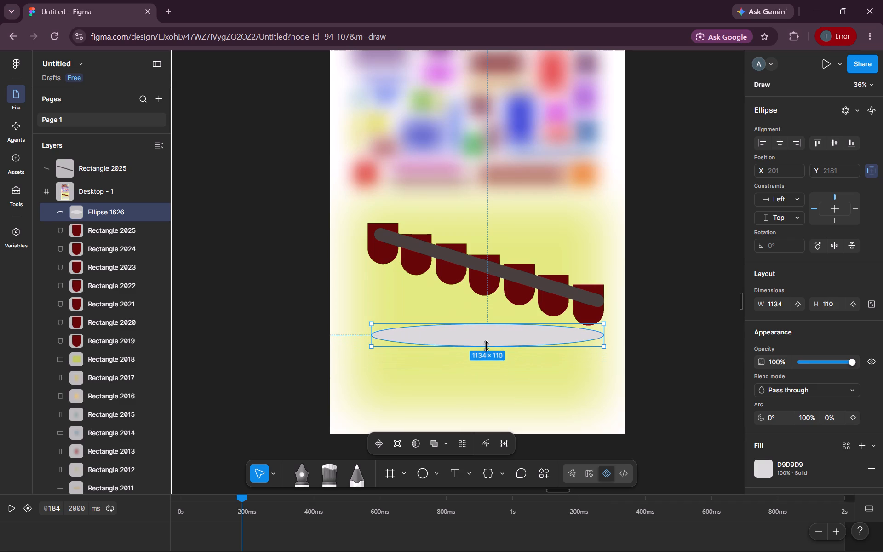
left_click_drag(486, 346, 486, 345)
left_click_drag(482, 338, 481, 343)
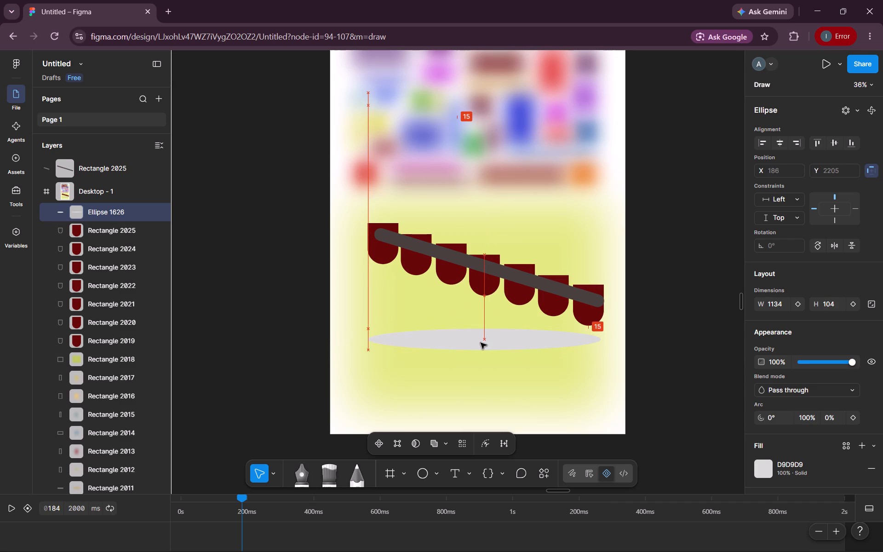
left_click_drag(481, 343, 482, 343)
left_click(371, 340)
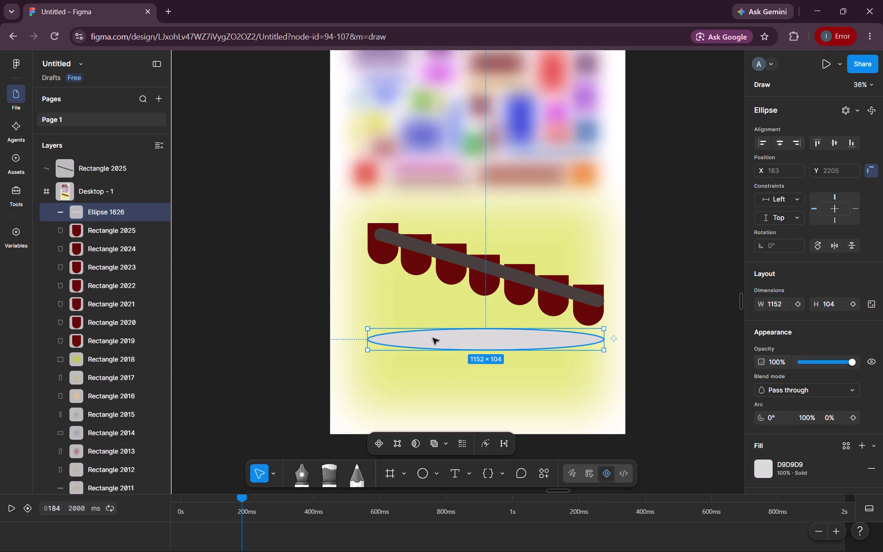
Look over the whole desktop layout, inspecting several of the blurred rectangles above the diagonal bar.
scroll(433, 338, "up", 4)
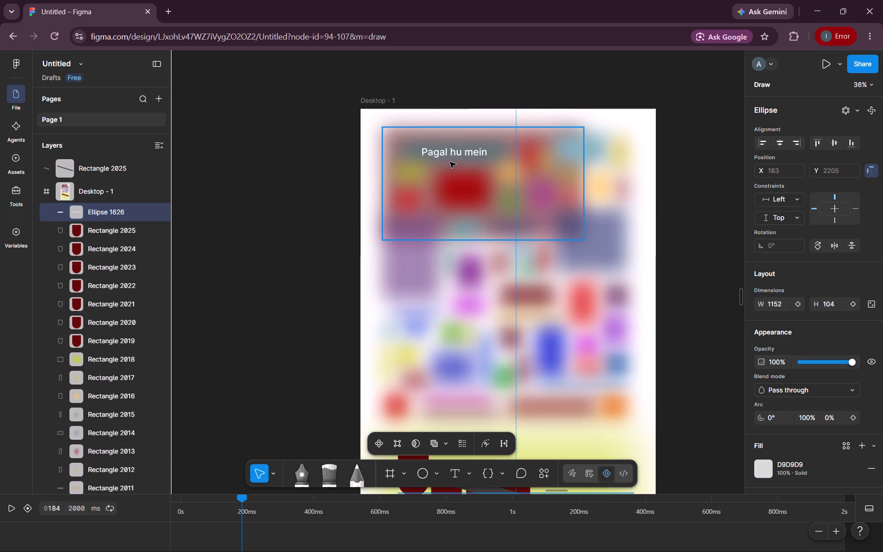
left_click(451, 179)
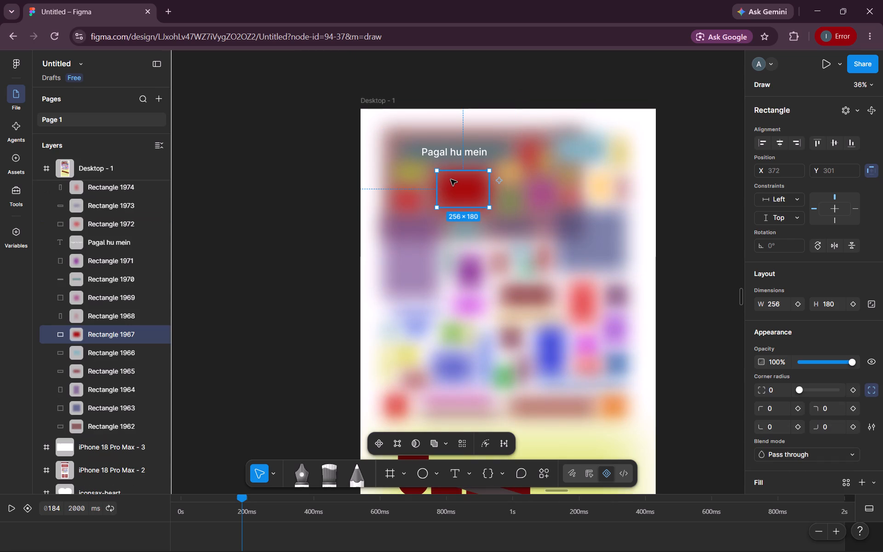
scroll(454, 215, "down", 2)
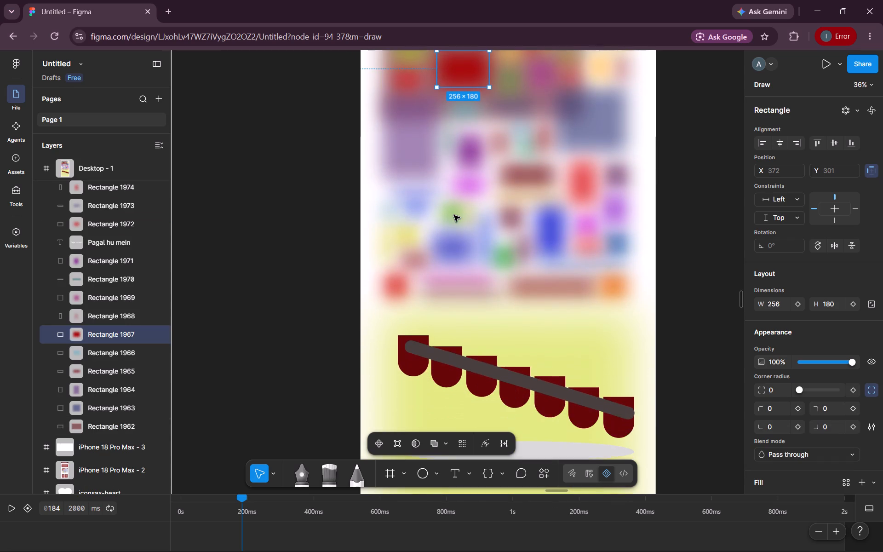
scroll(454, 215, "down", 3)
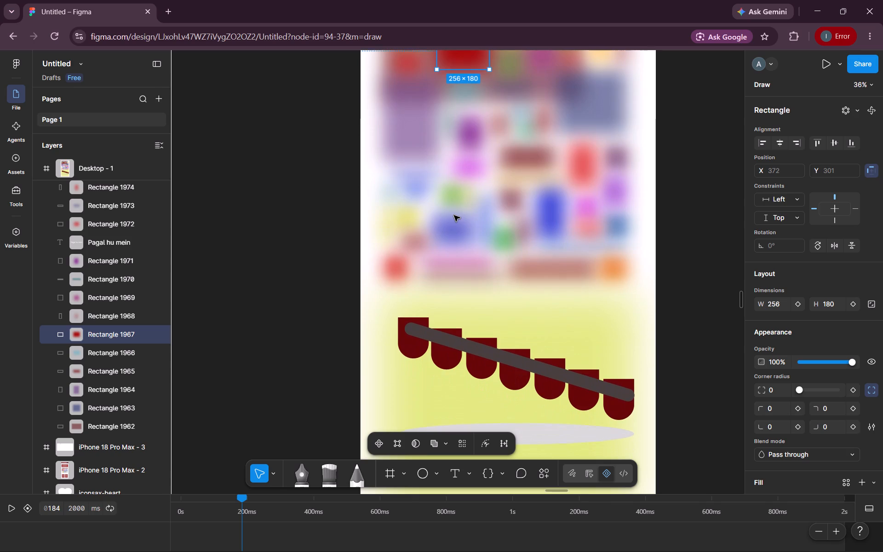
scroll(454, 215, "down", 2)
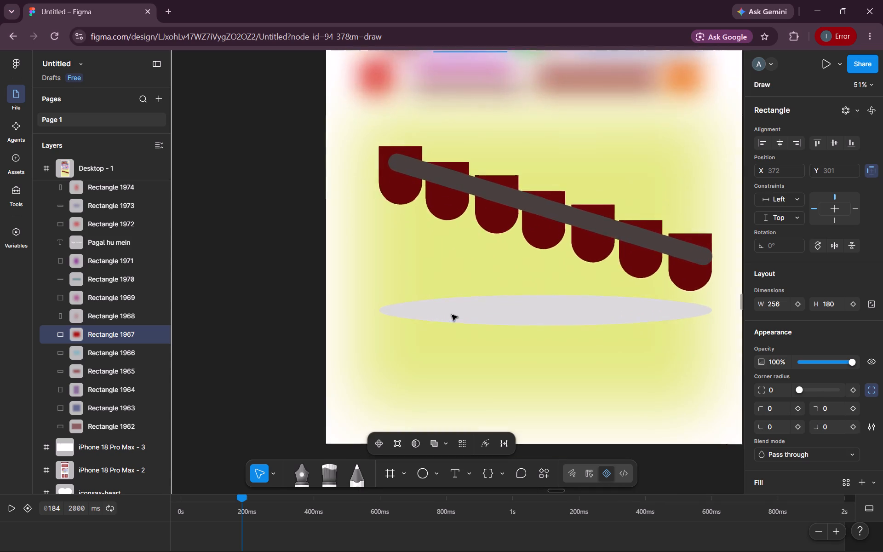
scroll(452, 315, "up", 3)
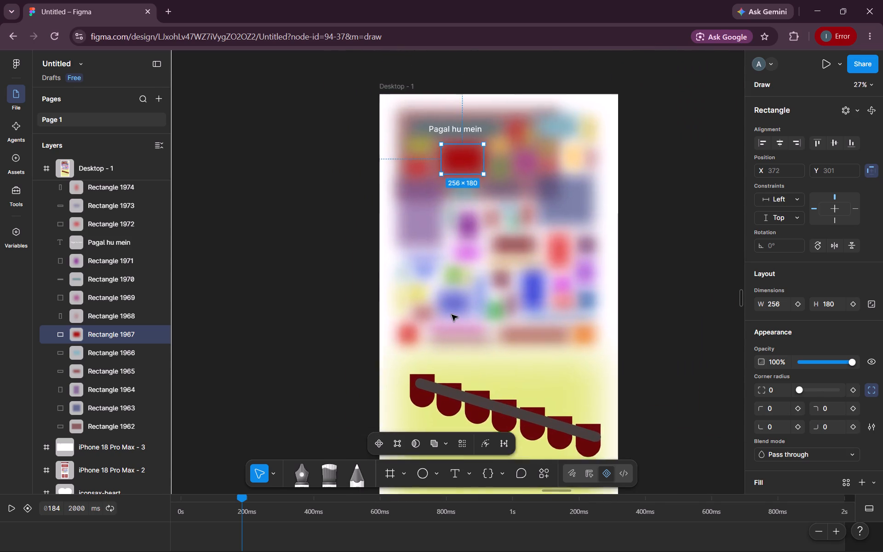
left_click(452, 315)
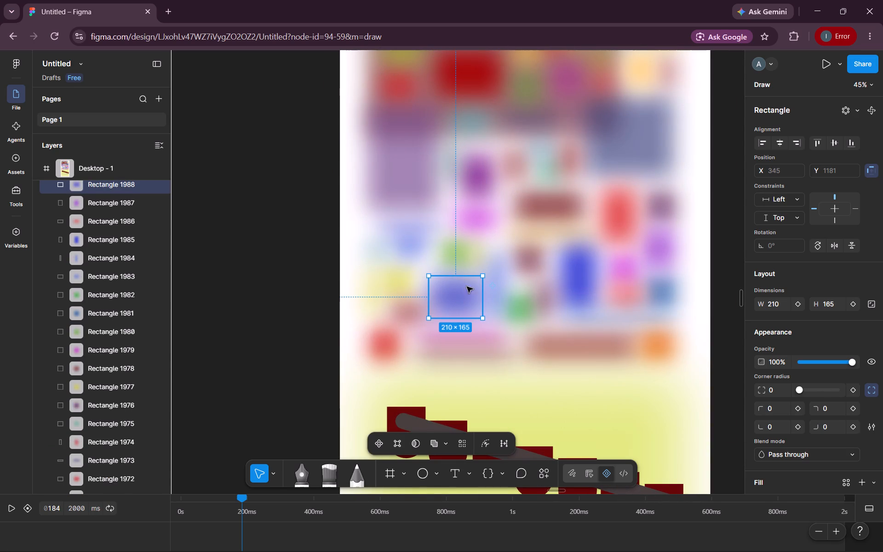
left_click(557, 278)
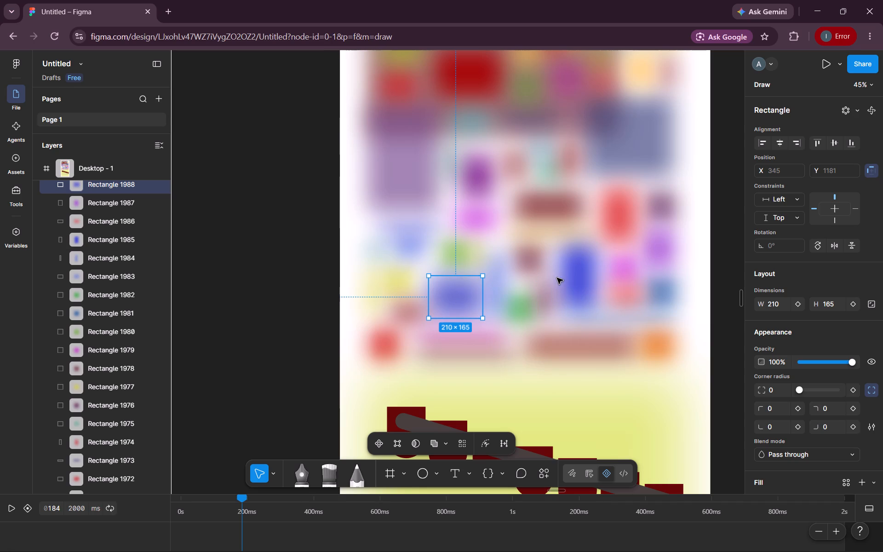
left_click(529, 261)
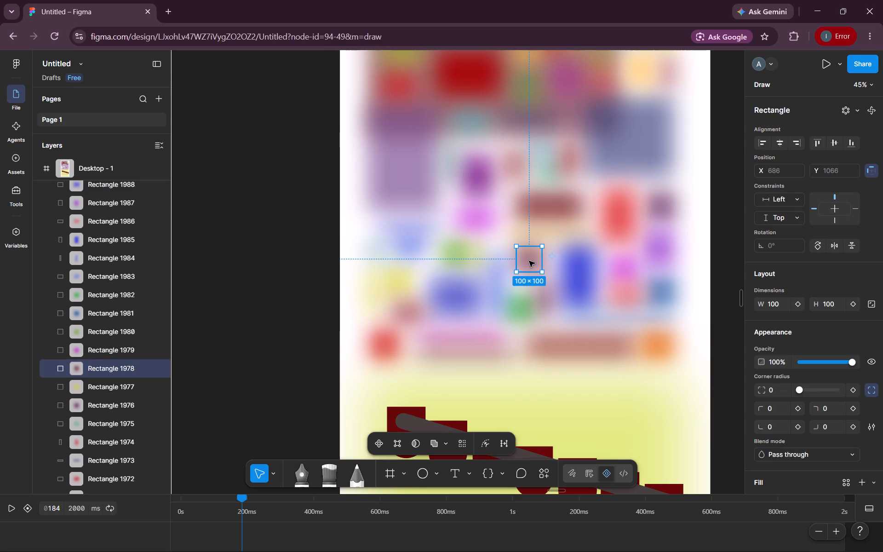
scroll(427, 275, "down", 1)
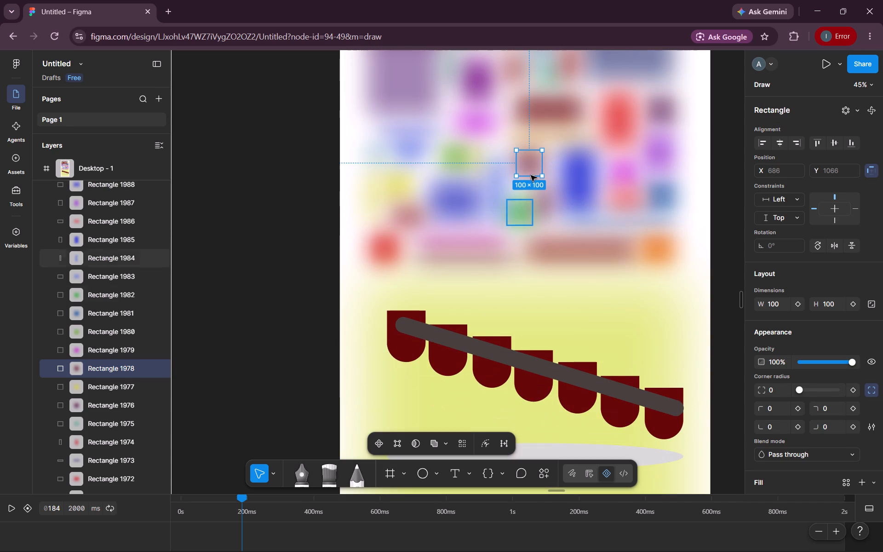
scroll(705, 376, "right", 2)
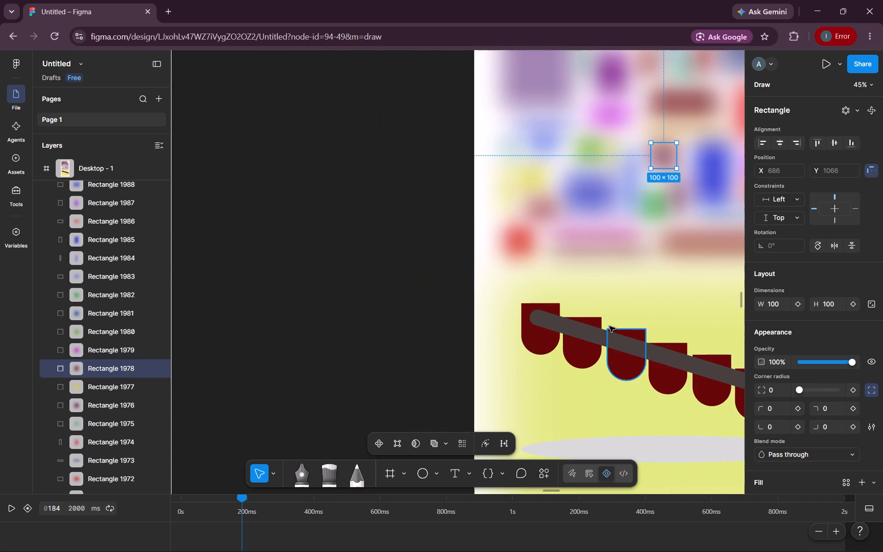
Examine the layer blur settings and available effect types of the blue 143 × 254 rectangle above the diagonal bar.
key("ctrl+z")
scroll(424, 262, "left", 2)
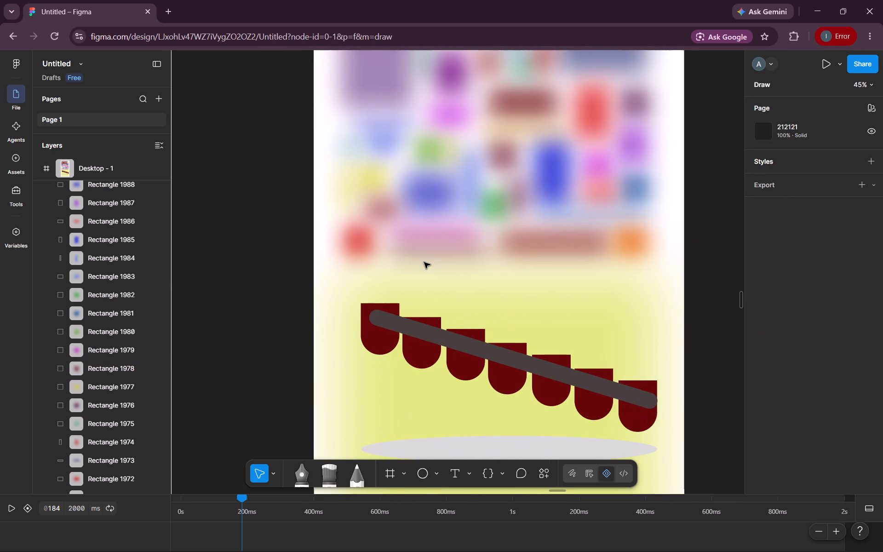
left_click(555, 178)
scroll(786, 434, "down", 4)
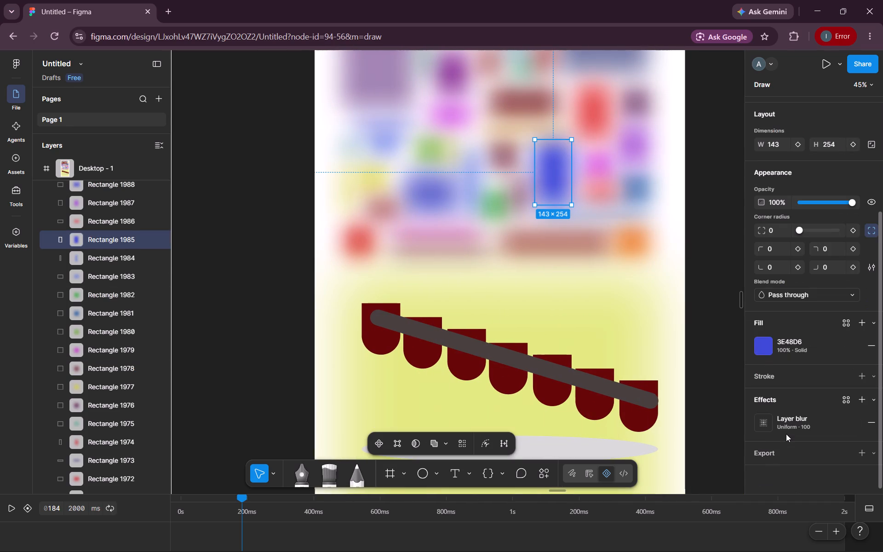
left_click(779, 401)
left_click(802, 422)
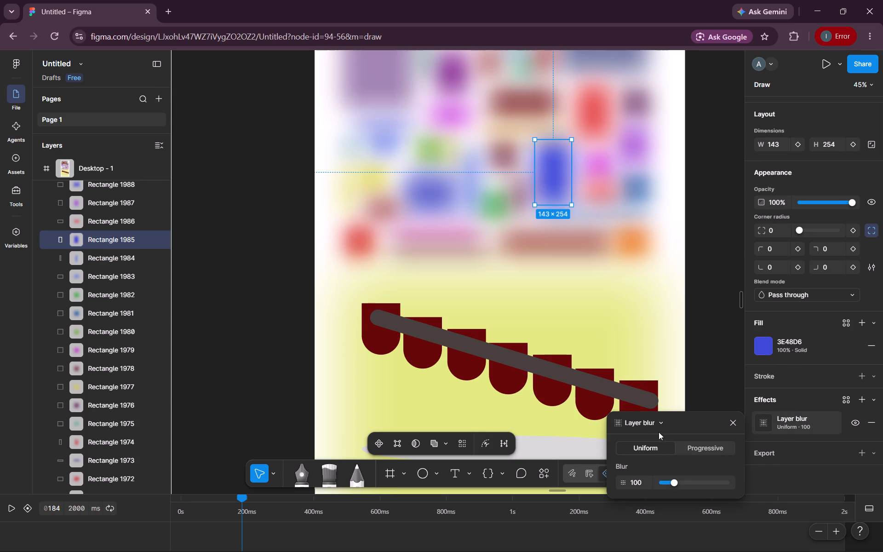
left_click(656, 416)
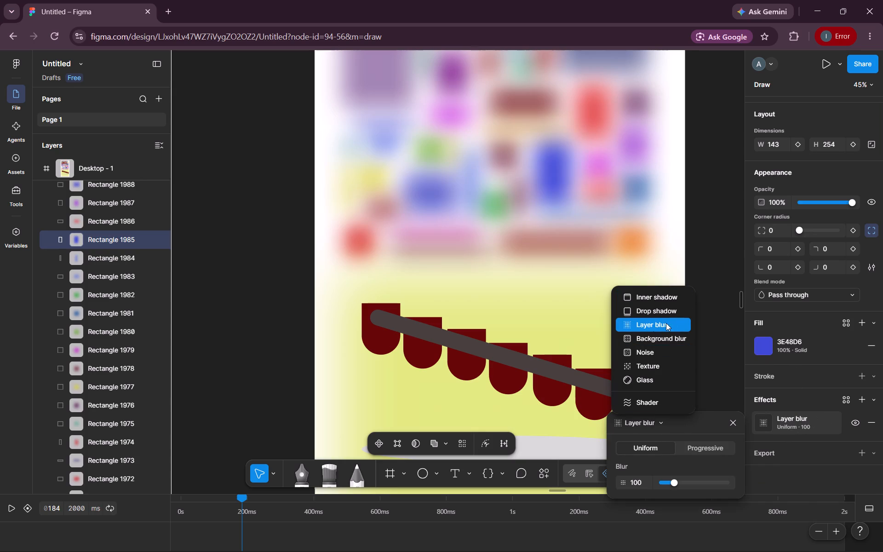
left_click(715, 261)
Change the fill of the flat grey ellipse below the dark red shapes to white FFFFFF.
scroll(567, 356, "down", 1)
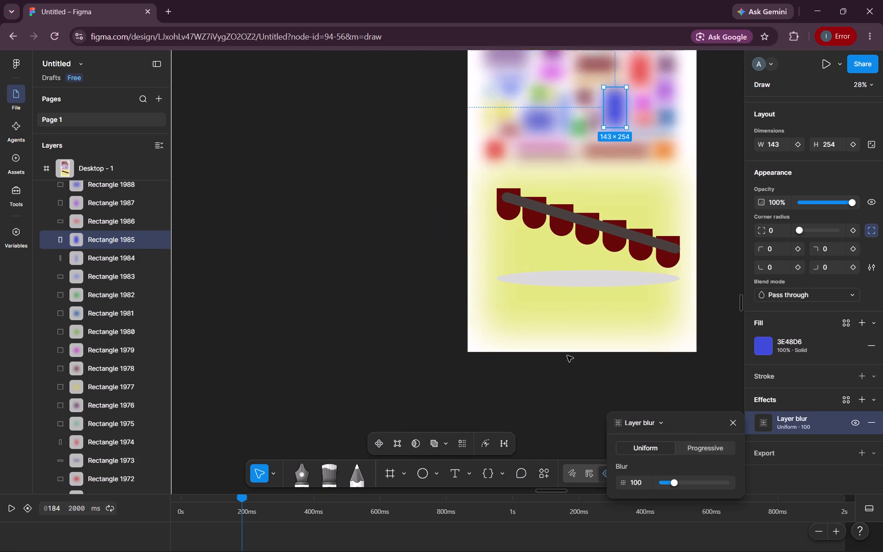
scroll(567, 356, "down", 1)
left_click(579, 210)
scroll(579, 210, "left", 1)
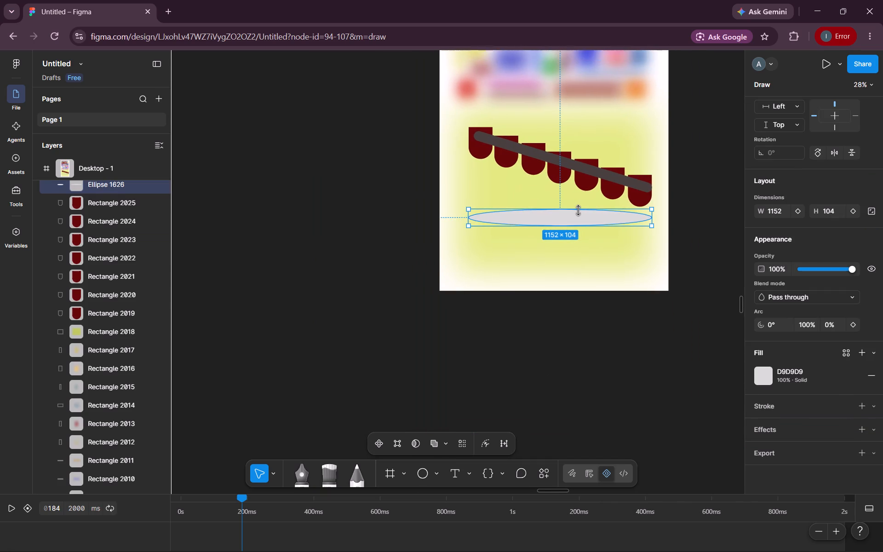
scroll(579, 210, "up", 1)
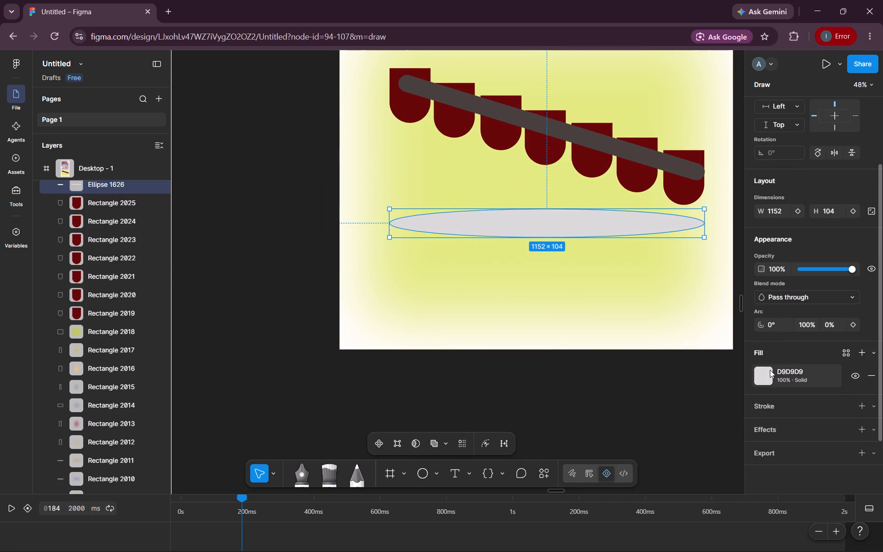
left_click(770, 370)
left_click(635, 500)
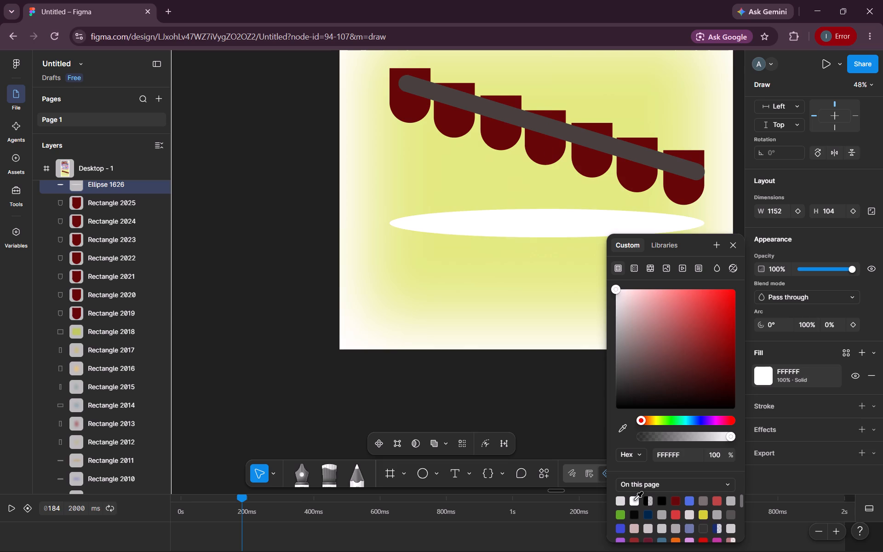
left_click(554, 419)
Add a uniform layer blur of 130 to the flat white ellipse.
left_click(599, 228)
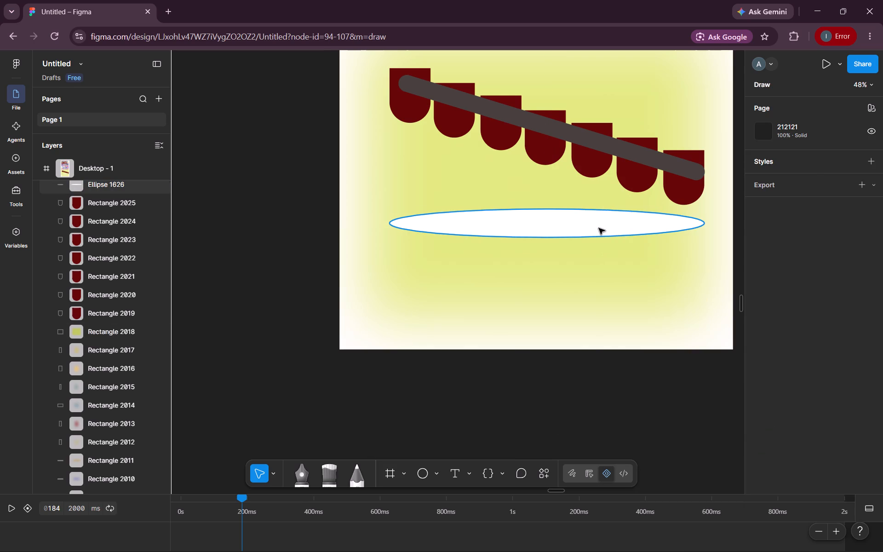
scroll(838, 439, "down", 6)
left_click(808, 422)
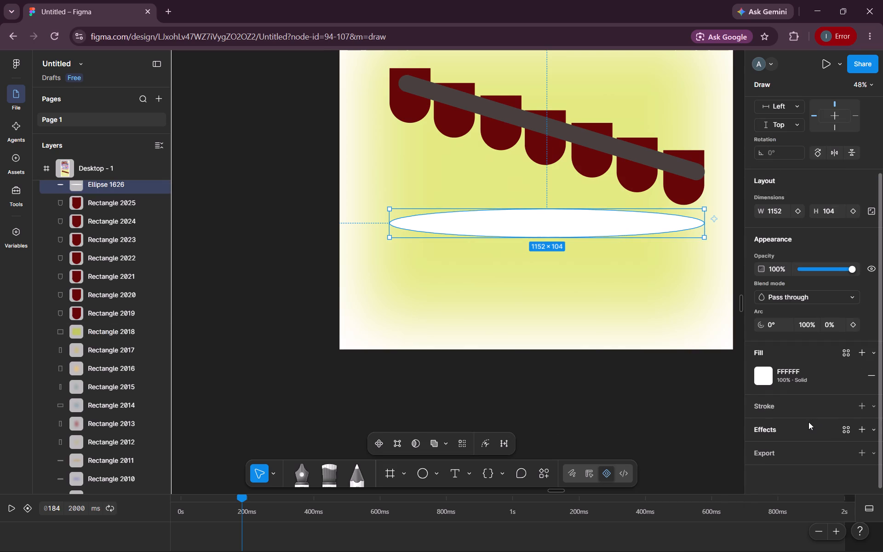
left_click(661, 355)
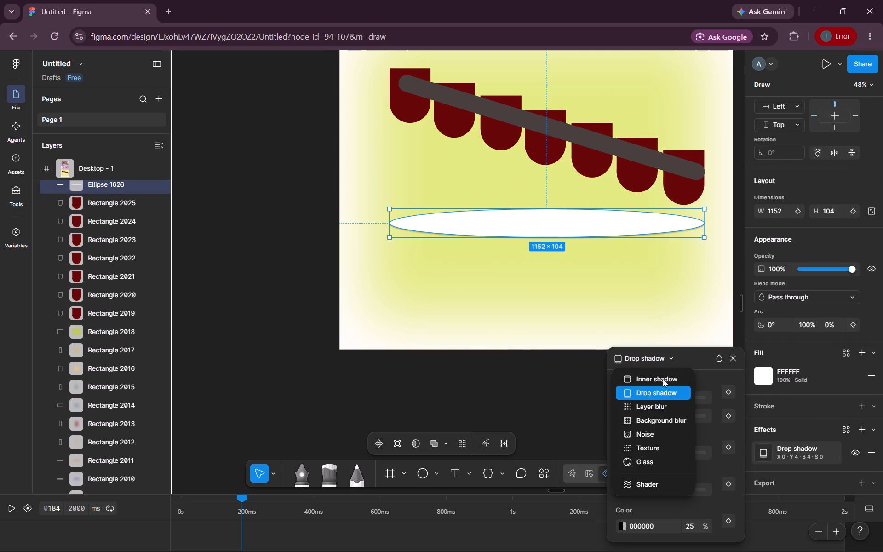
left_click(662, 405)
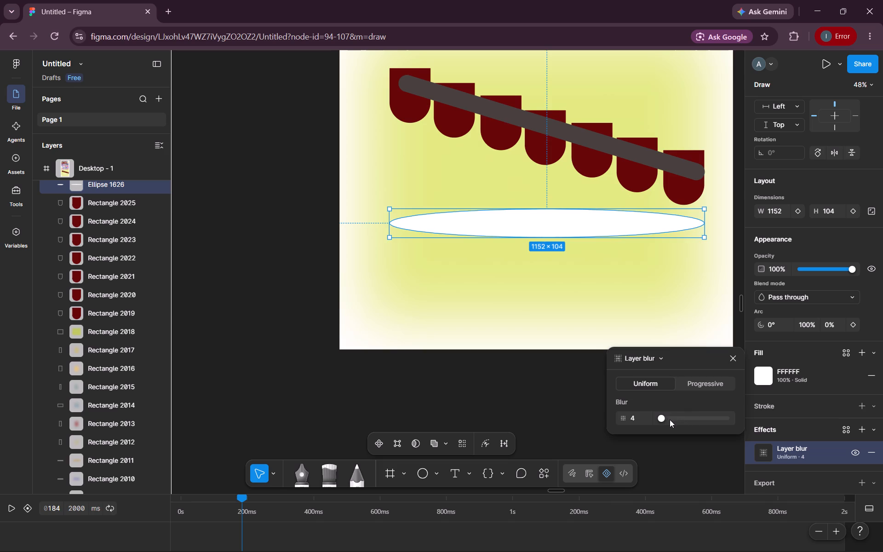
left_click_drag(662, 419, 665, 414)
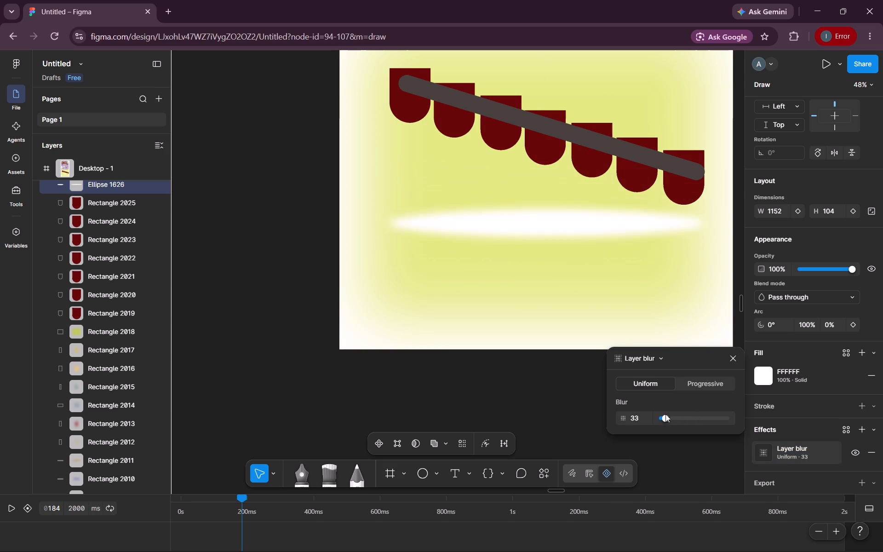
left_click_drag(665, 414, 678, 414)
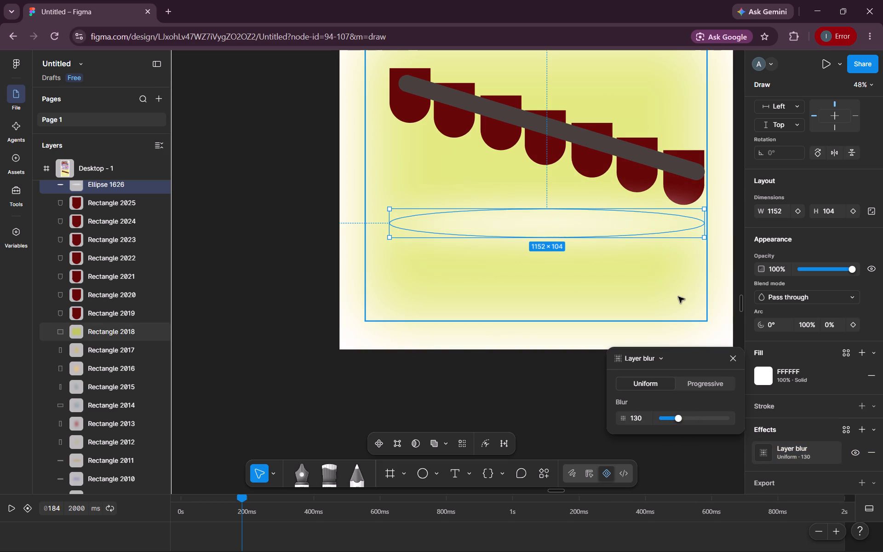
left_click(786, 350)
scroll(786, 350, "down", 1)
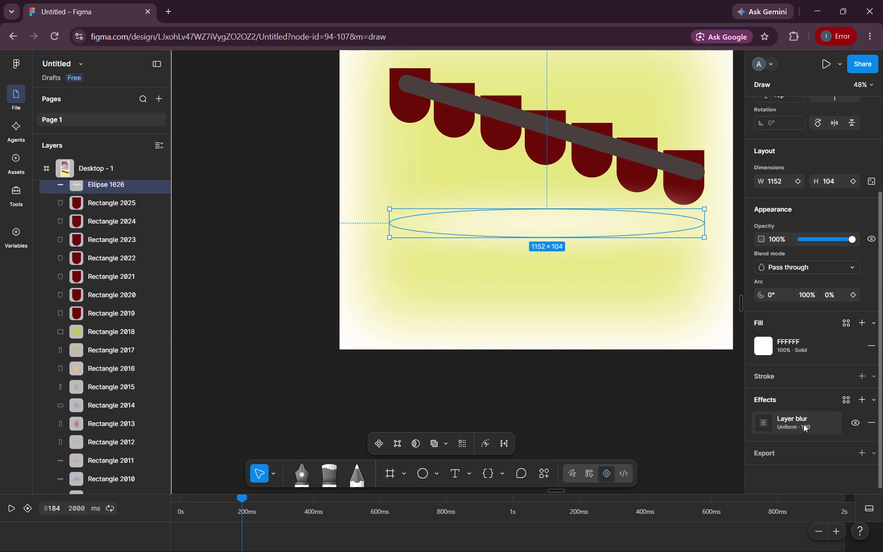
scroll(791, 454, "down", 1)
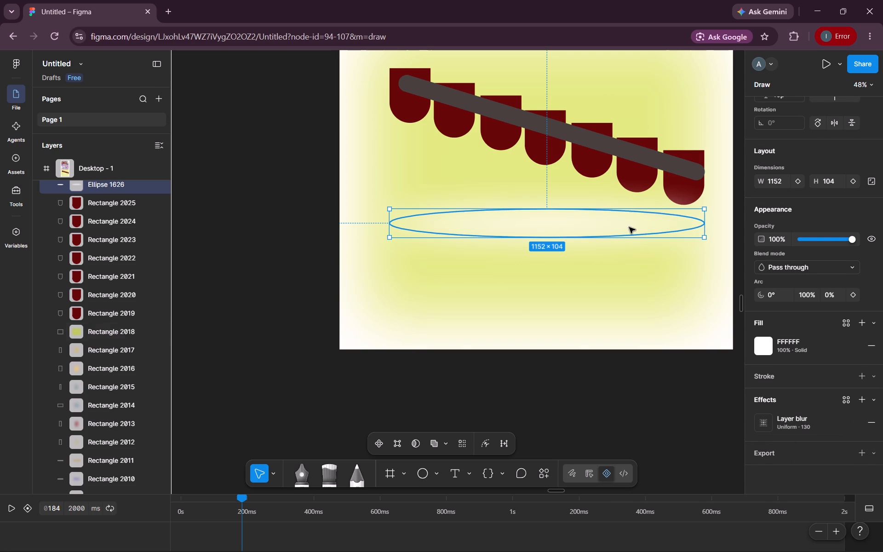
Shift the blurred white ellipse slightly left and down on the yellow area.
left_click_drag(629, 227, 613, 229)
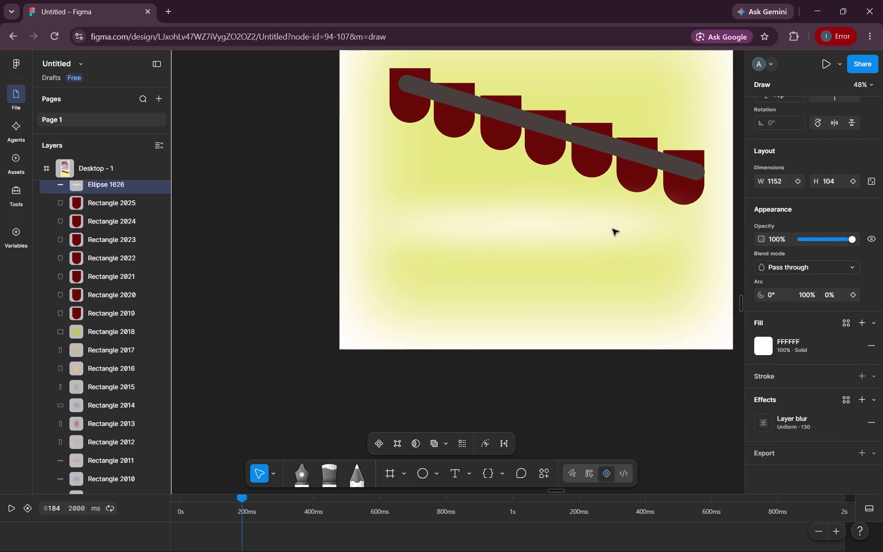
left_click_drag(613, 229, 611, 230)
left_click(677, 395)
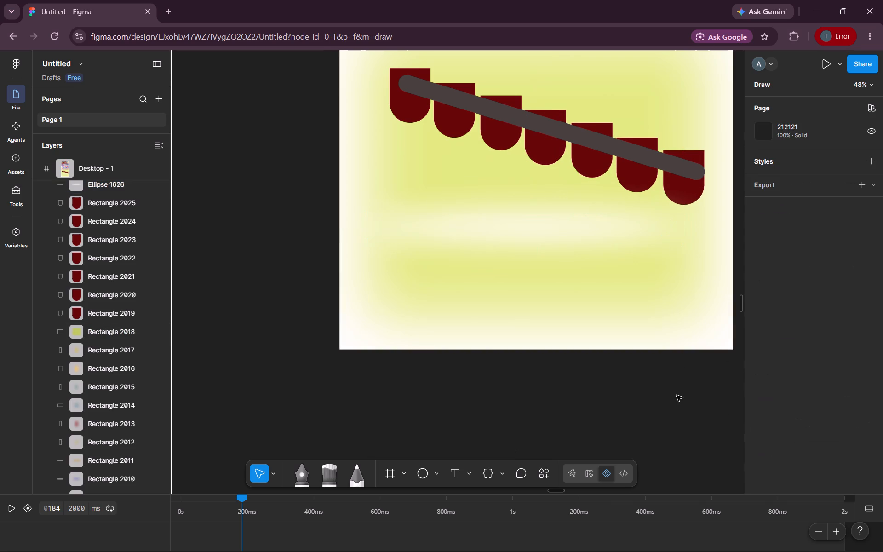
Draw an ellipse about 484 × 398 and place it at about X 473, Y 2190 below the dark red shapes.
scroll(677, 395, "left", 1)
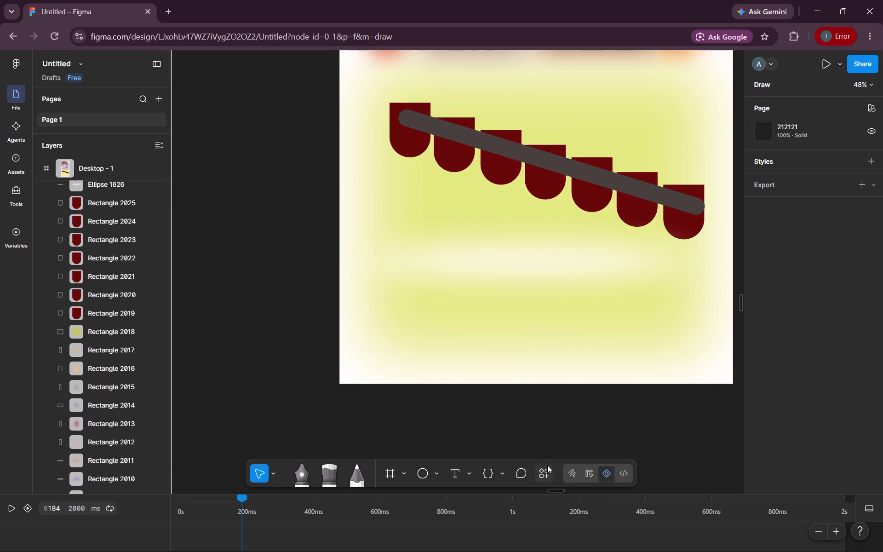
scroll(538, 441, "up", 1)
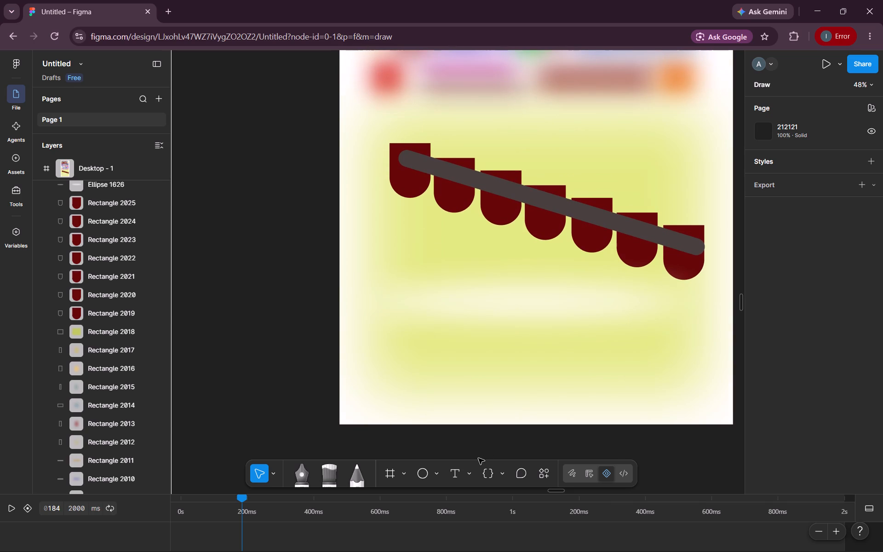
left_click(428, 482)
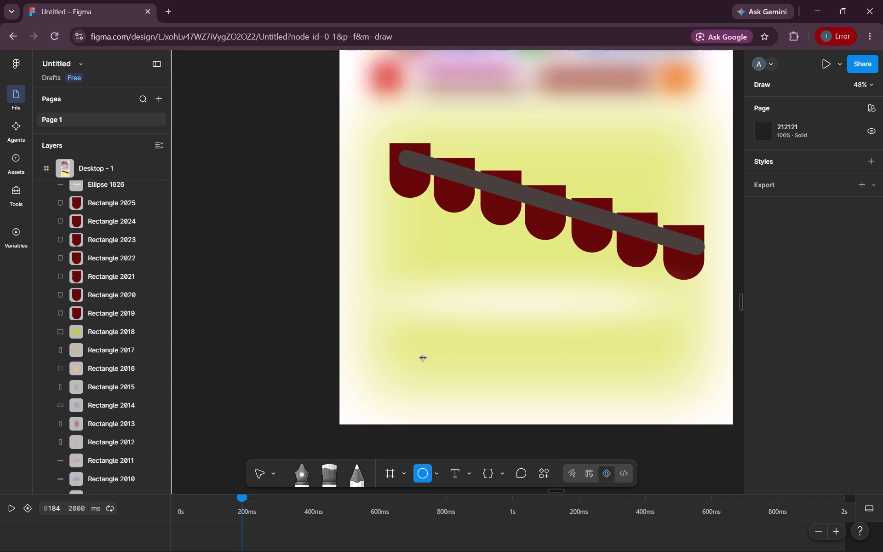
left_click_drag(419, 249, 480, 313)
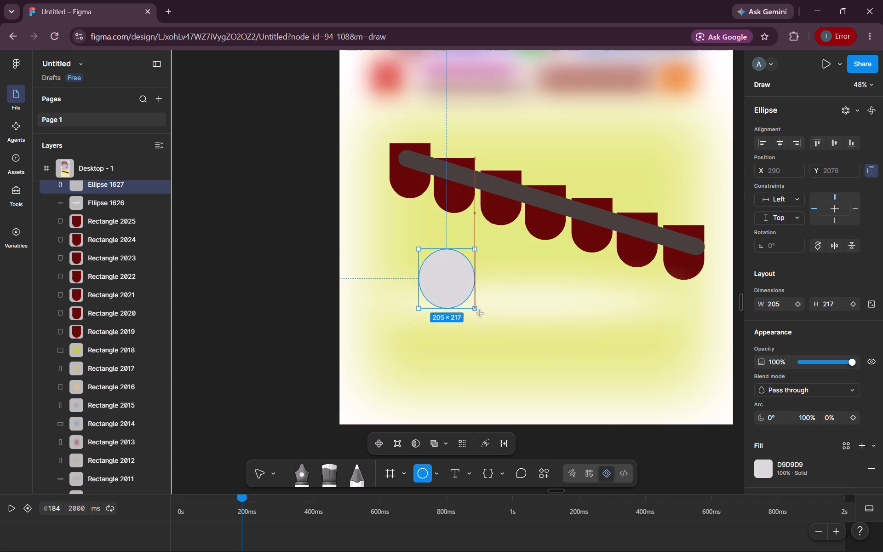
left_click_drag(480, 313, 550, 354)
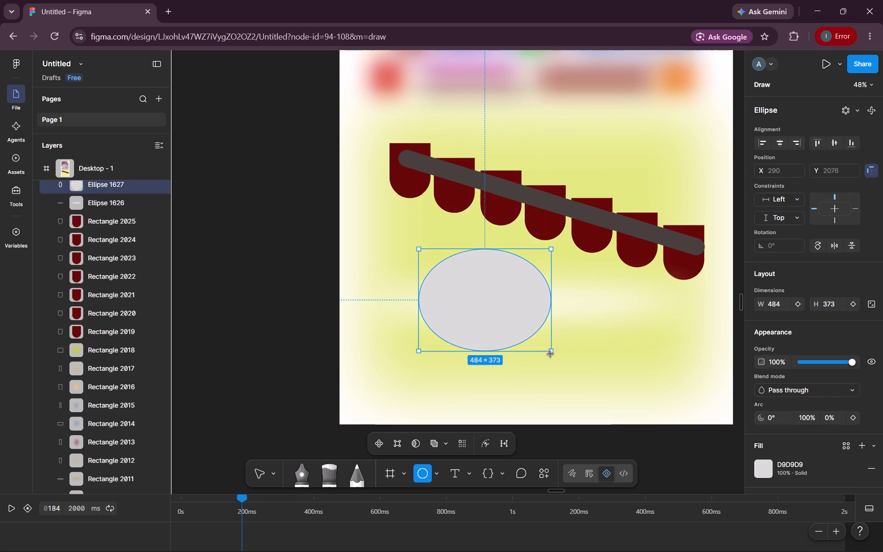
left_click_drag(550, 354, 550, 358)
left_click_drag(481, 282, 472, 298)
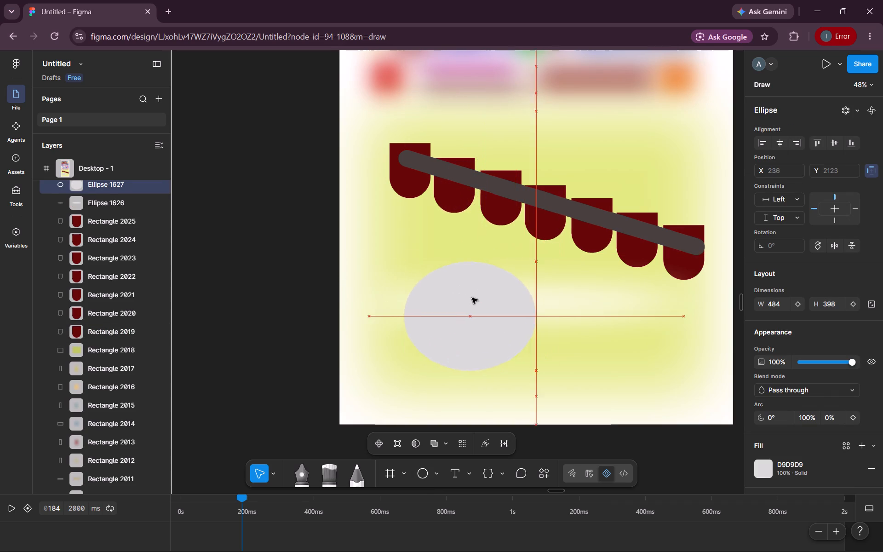
left_click_drag(472, 298, 531, 315)
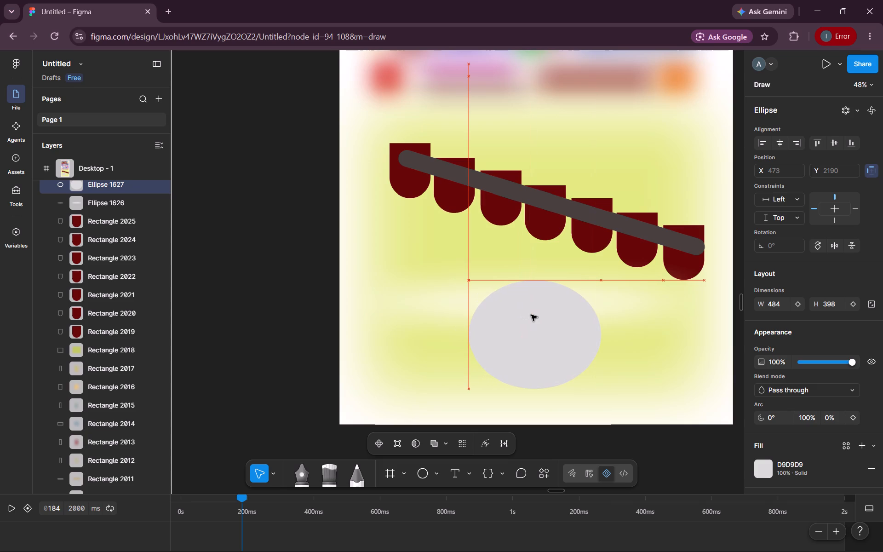
left_click_drag(531, 315, 532, 315)
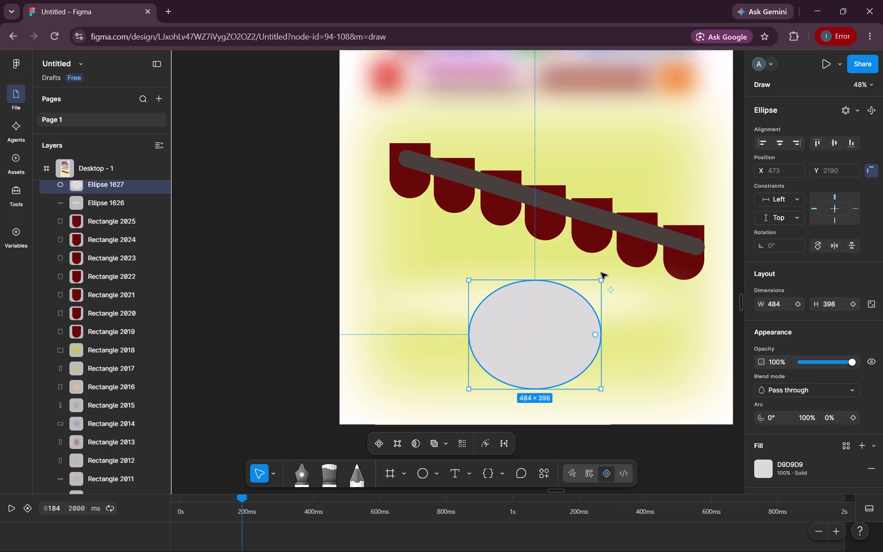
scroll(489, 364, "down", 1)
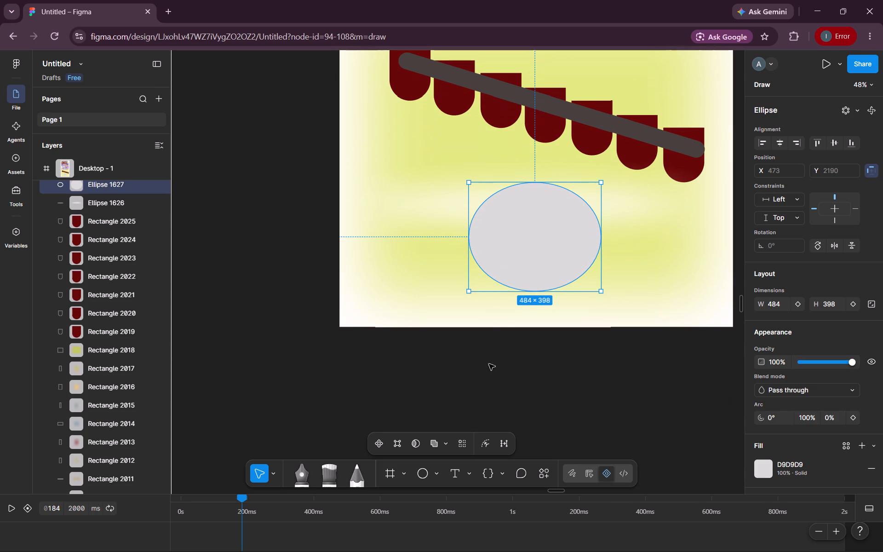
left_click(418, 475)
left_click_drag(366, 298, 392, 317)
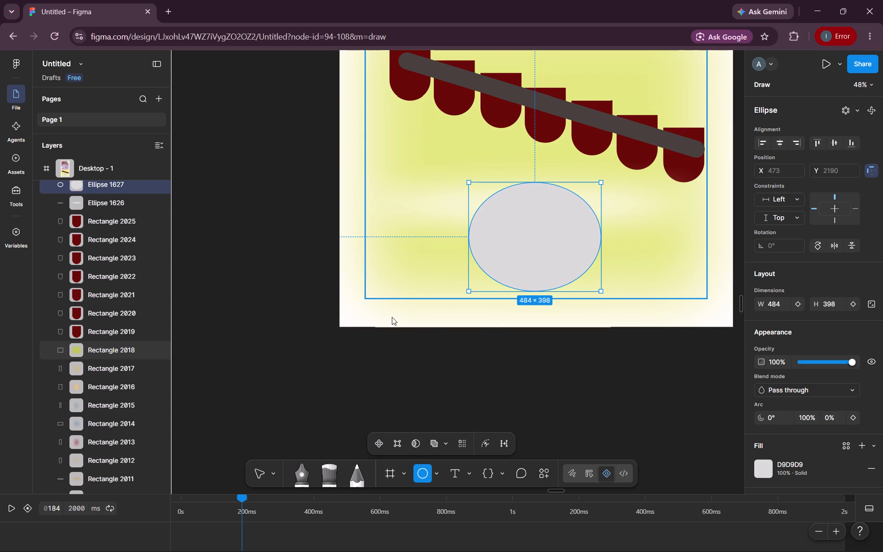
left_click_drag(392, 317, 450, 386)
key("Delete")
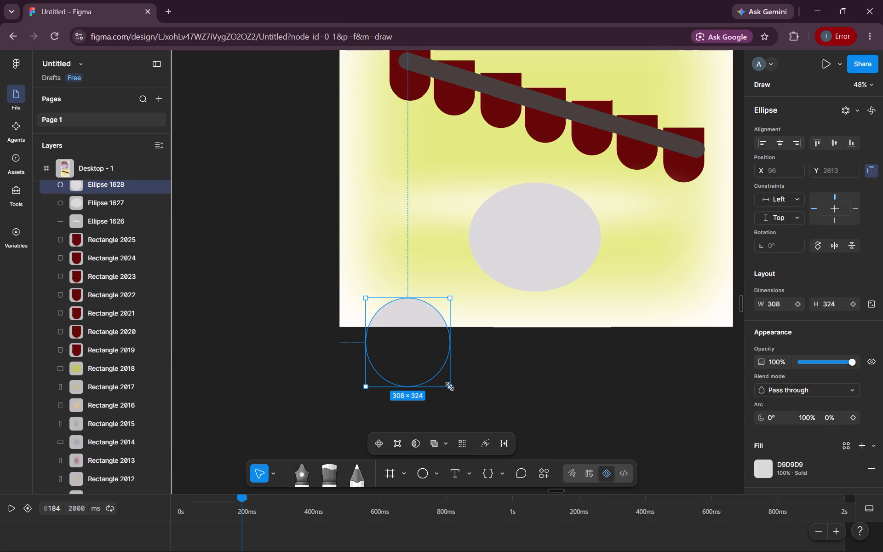
Draw a rectangle about 319 × 369 overlapping the frame's bottom edge near its left corner and fill it white FFFFFF.
left_click(438, 473)
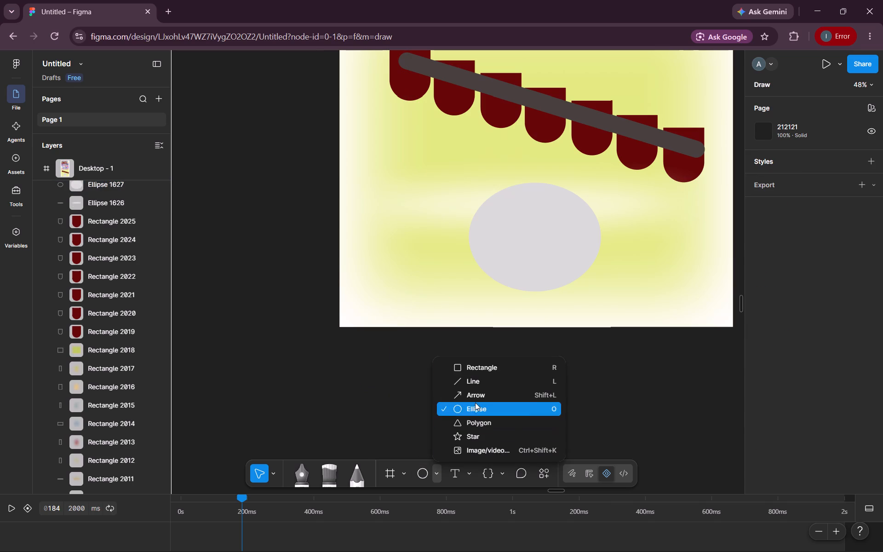
left_click(472, 371)
left_click_drag(372, 285, 436, 358)
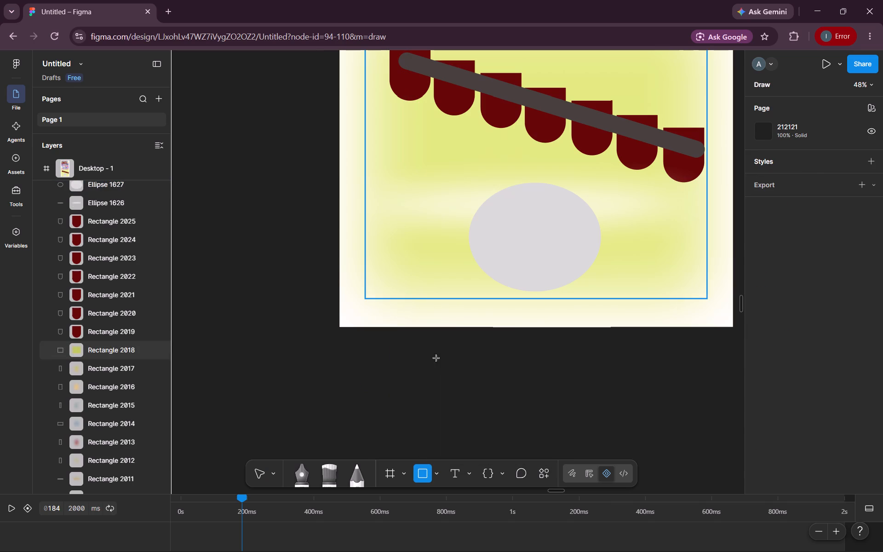
left_click_drag(436, 358, 459, 385)
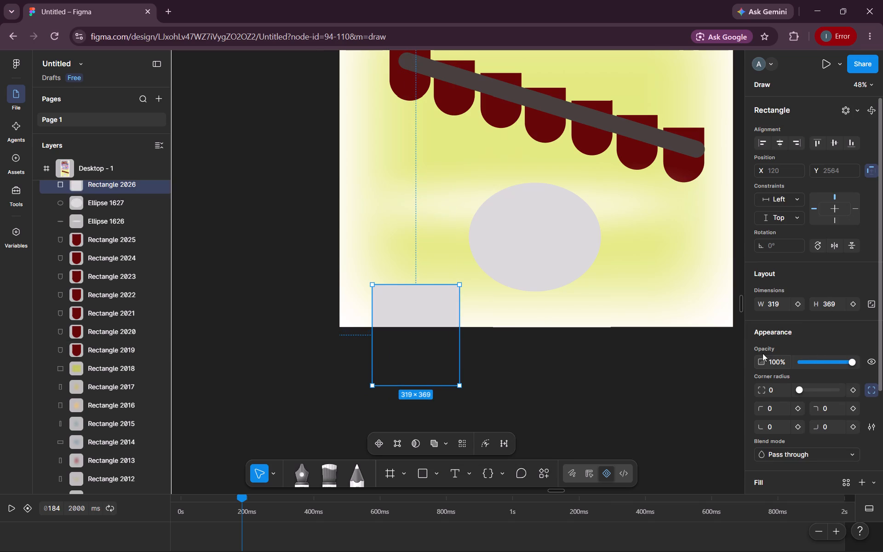
scroll(767, 391, "down", 2)
left_click(758, 370)
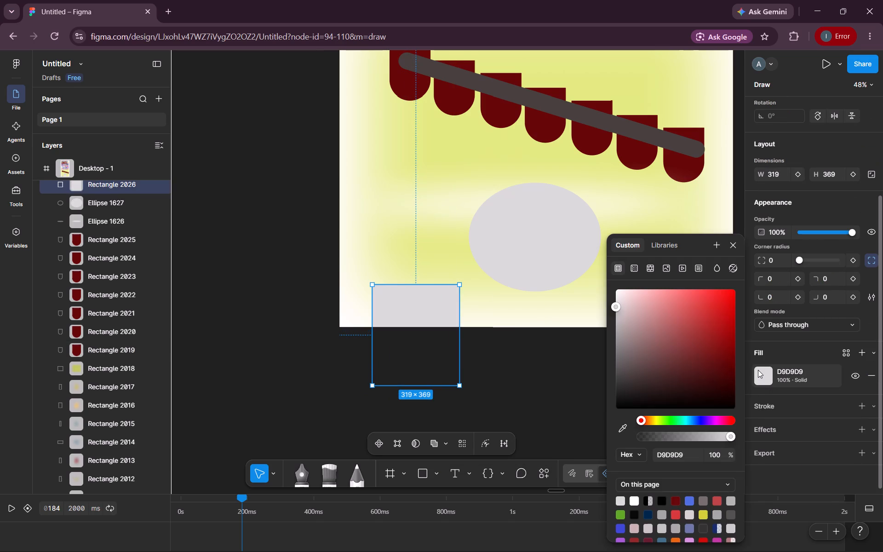
left_click(635, 500)
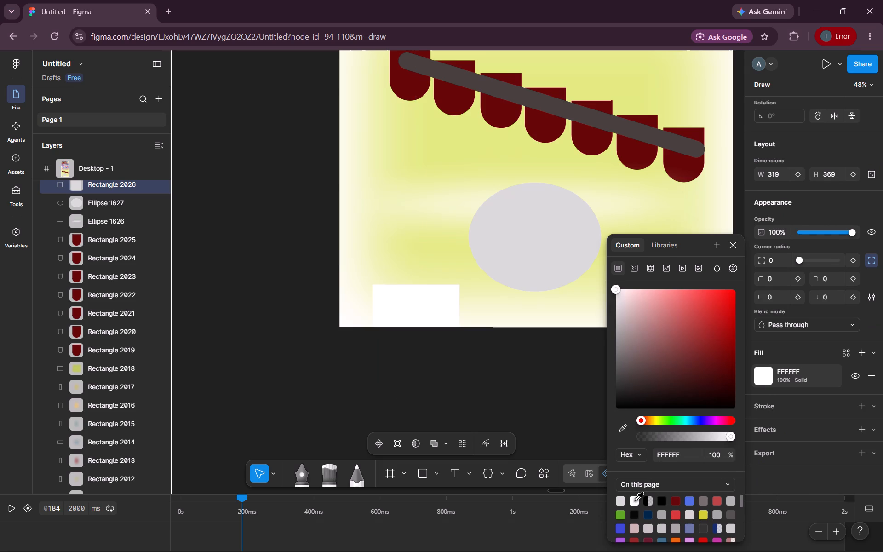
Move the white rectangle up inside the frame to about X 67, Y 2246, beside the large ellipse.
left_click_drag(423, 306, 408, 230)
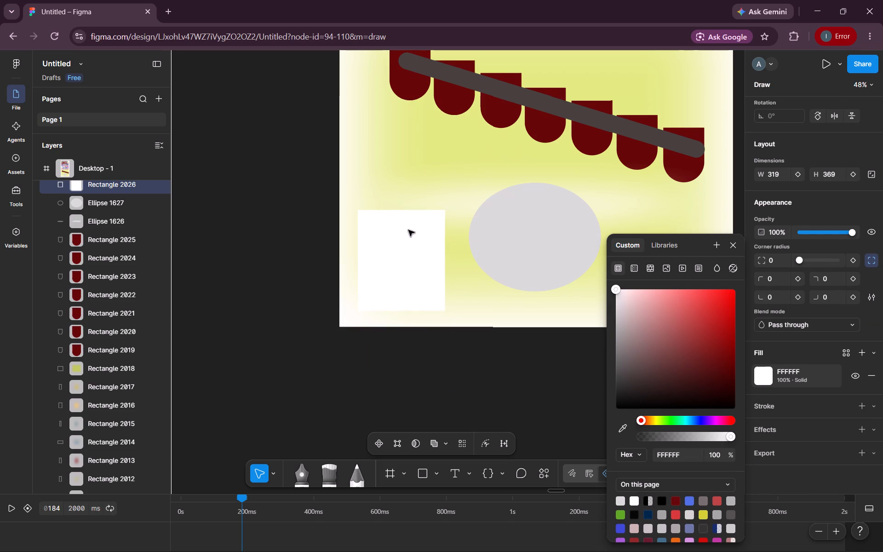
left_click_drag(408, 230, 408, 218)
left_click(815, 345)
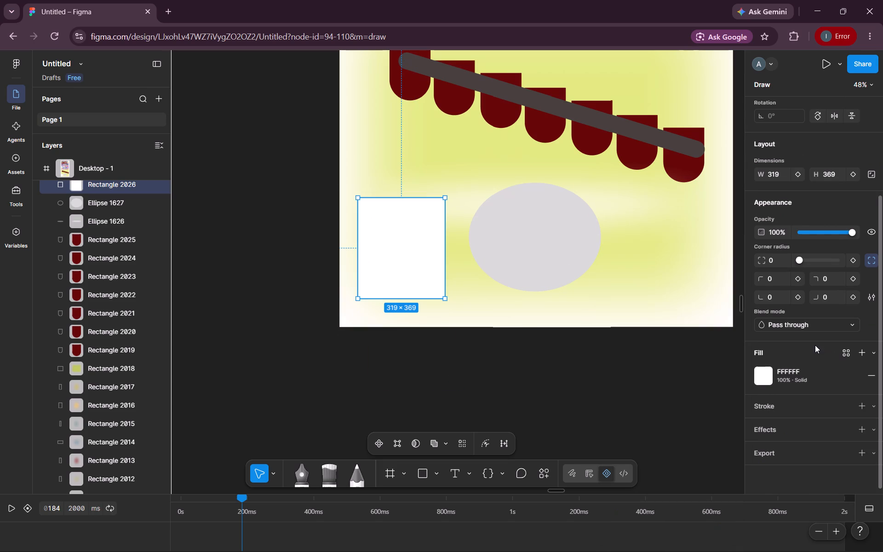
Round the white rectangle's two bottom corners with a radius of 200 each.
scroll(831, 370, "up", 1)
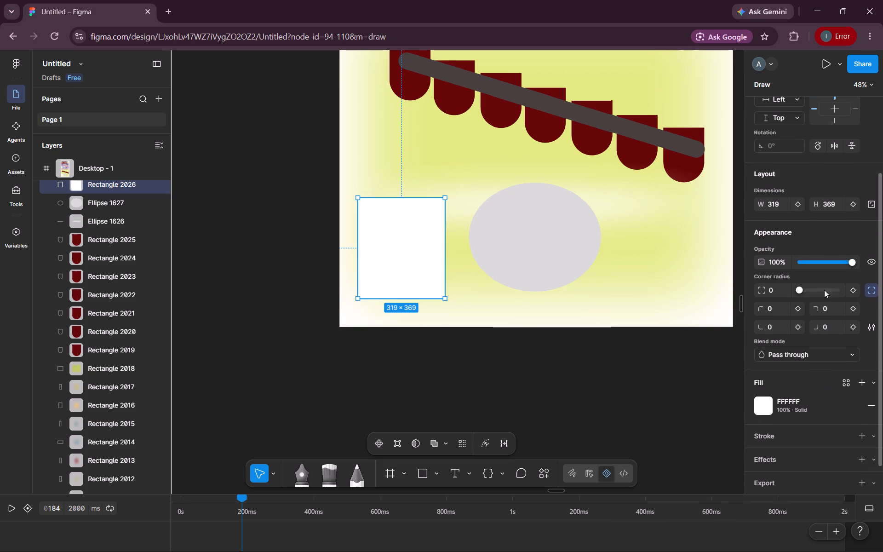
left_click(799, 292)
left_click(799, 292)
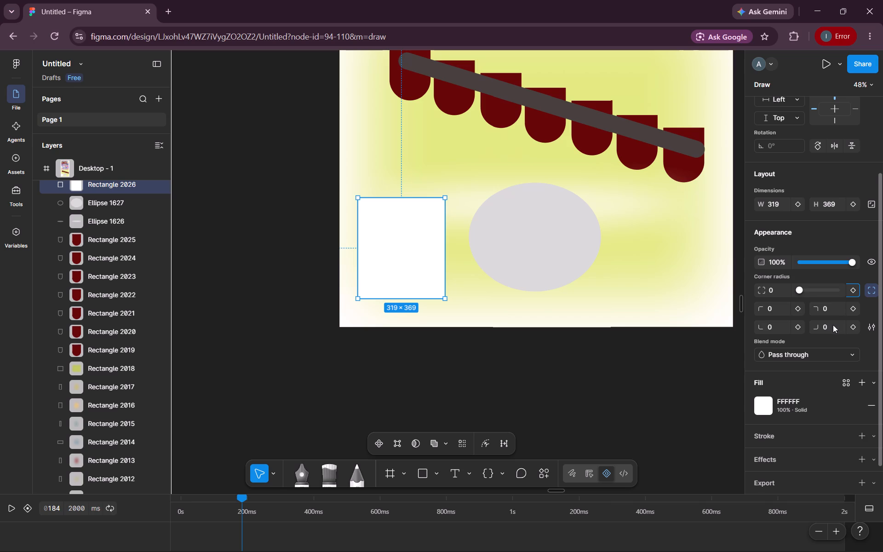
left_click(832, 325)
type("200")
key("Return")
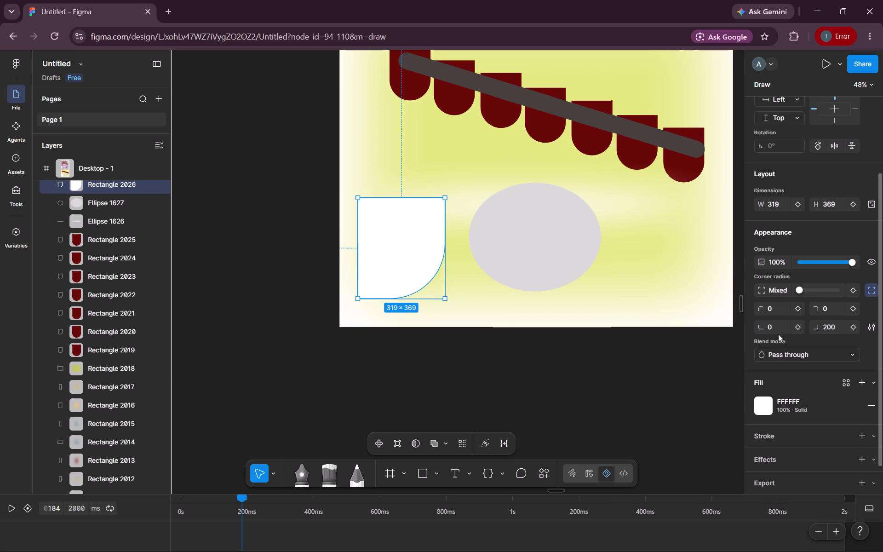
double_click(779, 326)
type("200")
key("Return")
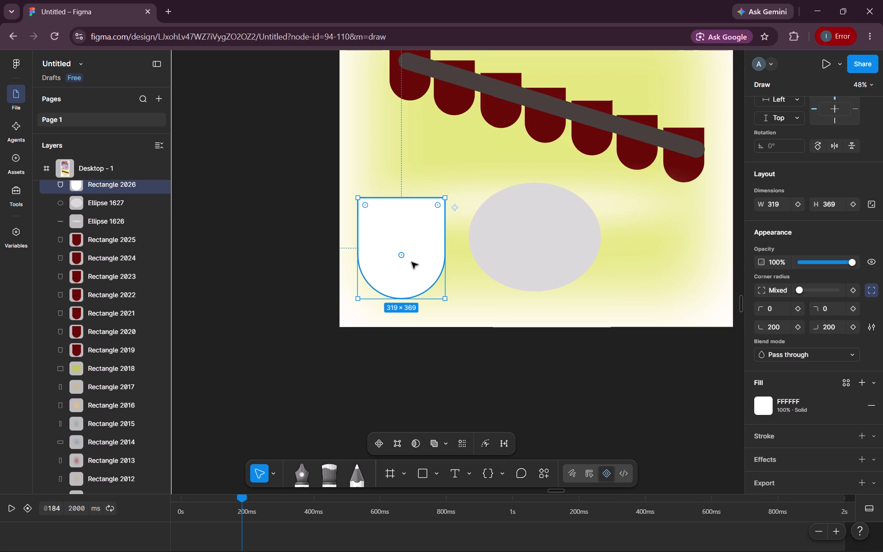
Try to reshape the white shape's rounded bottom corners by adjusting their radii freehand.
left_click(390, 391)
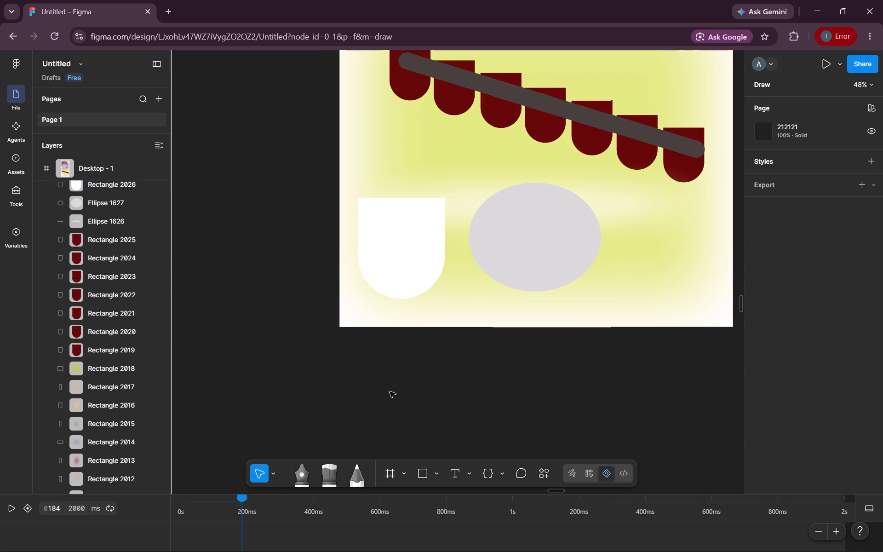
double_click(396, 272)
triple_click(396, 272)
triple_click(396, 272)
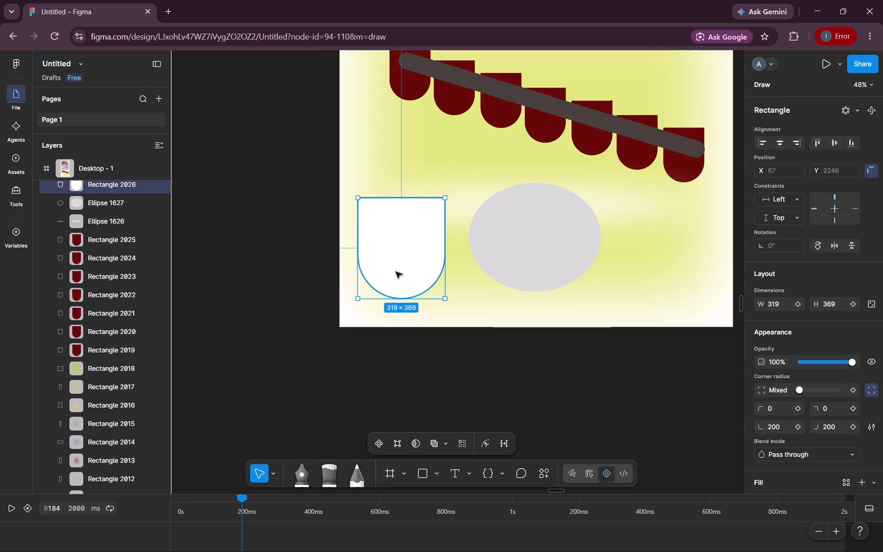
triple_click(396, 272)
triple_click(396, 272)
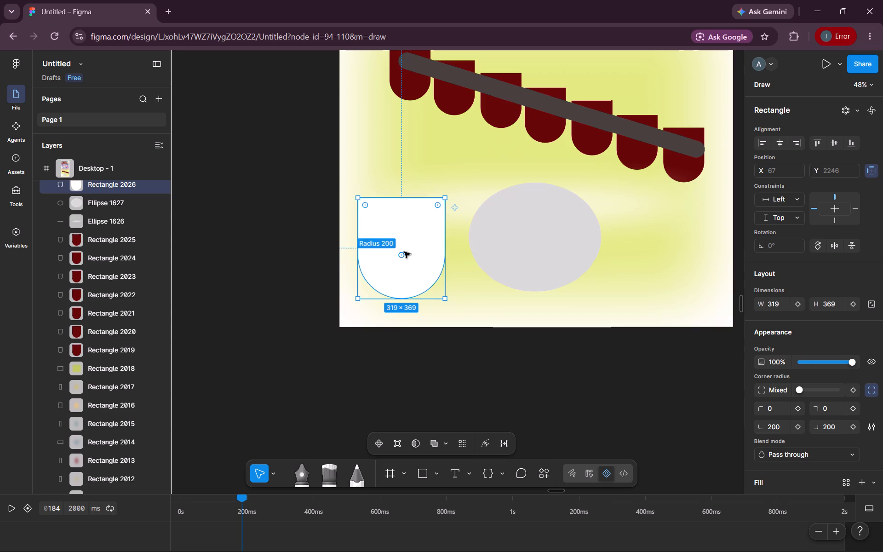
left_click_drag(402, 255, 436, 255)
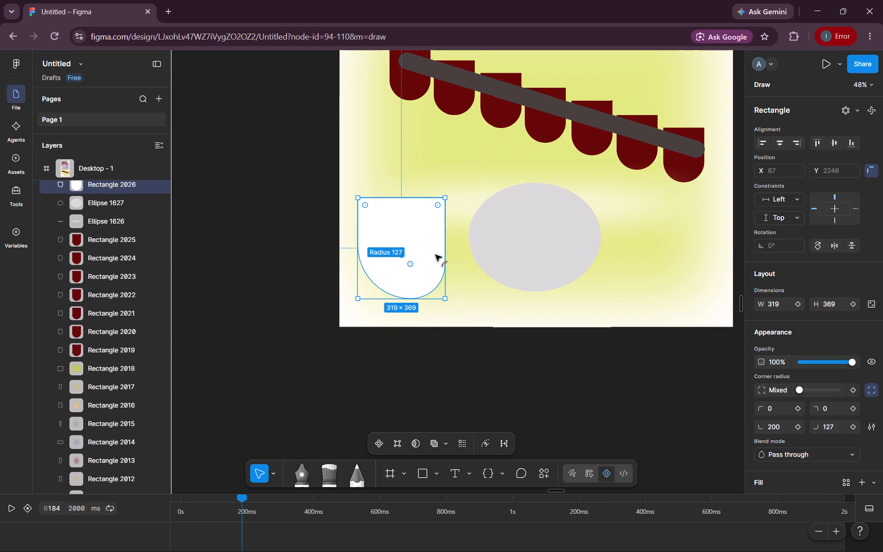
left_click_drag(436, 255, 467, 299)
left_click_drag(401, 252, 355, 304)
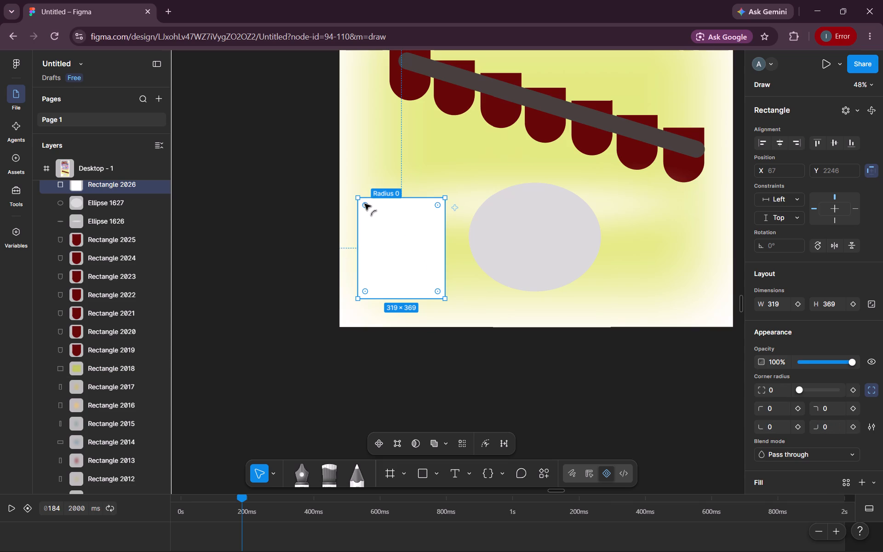
Delete the white rectangle beside the large grey ellipse.
left_click_drag(365, 204, 339, 181)
left_click(286, 315)
left_click(381, 282)
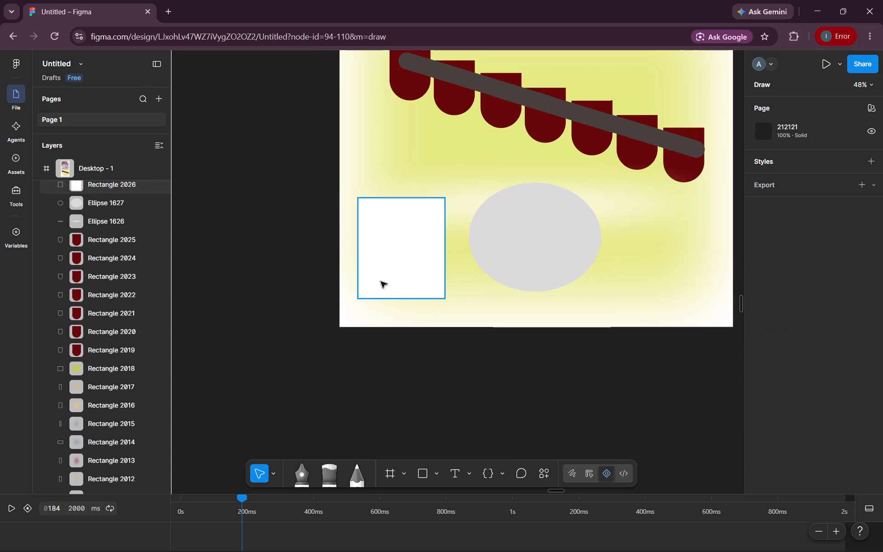
key("Delete")
Cut a wedge-shaped mouth into the right side of the large grey ellipse, with arc start about -20.8° and sweep about -89%.
left_click(547, 235)
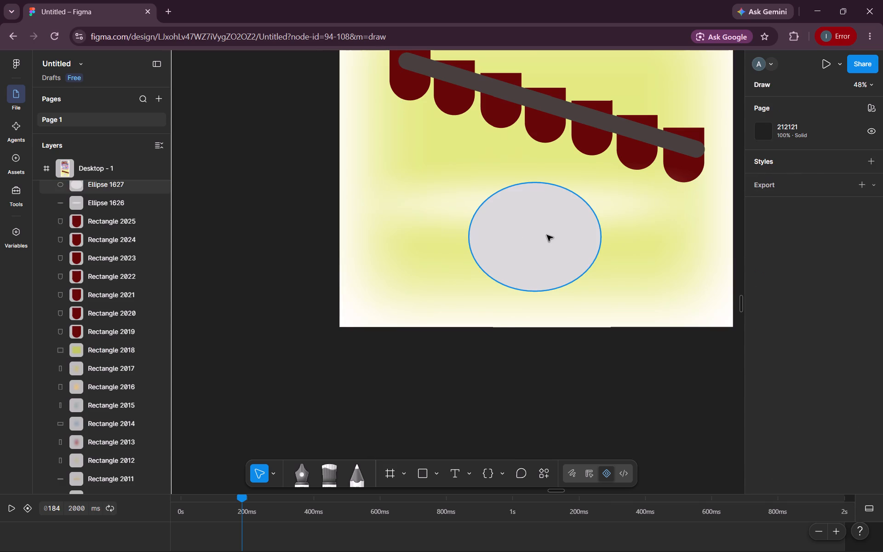
triple_click(547, 235)
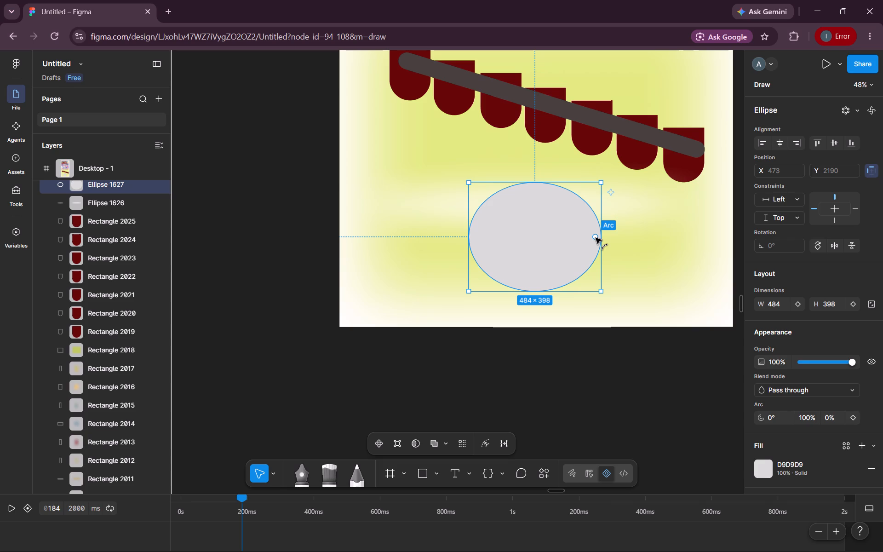
left_click_drag(596, 238, 590, 274)
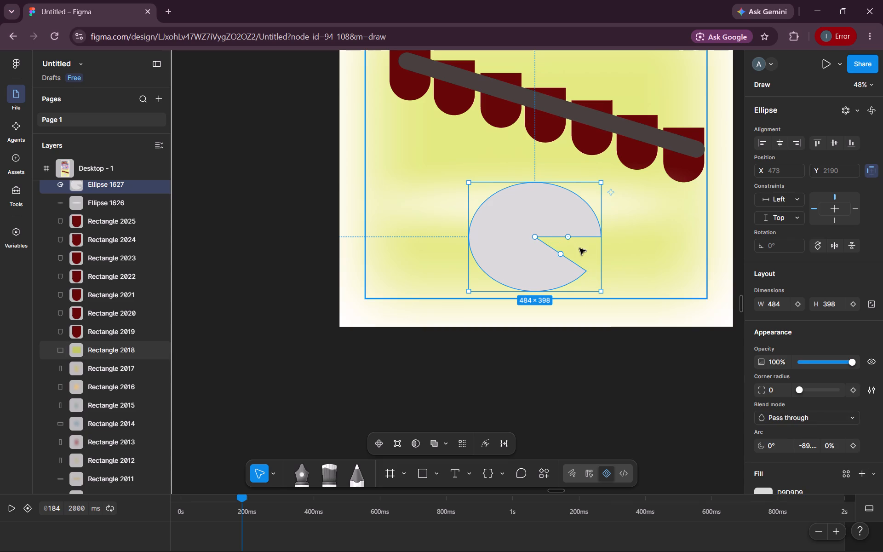
left_click_drag(568, 238, 564, 228)
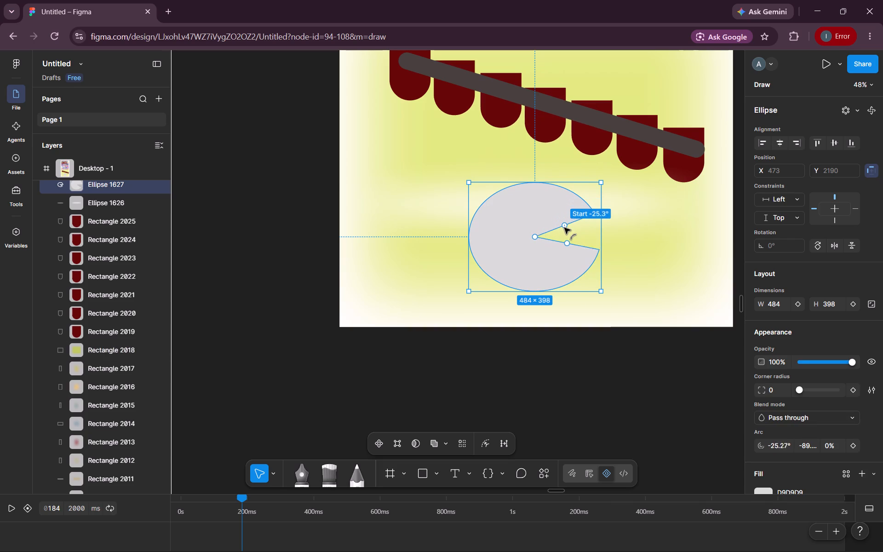
left_click_drag(564, 228, 565, 231)
left_click(565, 231)
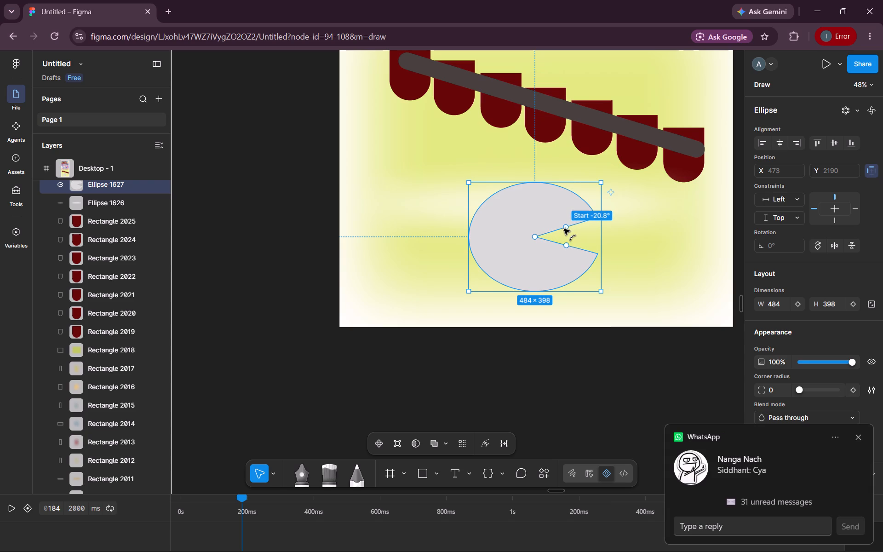
left_click(566, 322)
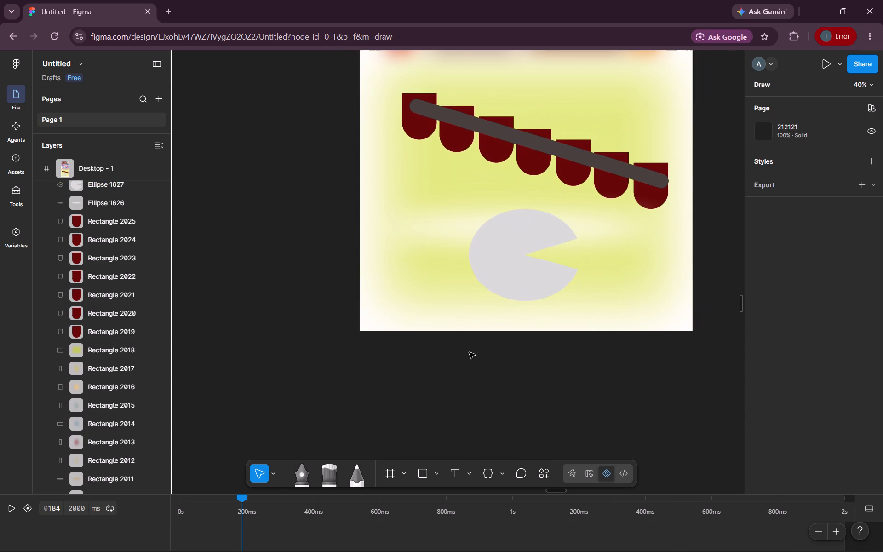
Draw a small upright rectangle on the yellow panel, to the left of the notched grey ellipse.
left_click(423, 475)
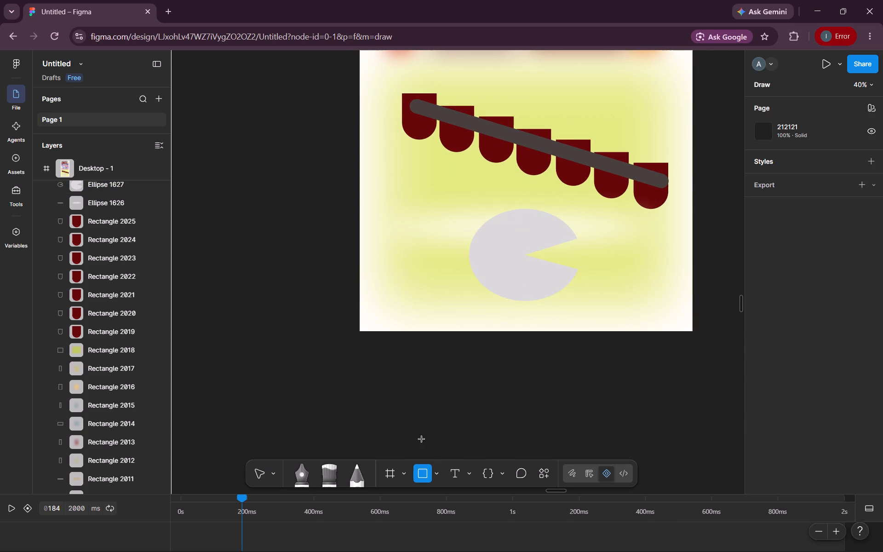
left_click_drag(401, 207, 436, 267)
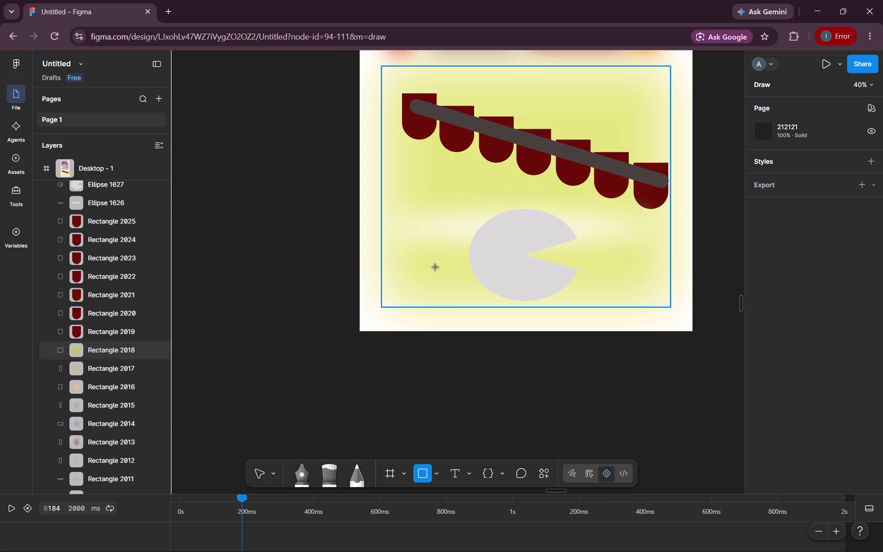
Draw a rectangle about 239 × 370 at about X 181, Y 2218, left of the notched ellipse.
left_click_drag(436, 267, 454, 302)
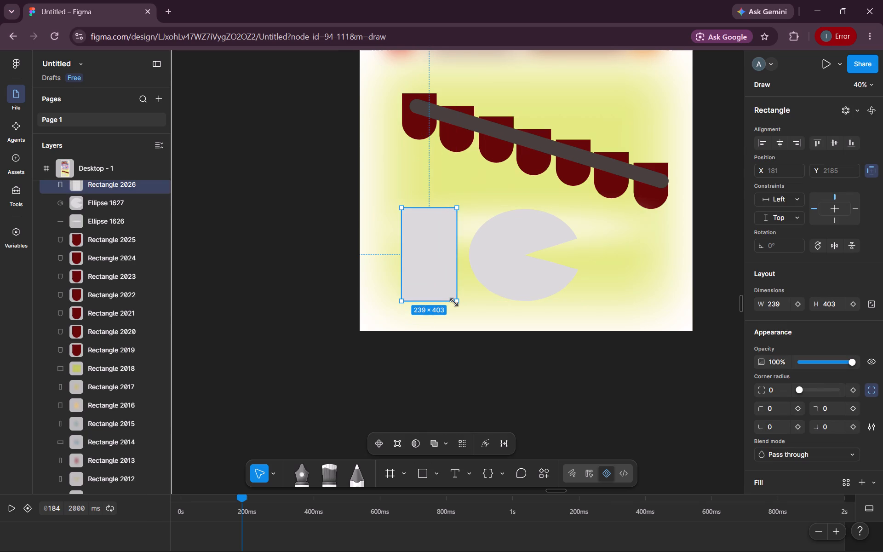
left_click_drag(426, 207, 428, 205)
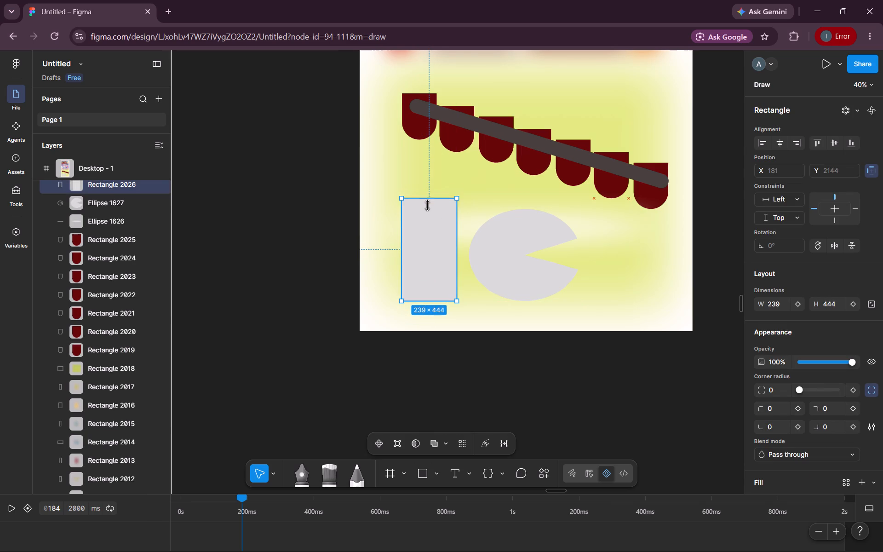
left_click_drag(428, 205, 429, 217)
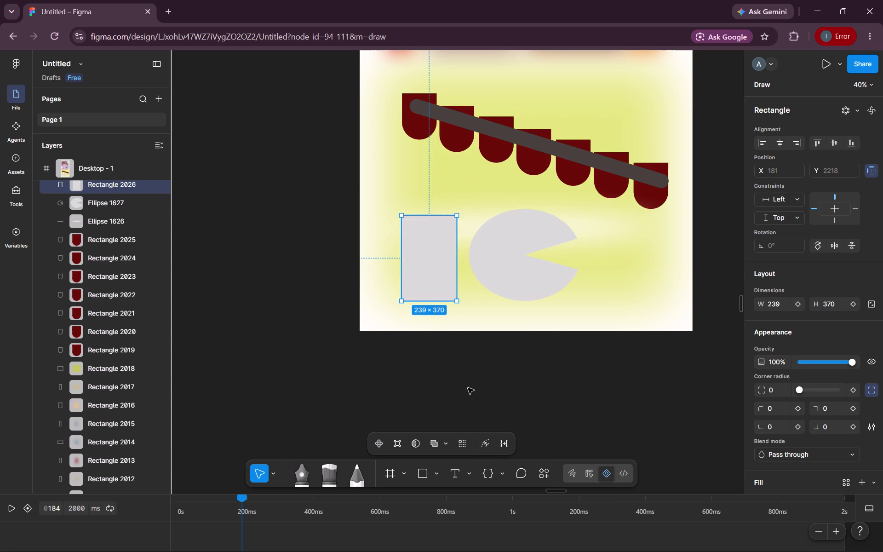
Draw a rectangle about 199 × 370 at about X 1061, Y 2218, right of the notched ellipse, matching the first rectangle's height.
scroll(605, 343, "left", 1)
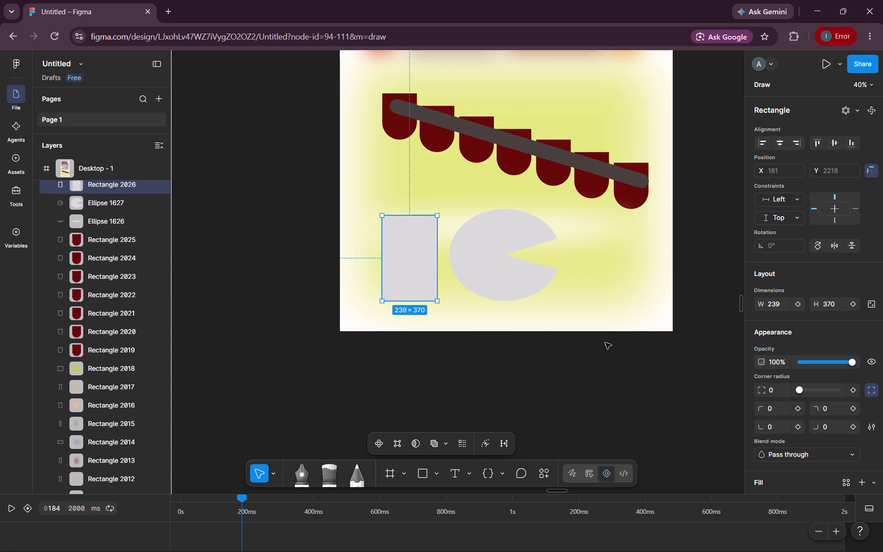
left_click(429, 468)
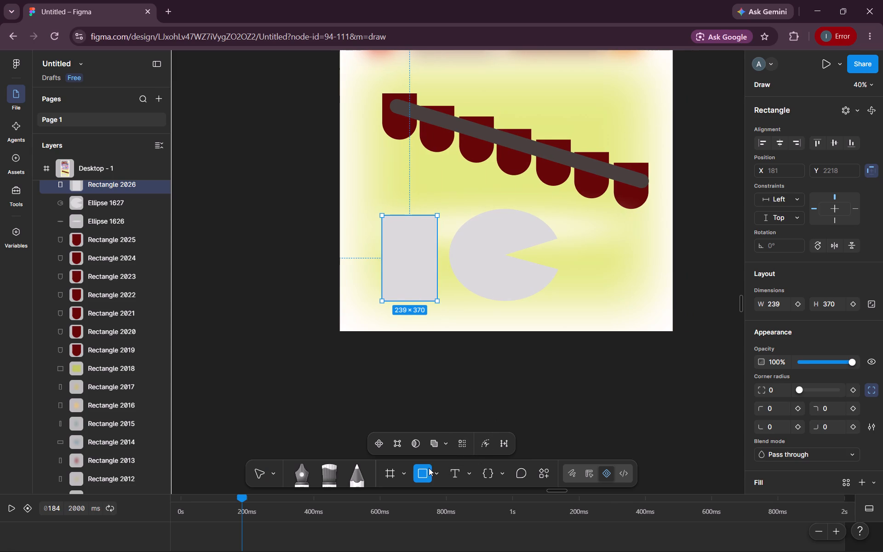
left_click_drag(585, 221, 631, 302)
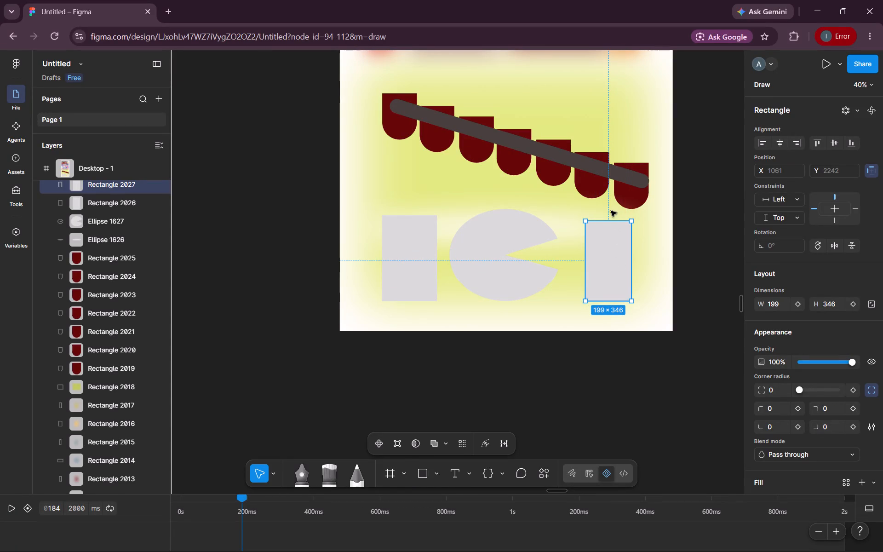
left_click(610, 218)
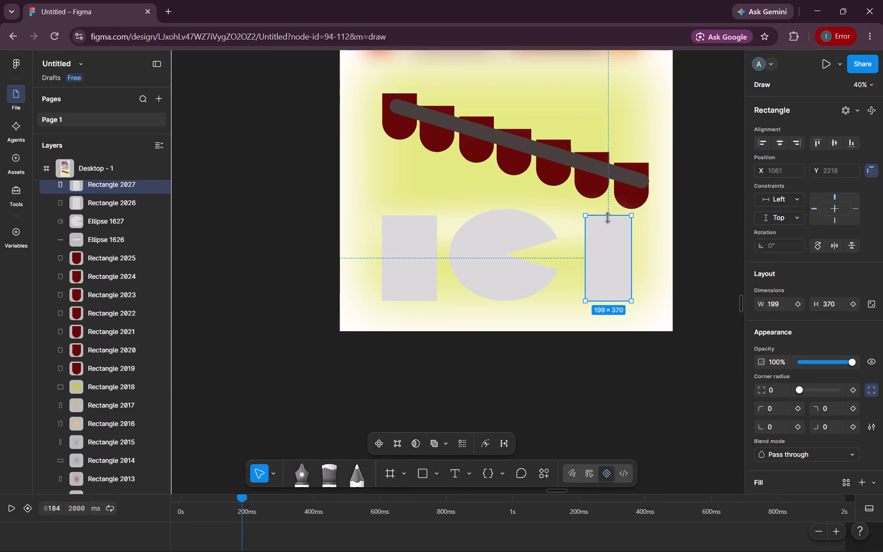
Narrow the rectangle left of the notched ellipse to about 237 wide by moving its left edge to X 183.
left_click(391, 258)
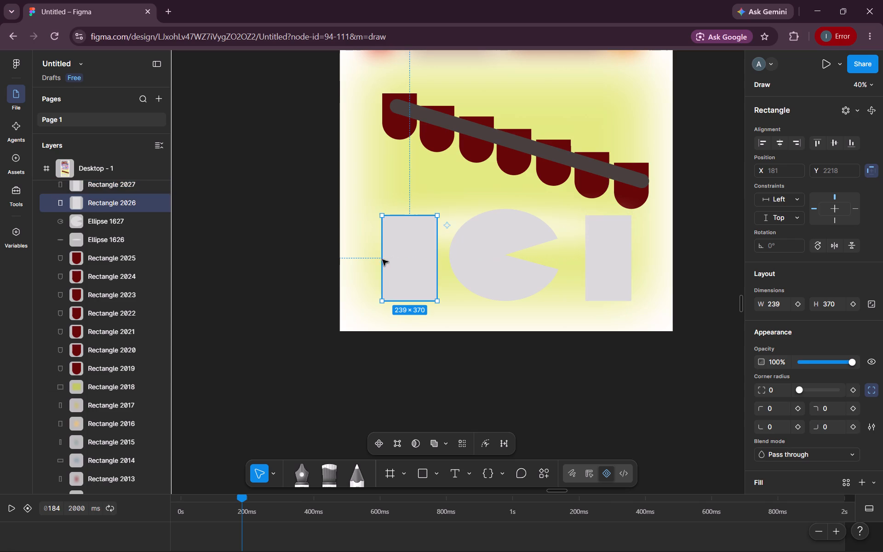
left_click(381, 260)
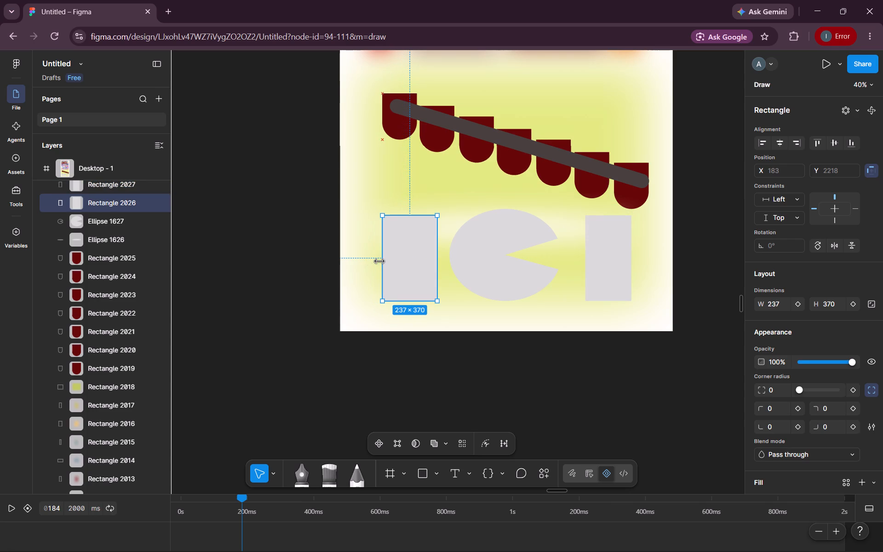
left_click(419, 217)
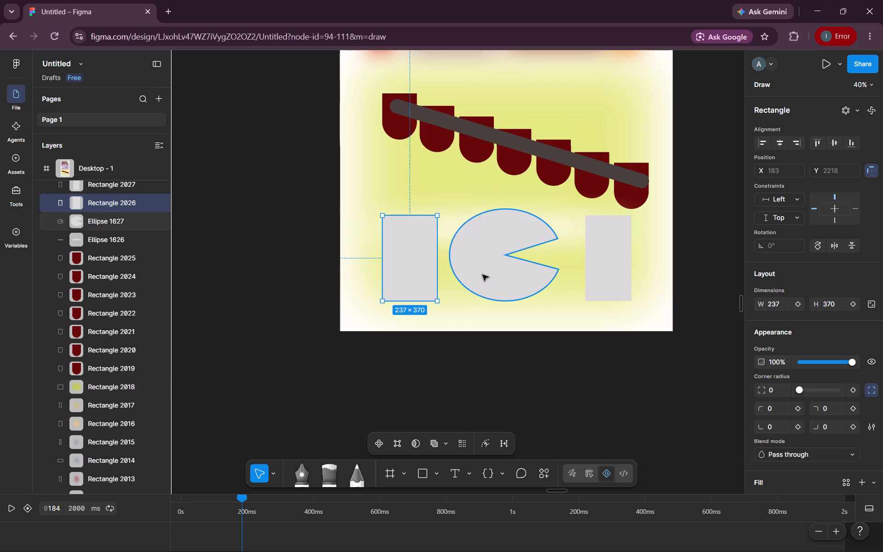
Move the notched ellipse right to about X 511, Y 2190, between the two rectangles.
left_click_drag(485, 267, 493, 267)
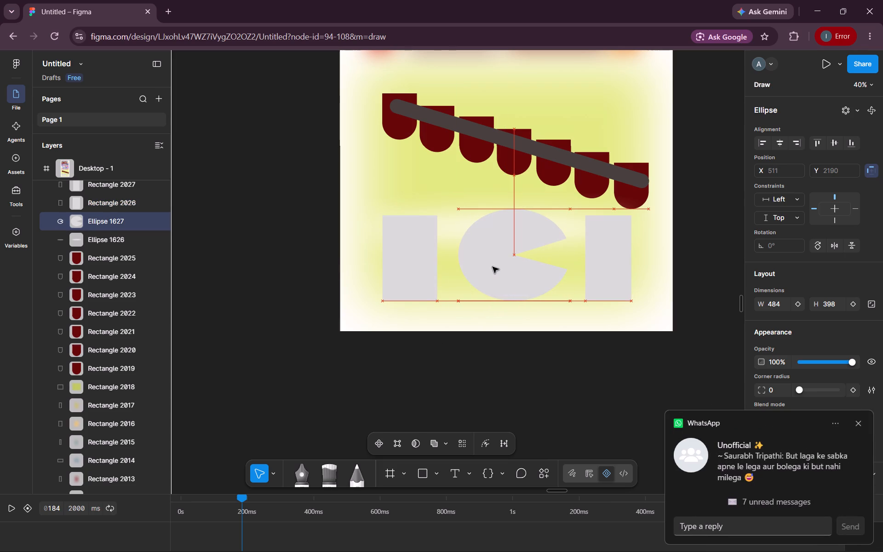
left_click_drag(493, 267, 493, 267)
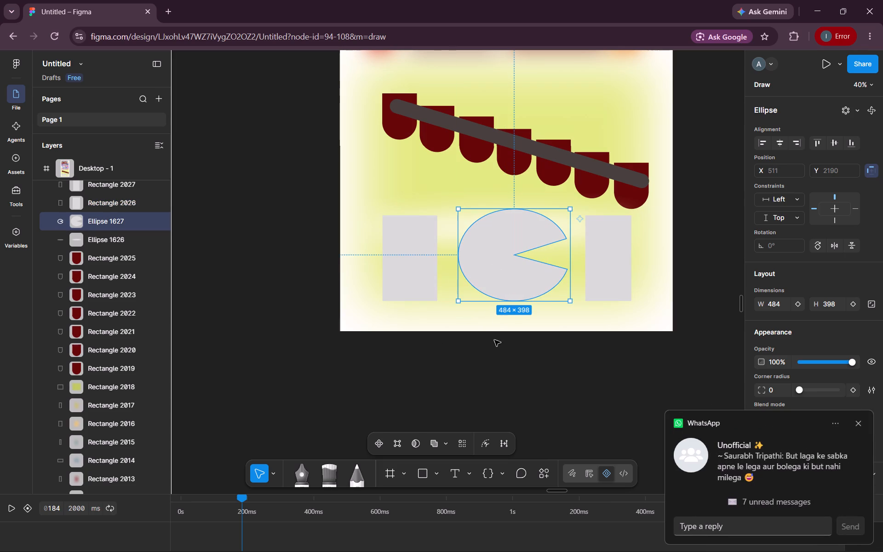
left_click(493, 350)
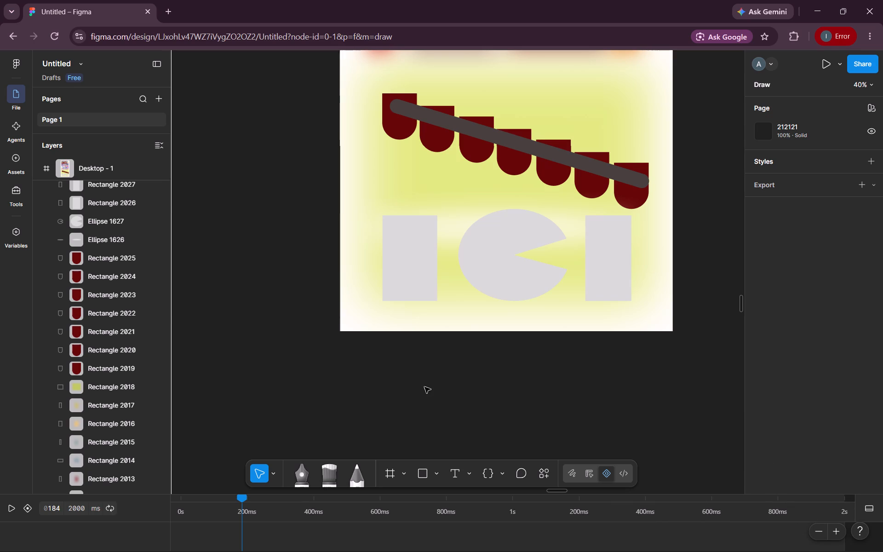
Change the fill of the rectangle left of the notched ellipse to purple 96208E.
left_click(408, 273)
scroll(801, 424, "down", 1)
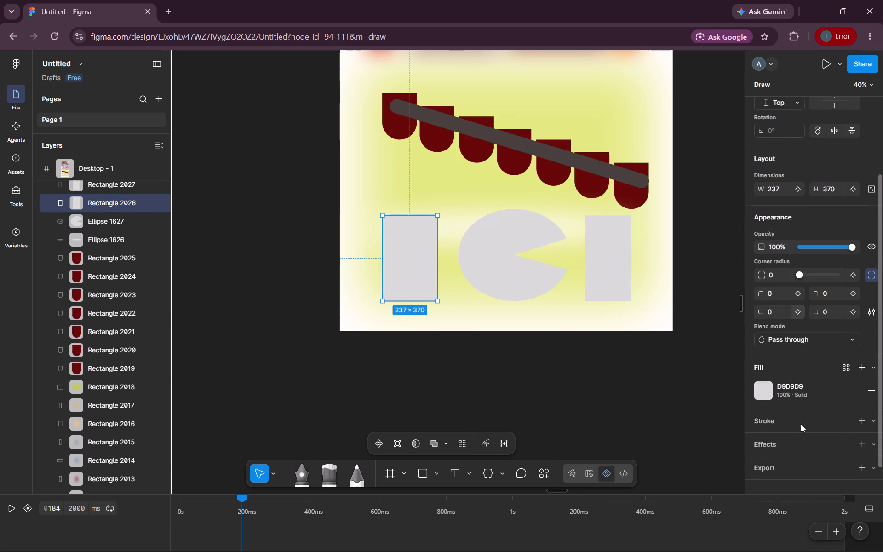
scroll(801, 424, "down", 1)
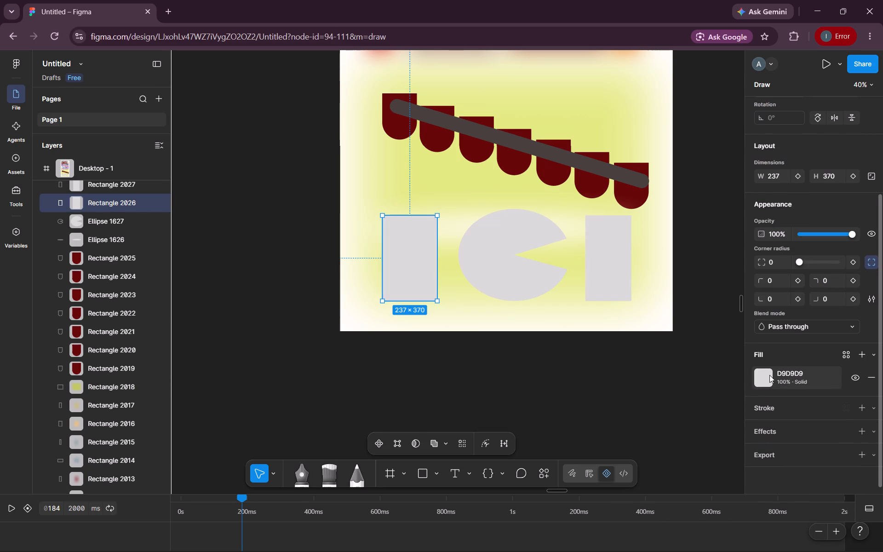
left_click(769, 375)
left_click_drag(718, 364, 722, 319)
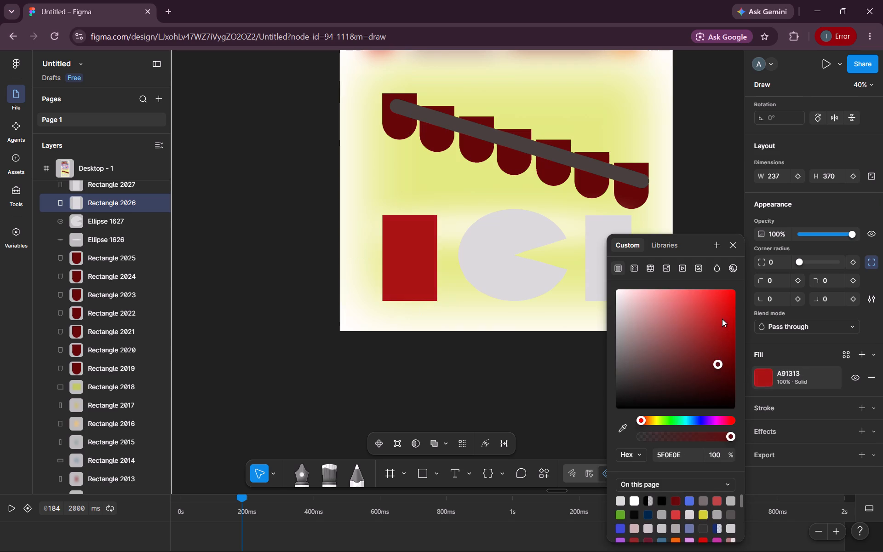
left_click_drag(722, 319, 701, 362)
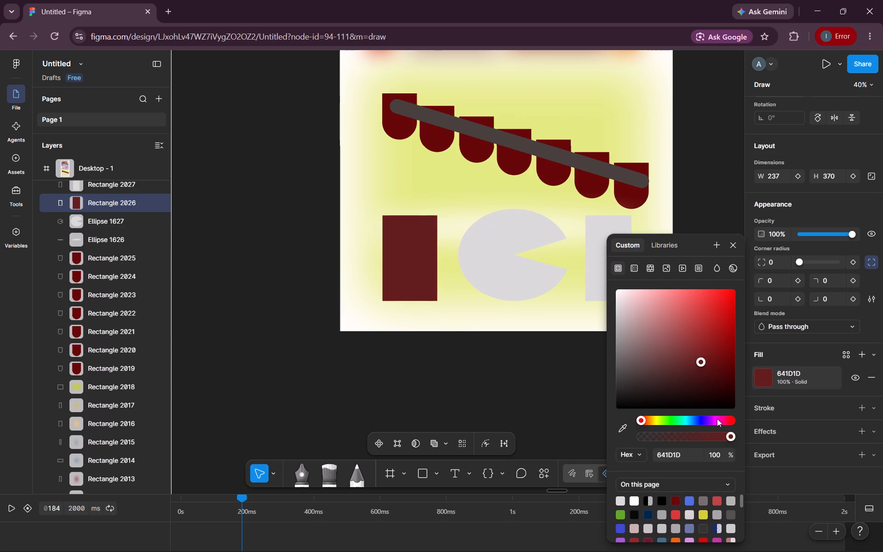
left_click(717, 419)
double_click(710, 339)
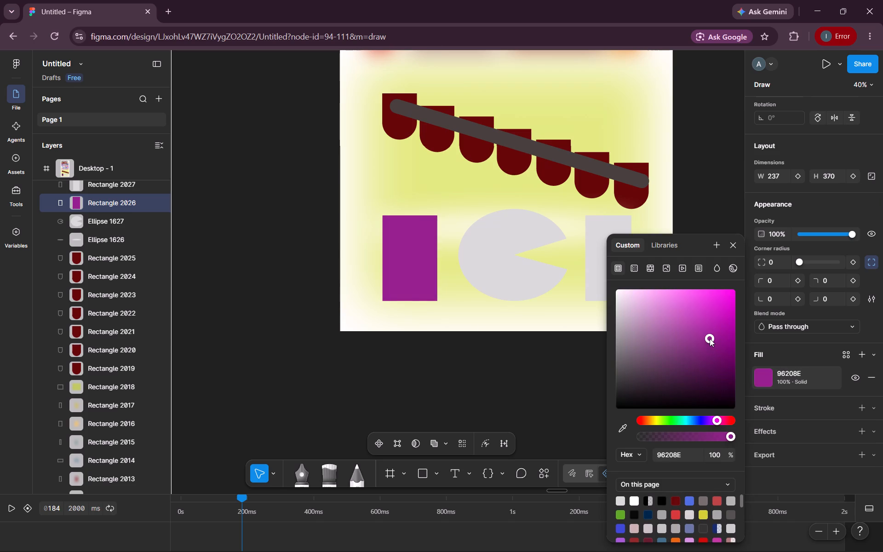
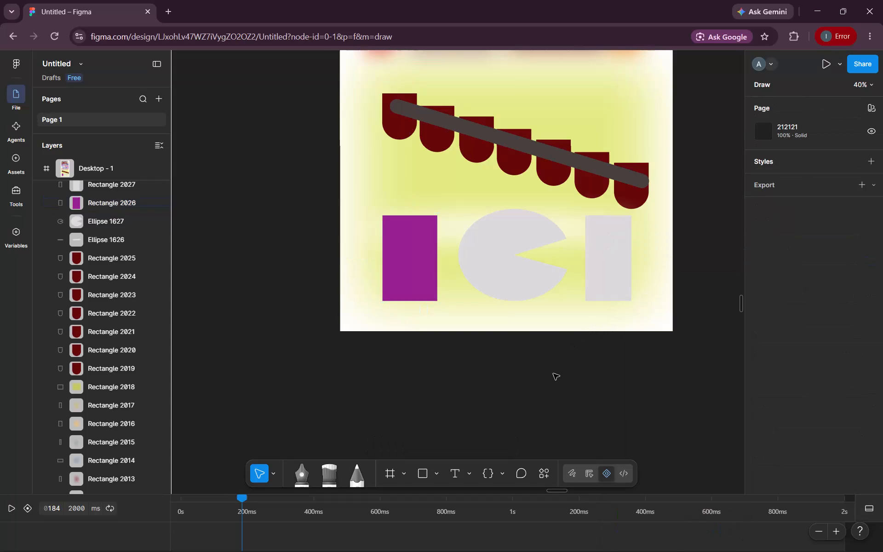
Fill the grey rectangle beside the pie-shaped ellipse with the purple A759D5 from the page's existing colours.
left_click(598, 272)
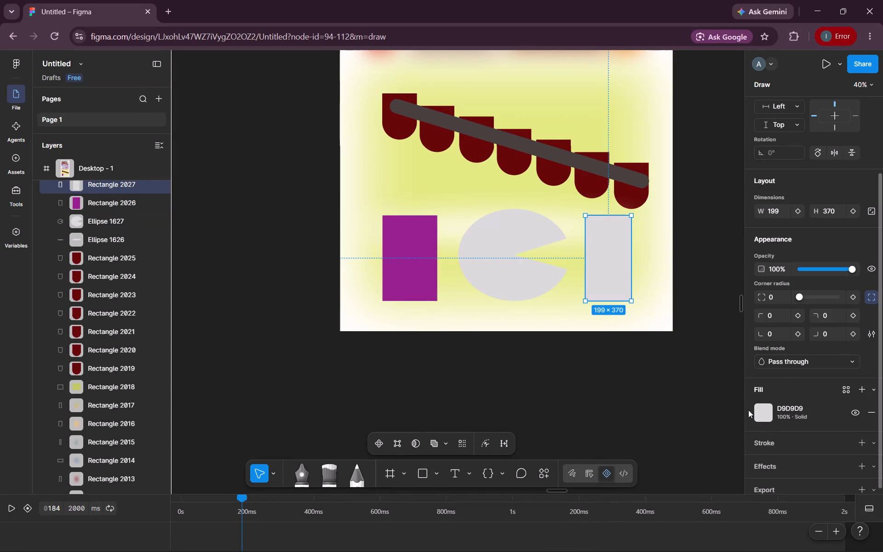
left_click(765, 409)
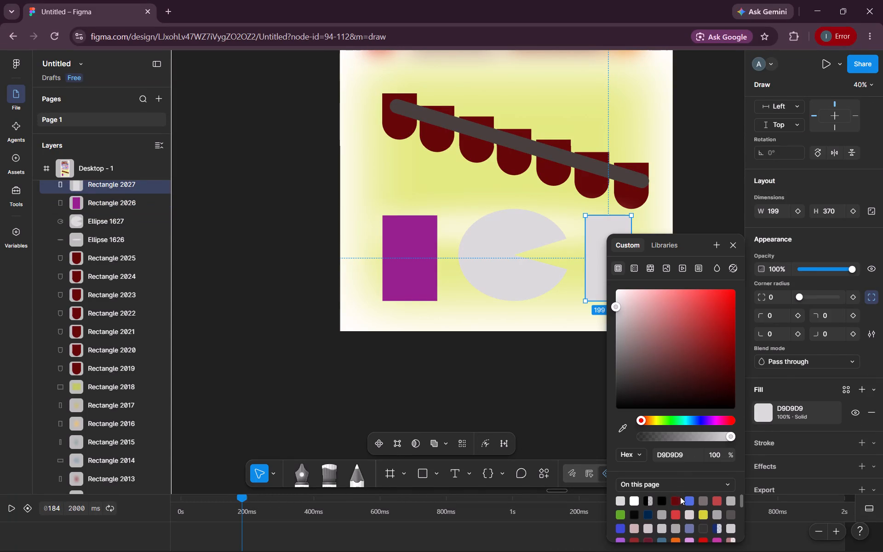
scroll(694, 500, "down", 1)
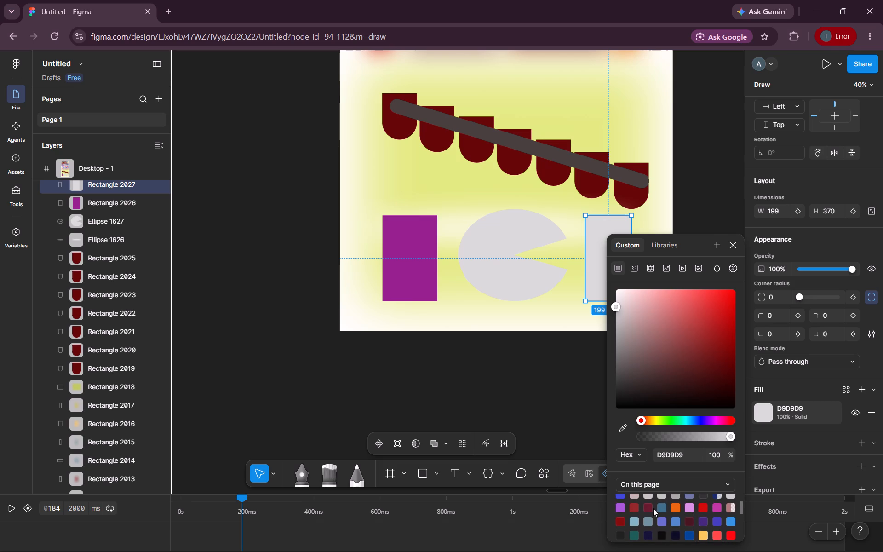
left_click(620, 512)
left_click(561, 418)
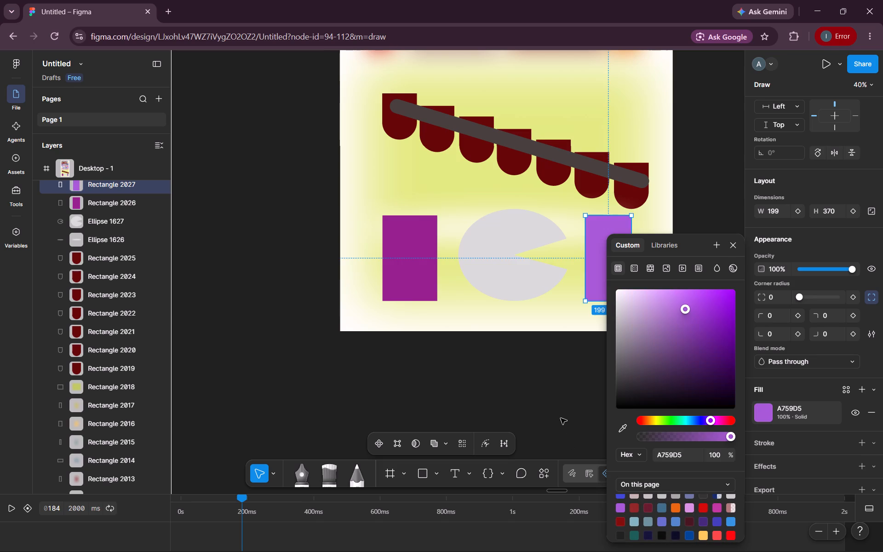